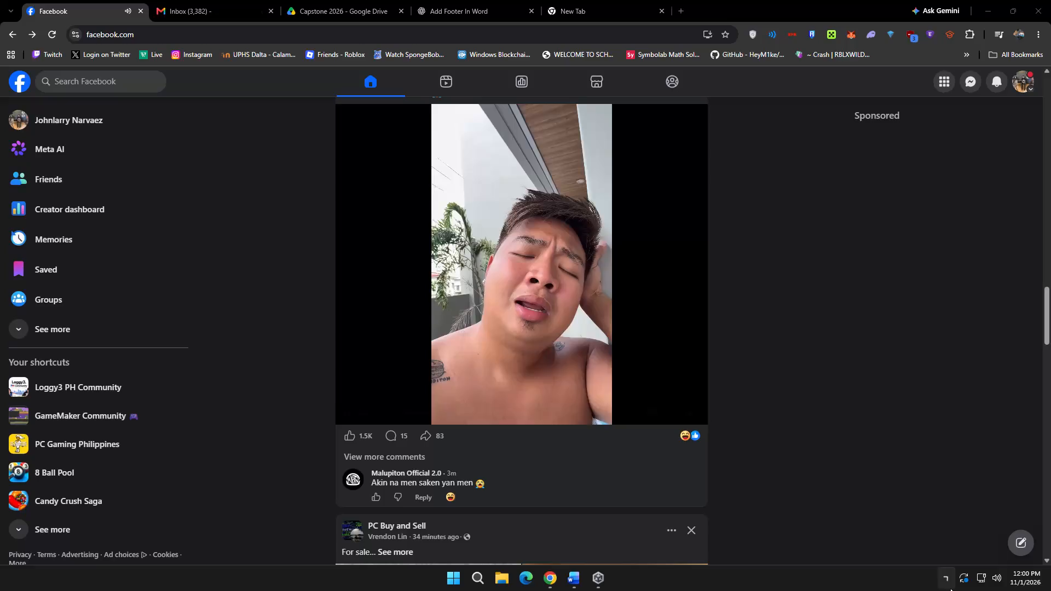
Expand the PC Buy and Sell group's for-sale post to read its full text, and browse the feed posts below it.
scroll(777, 471, "down", 7)
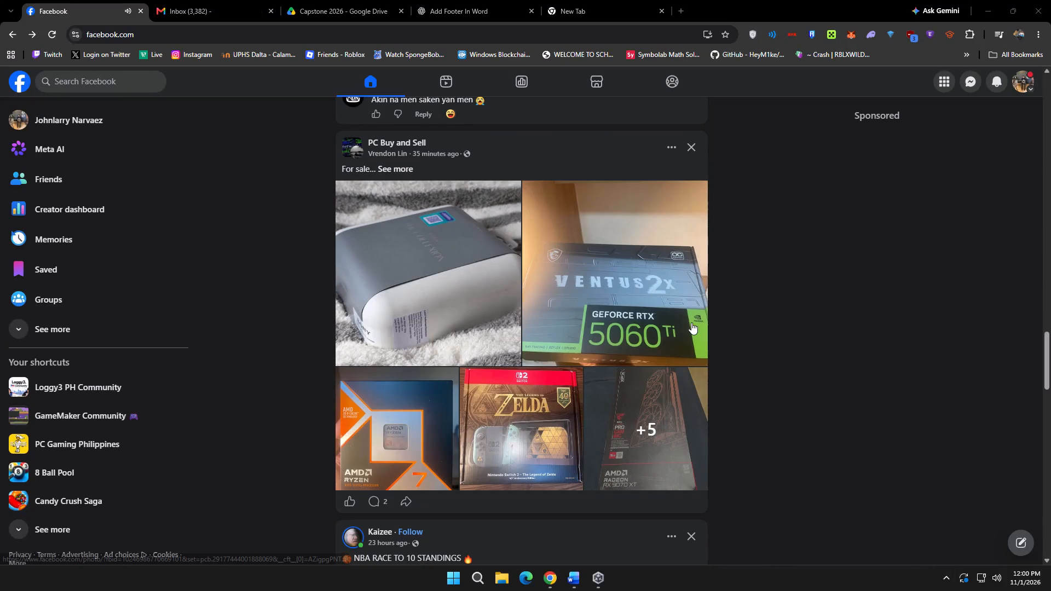
left_click(402, 160)
left_click(402, 167)
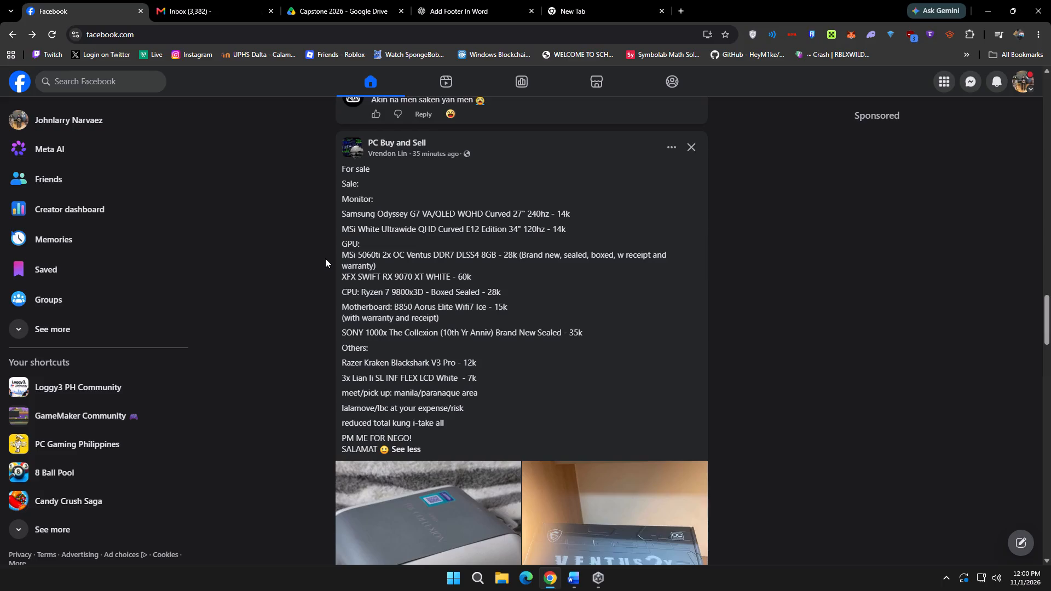
scroll(325, 258, "down", 13)
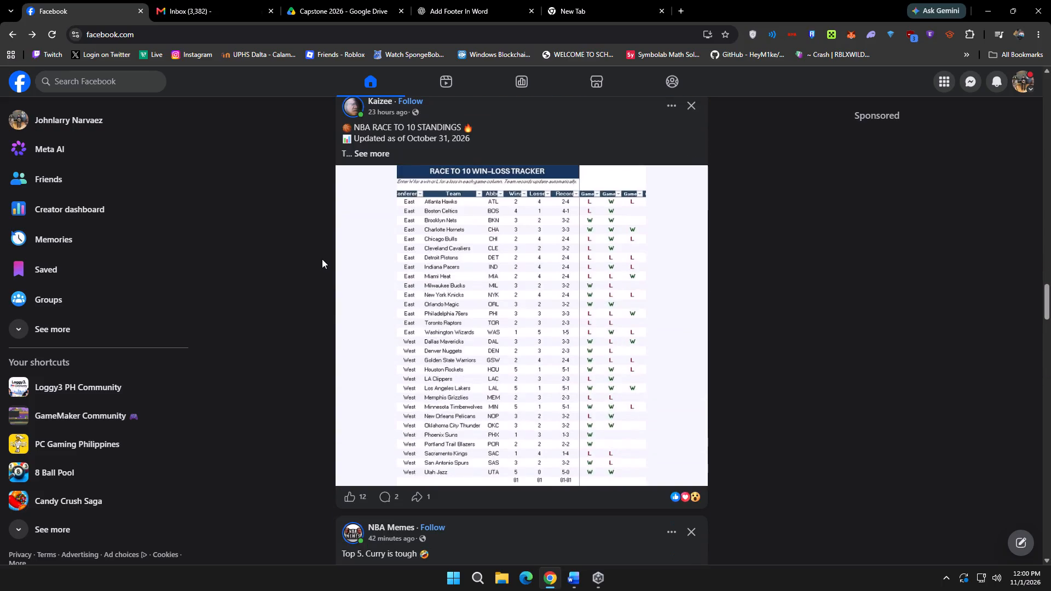
scroll(322, 259, "down", 8)
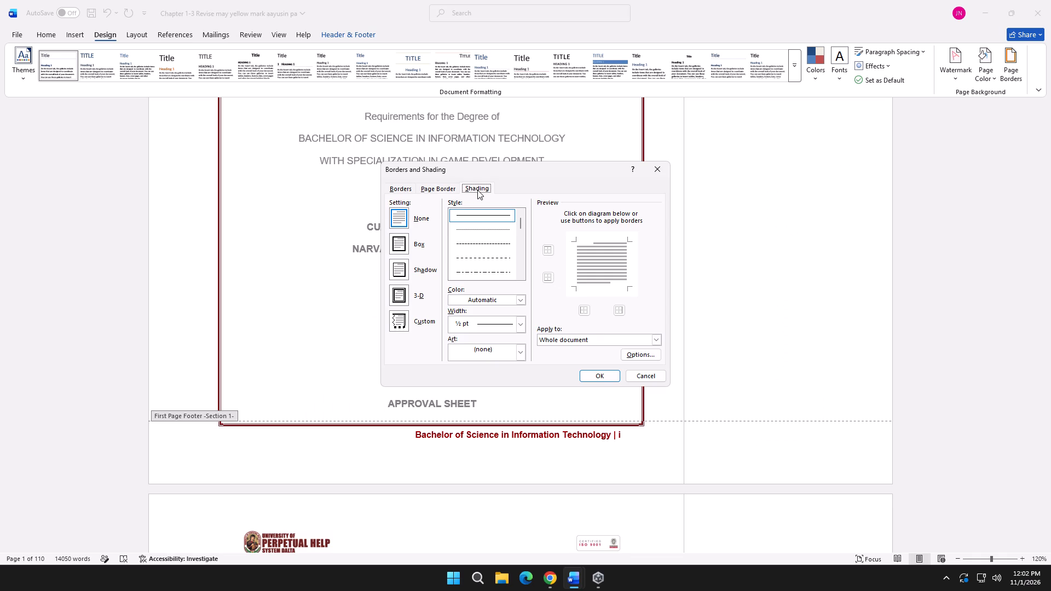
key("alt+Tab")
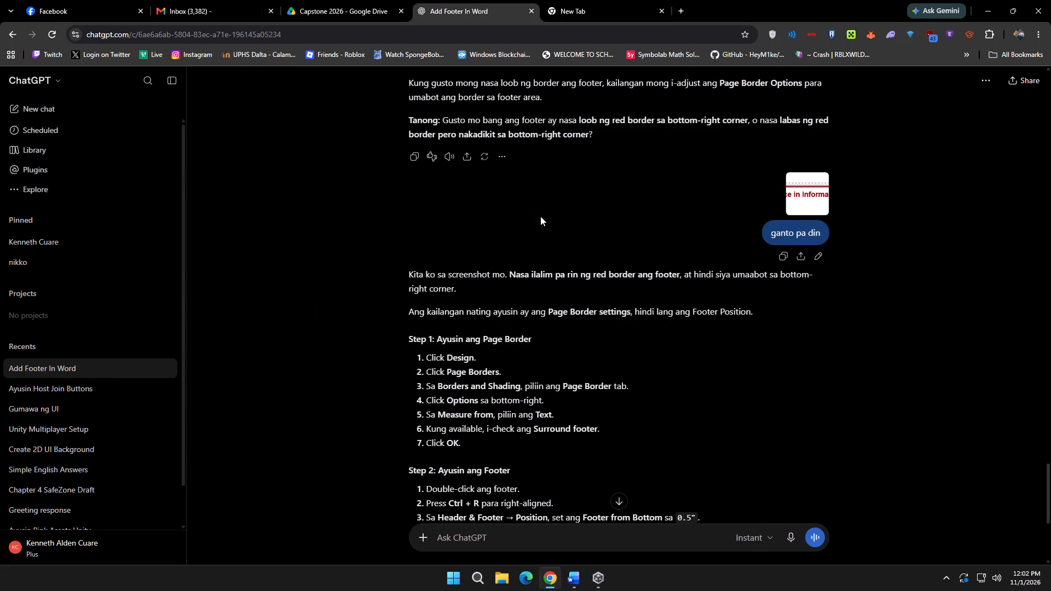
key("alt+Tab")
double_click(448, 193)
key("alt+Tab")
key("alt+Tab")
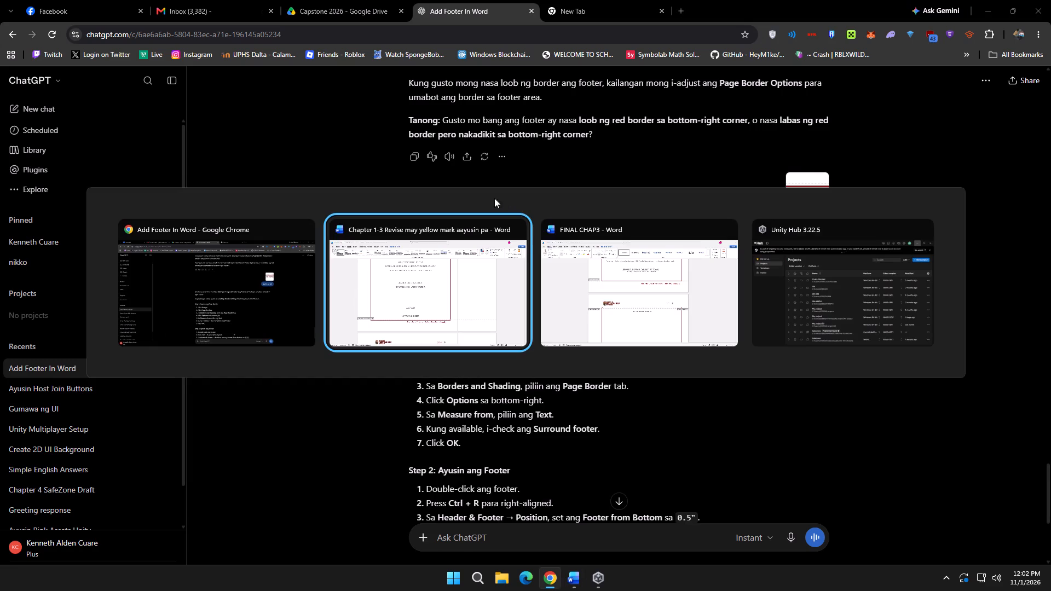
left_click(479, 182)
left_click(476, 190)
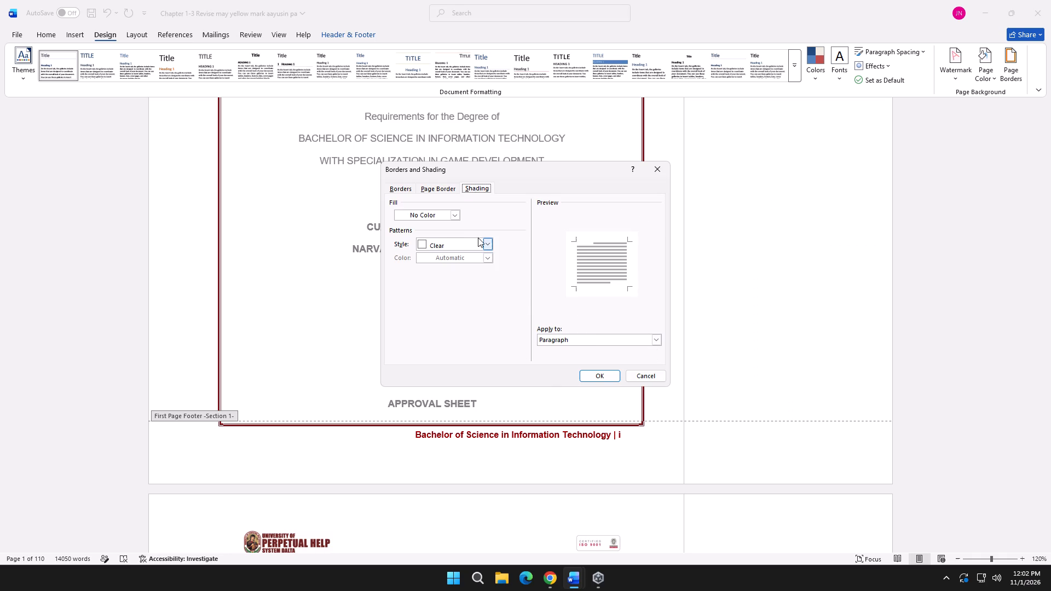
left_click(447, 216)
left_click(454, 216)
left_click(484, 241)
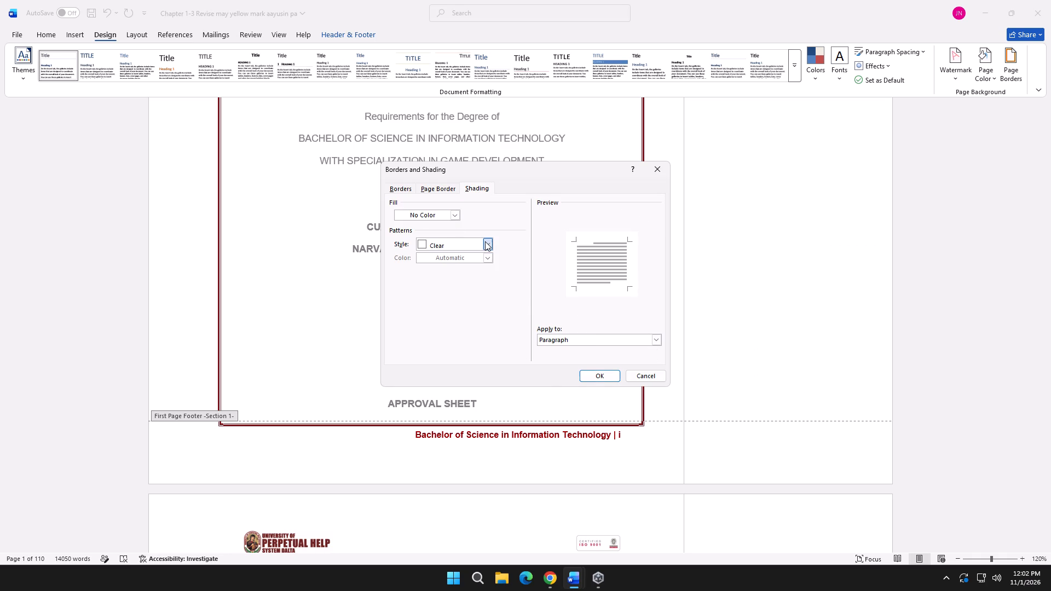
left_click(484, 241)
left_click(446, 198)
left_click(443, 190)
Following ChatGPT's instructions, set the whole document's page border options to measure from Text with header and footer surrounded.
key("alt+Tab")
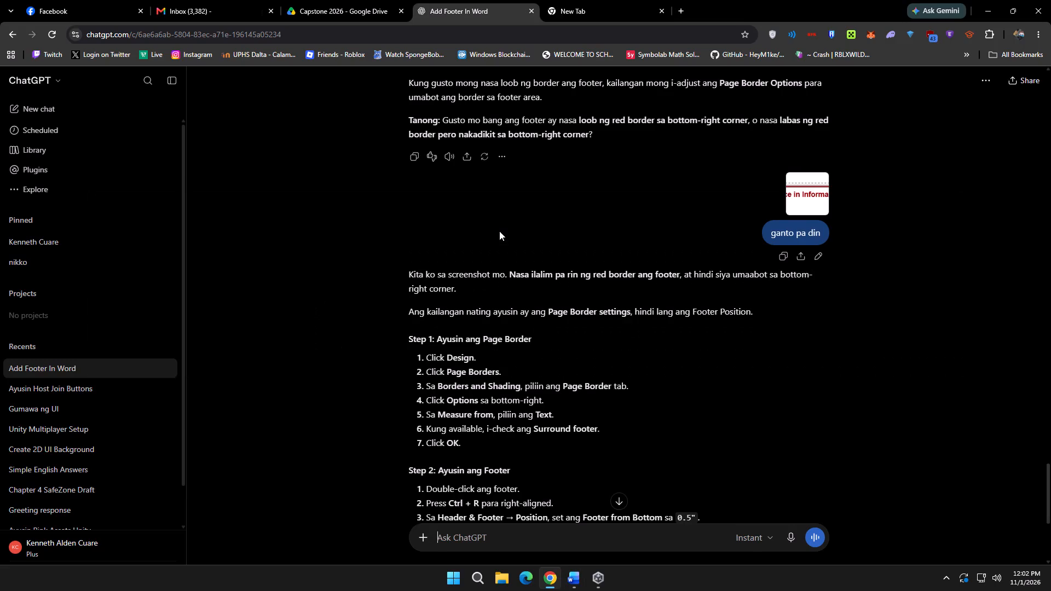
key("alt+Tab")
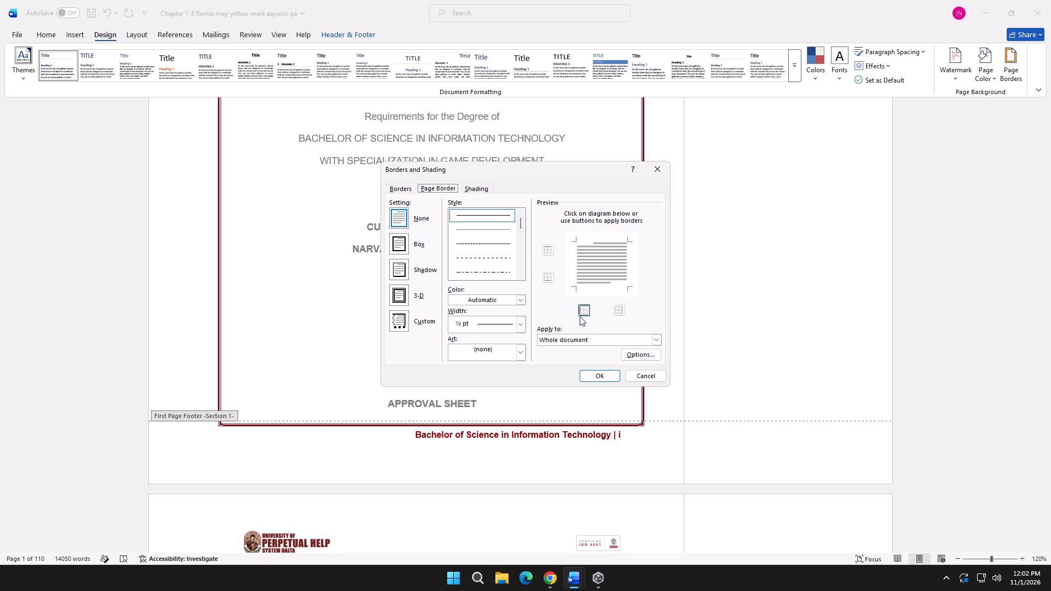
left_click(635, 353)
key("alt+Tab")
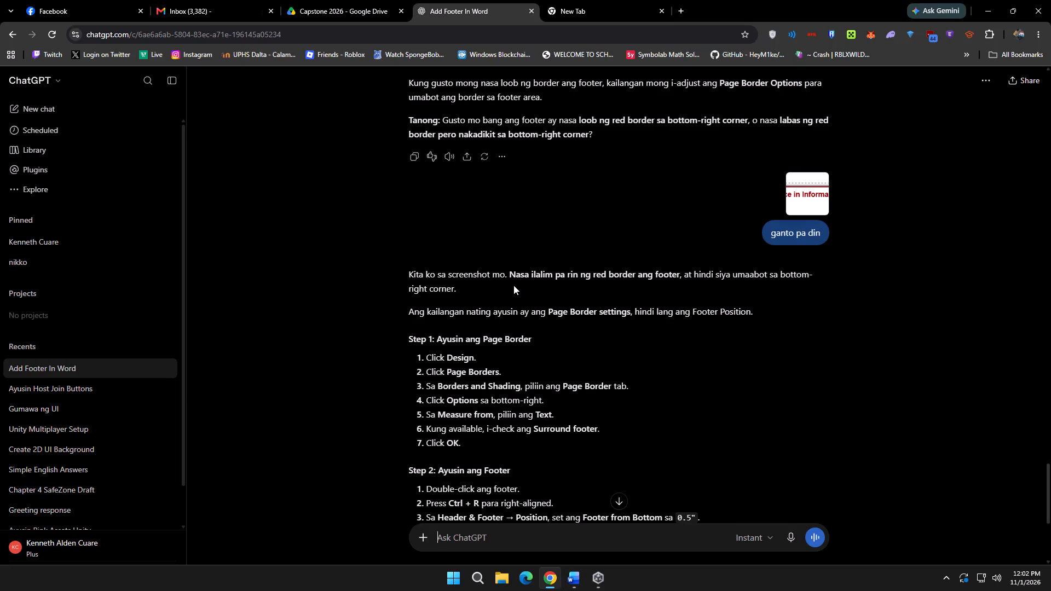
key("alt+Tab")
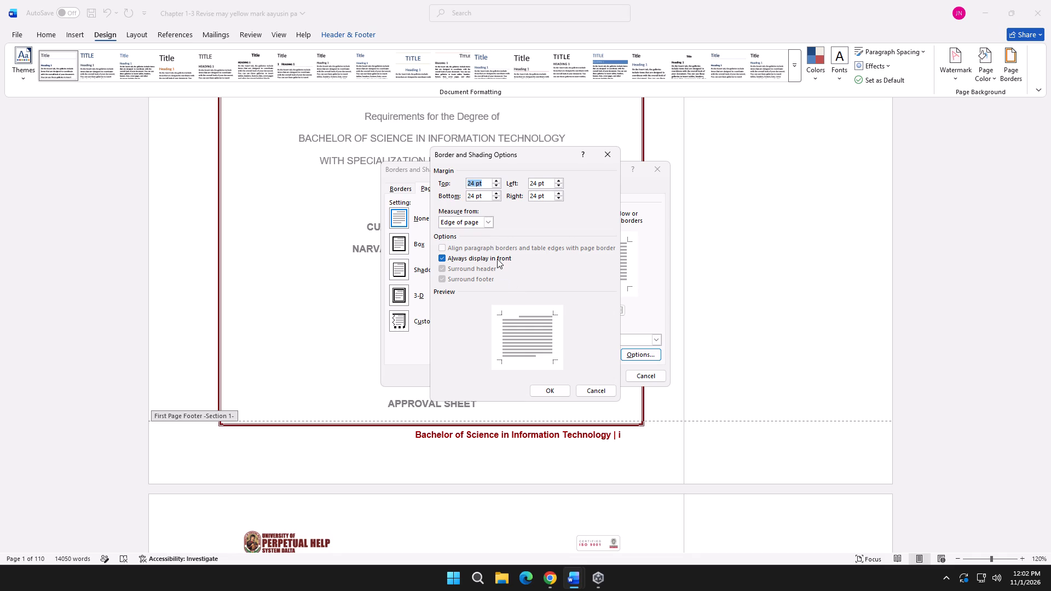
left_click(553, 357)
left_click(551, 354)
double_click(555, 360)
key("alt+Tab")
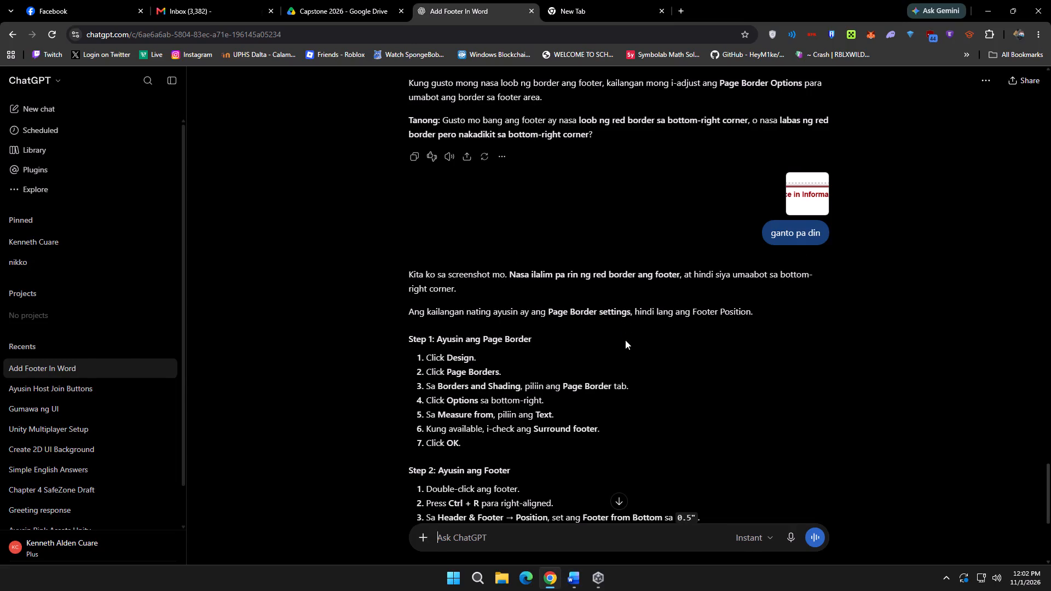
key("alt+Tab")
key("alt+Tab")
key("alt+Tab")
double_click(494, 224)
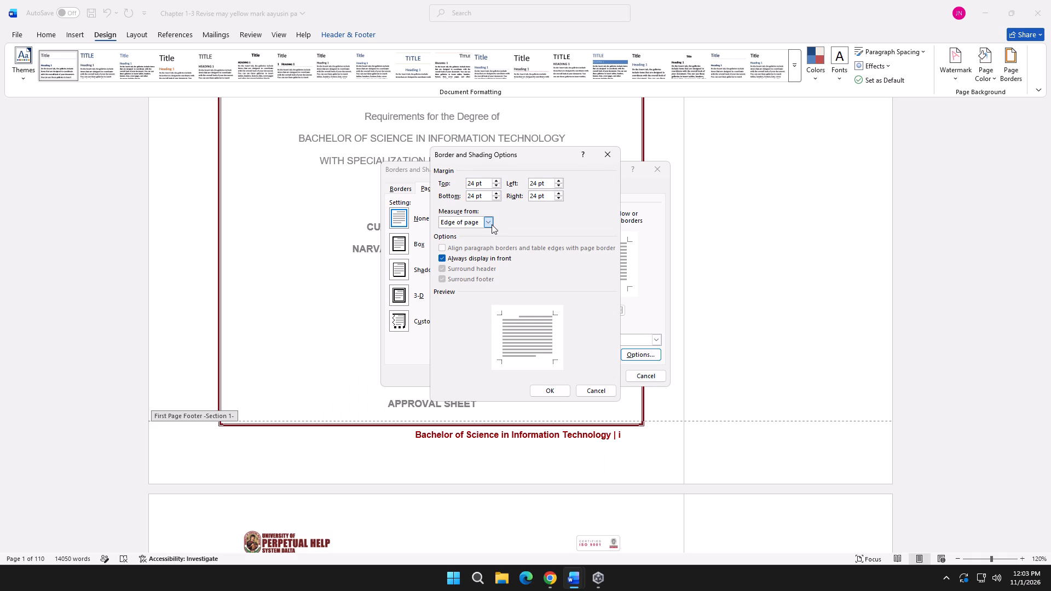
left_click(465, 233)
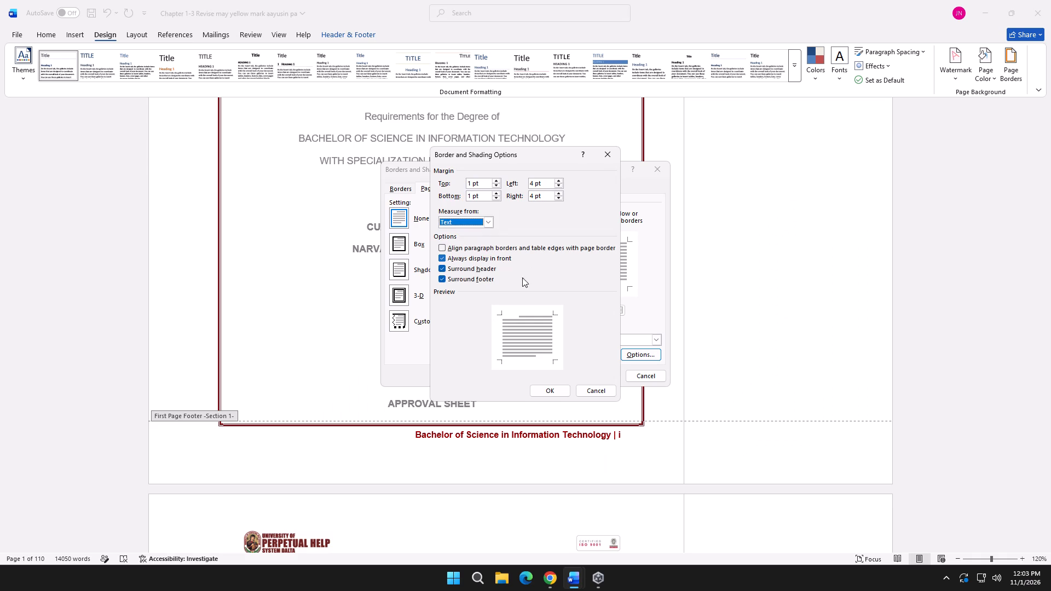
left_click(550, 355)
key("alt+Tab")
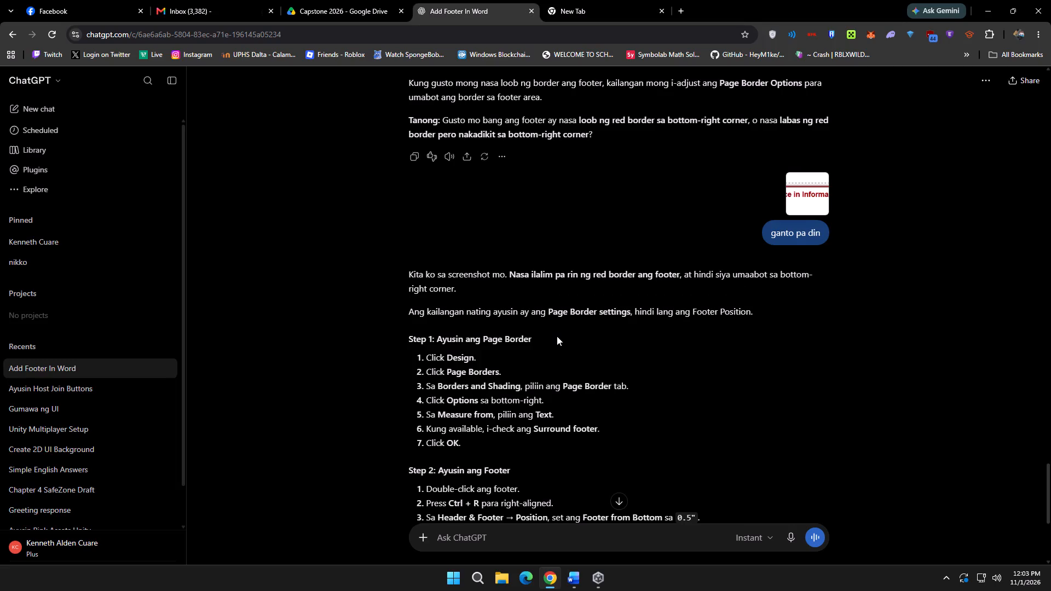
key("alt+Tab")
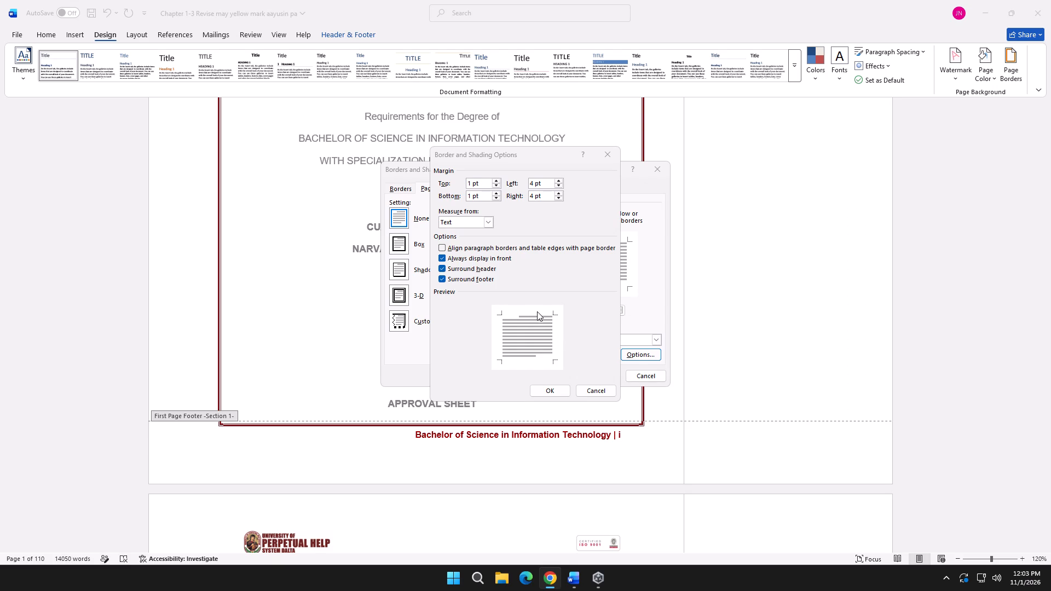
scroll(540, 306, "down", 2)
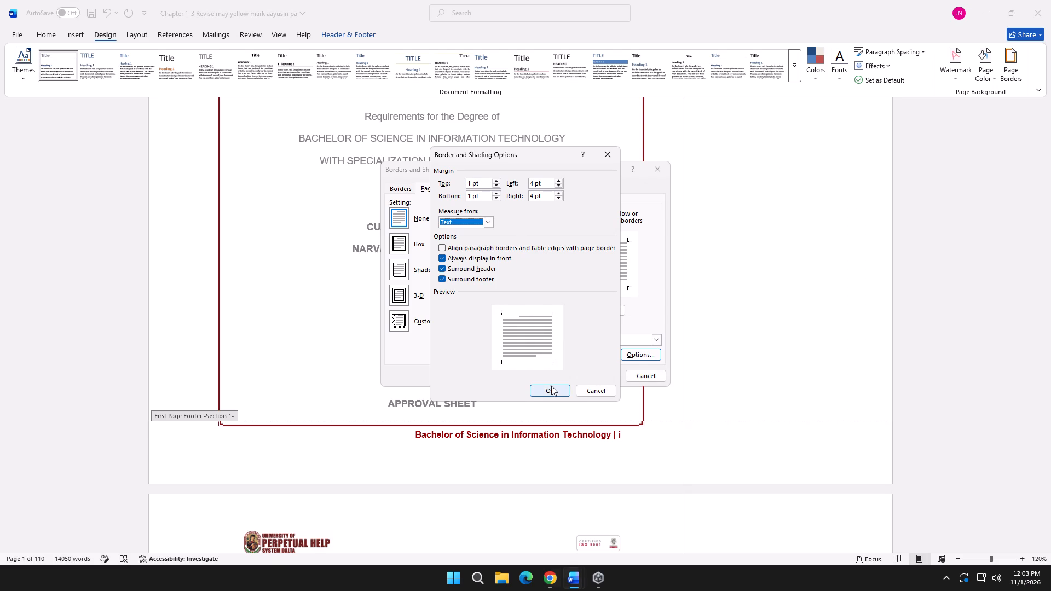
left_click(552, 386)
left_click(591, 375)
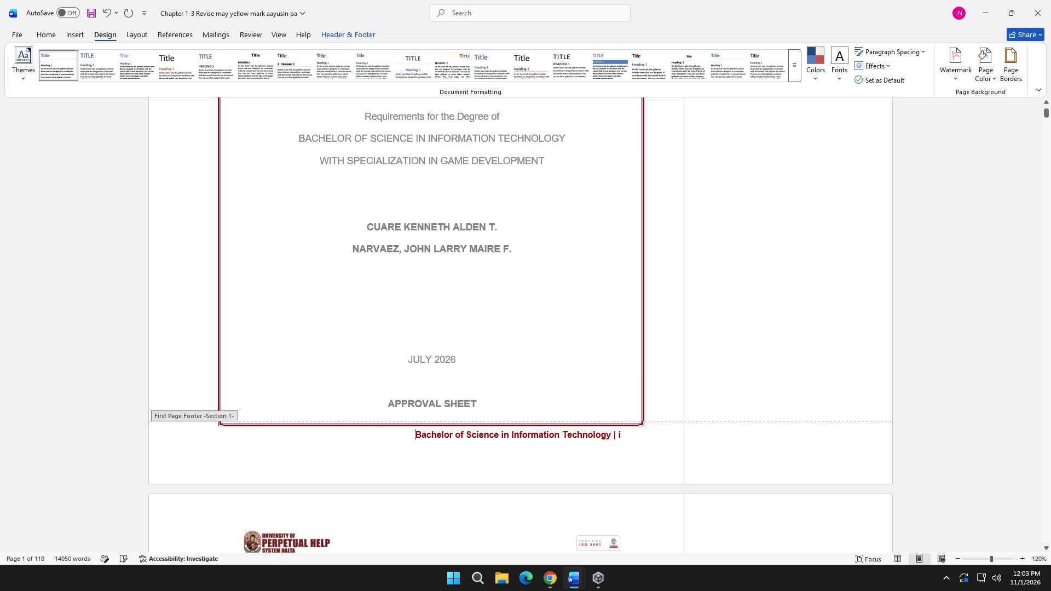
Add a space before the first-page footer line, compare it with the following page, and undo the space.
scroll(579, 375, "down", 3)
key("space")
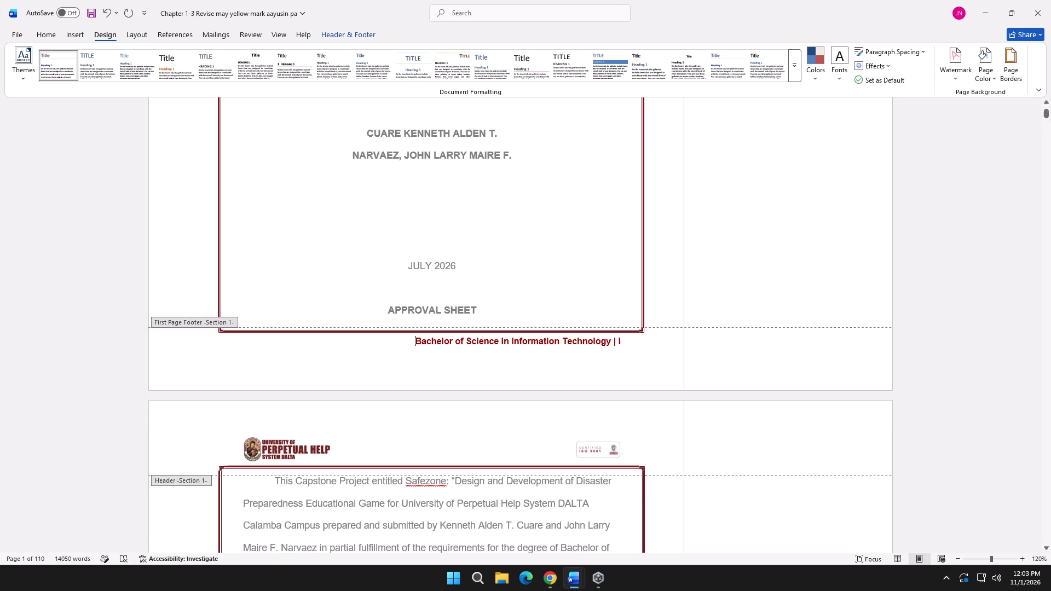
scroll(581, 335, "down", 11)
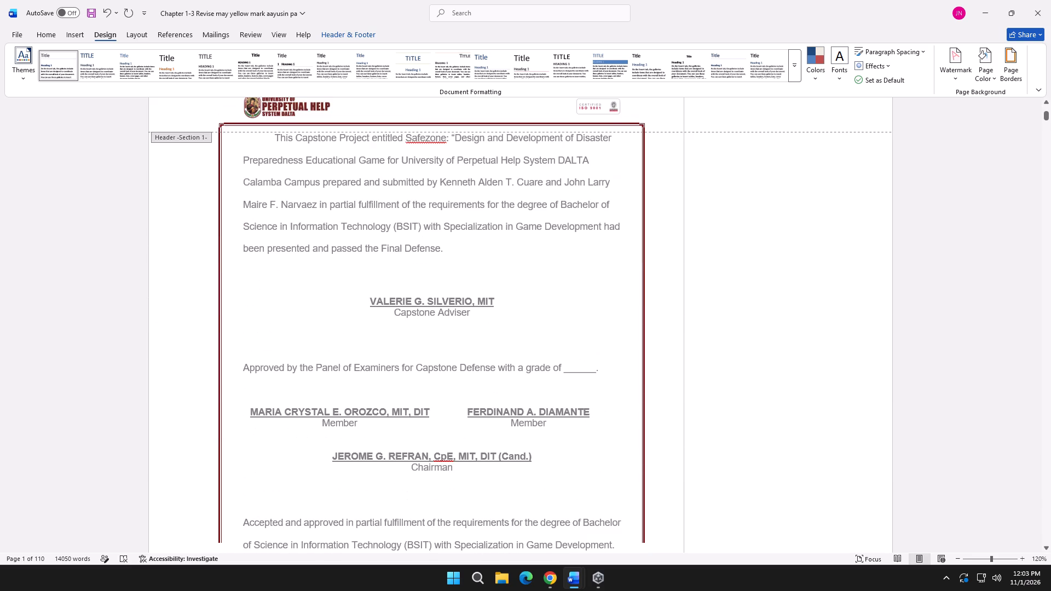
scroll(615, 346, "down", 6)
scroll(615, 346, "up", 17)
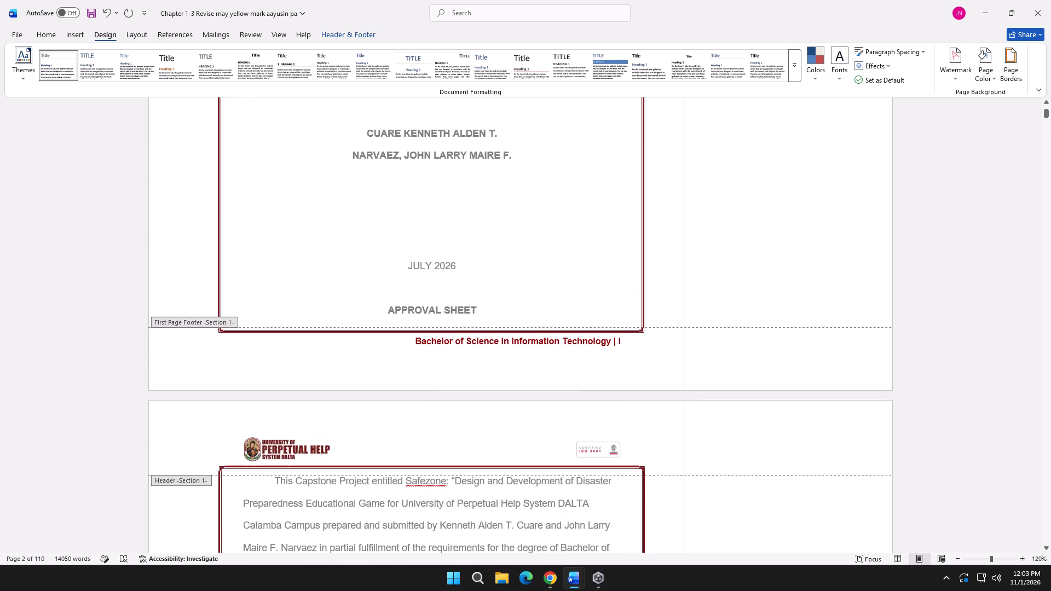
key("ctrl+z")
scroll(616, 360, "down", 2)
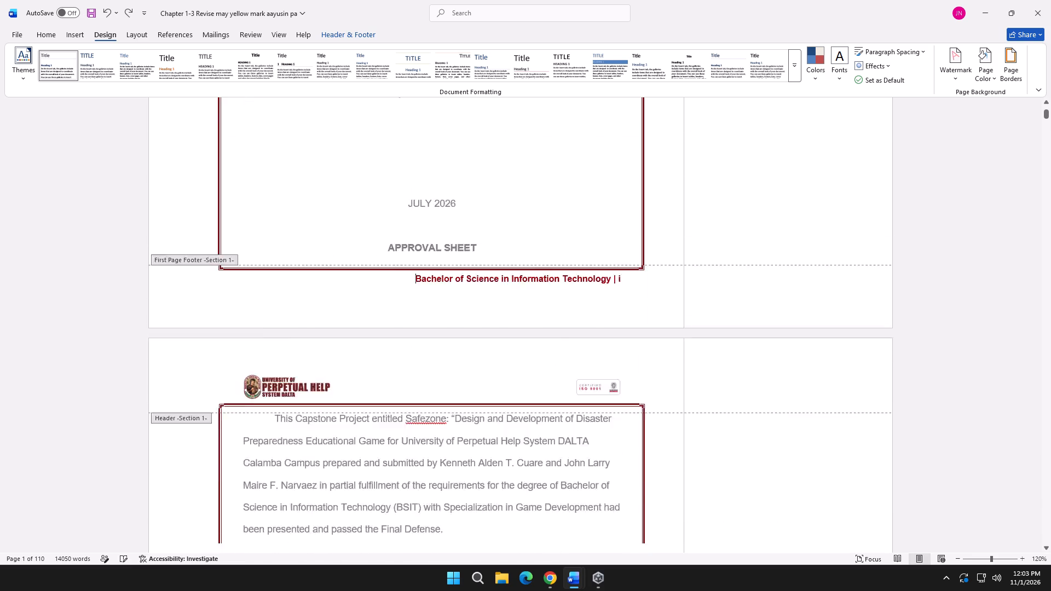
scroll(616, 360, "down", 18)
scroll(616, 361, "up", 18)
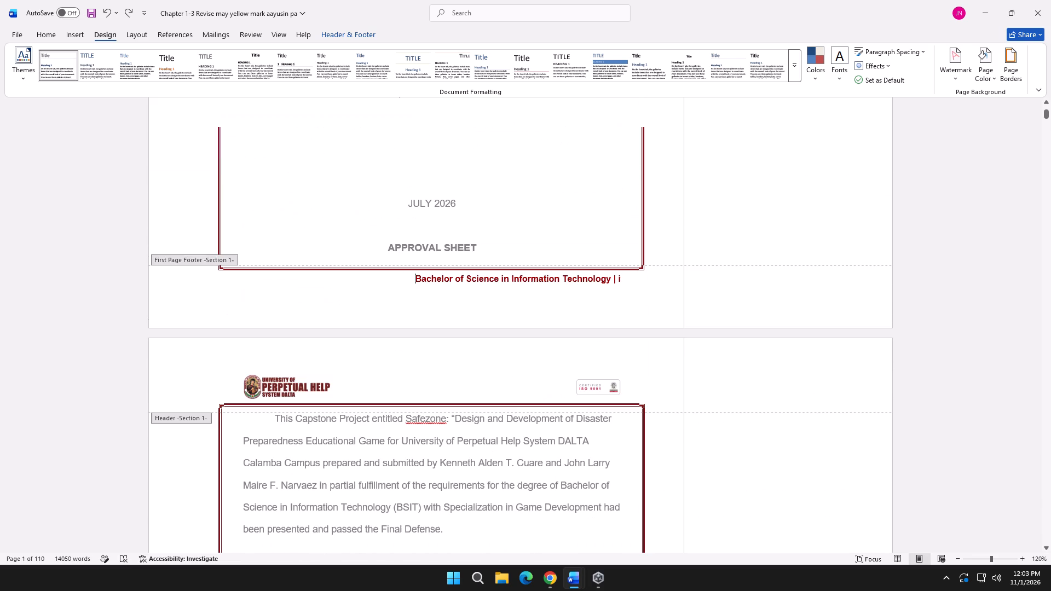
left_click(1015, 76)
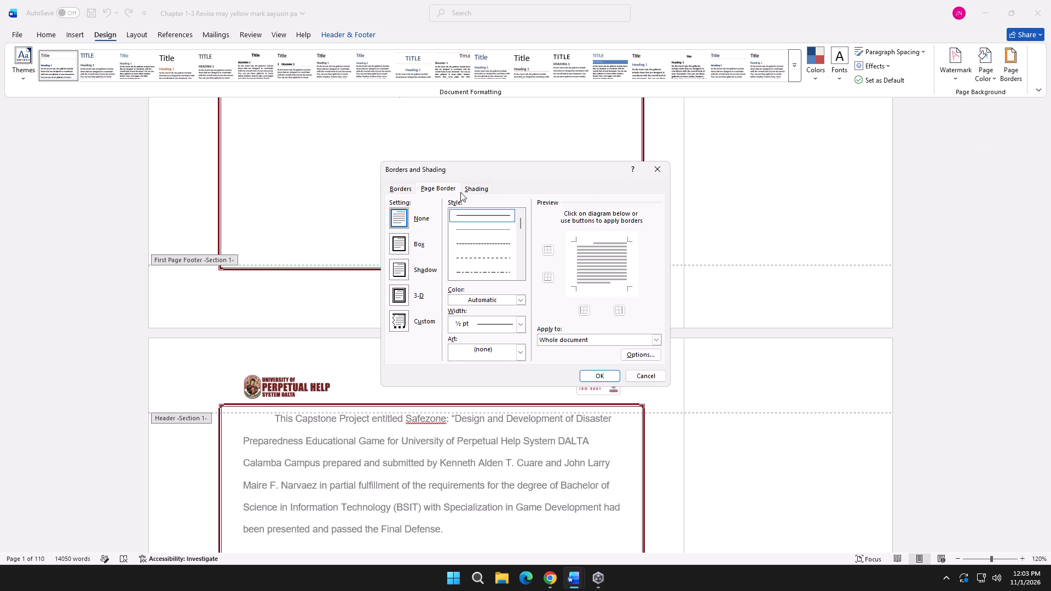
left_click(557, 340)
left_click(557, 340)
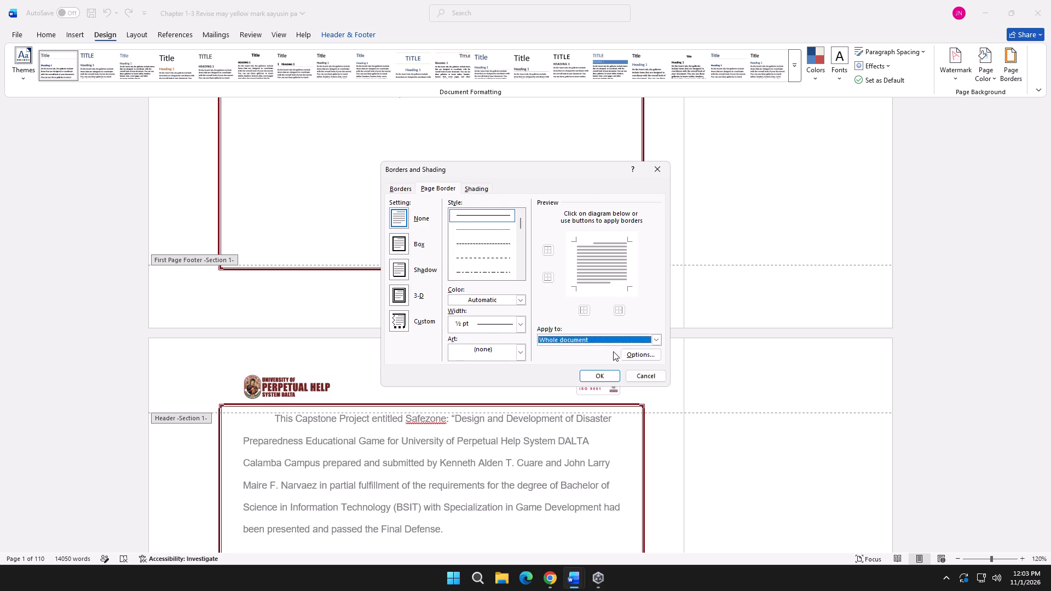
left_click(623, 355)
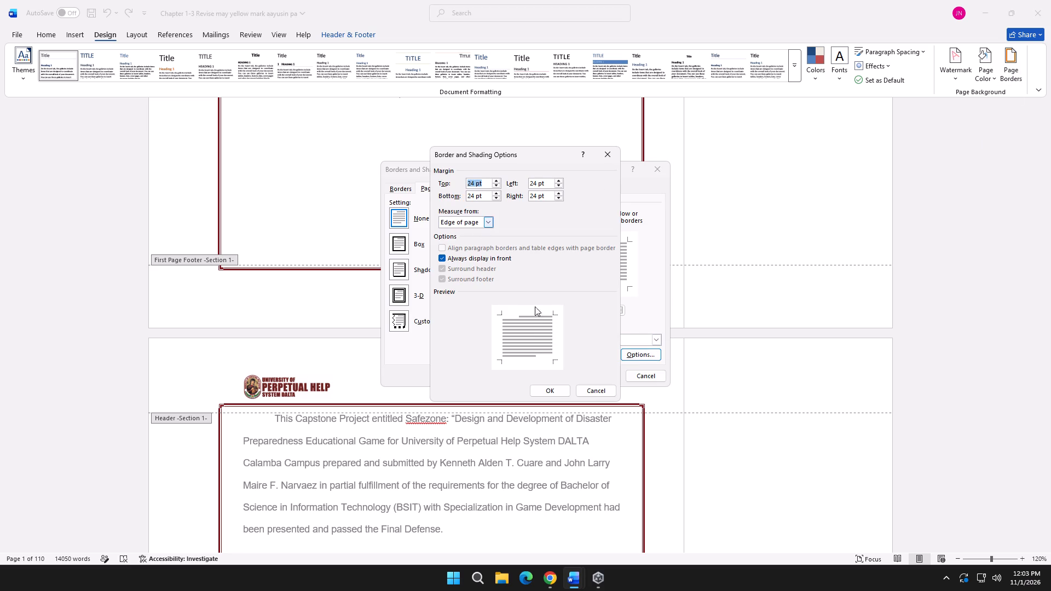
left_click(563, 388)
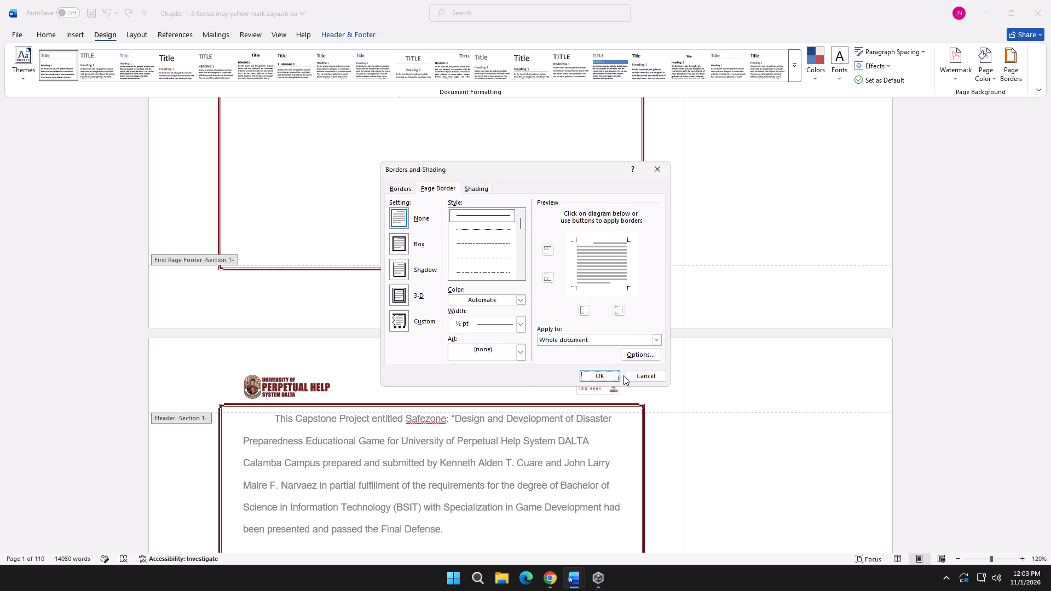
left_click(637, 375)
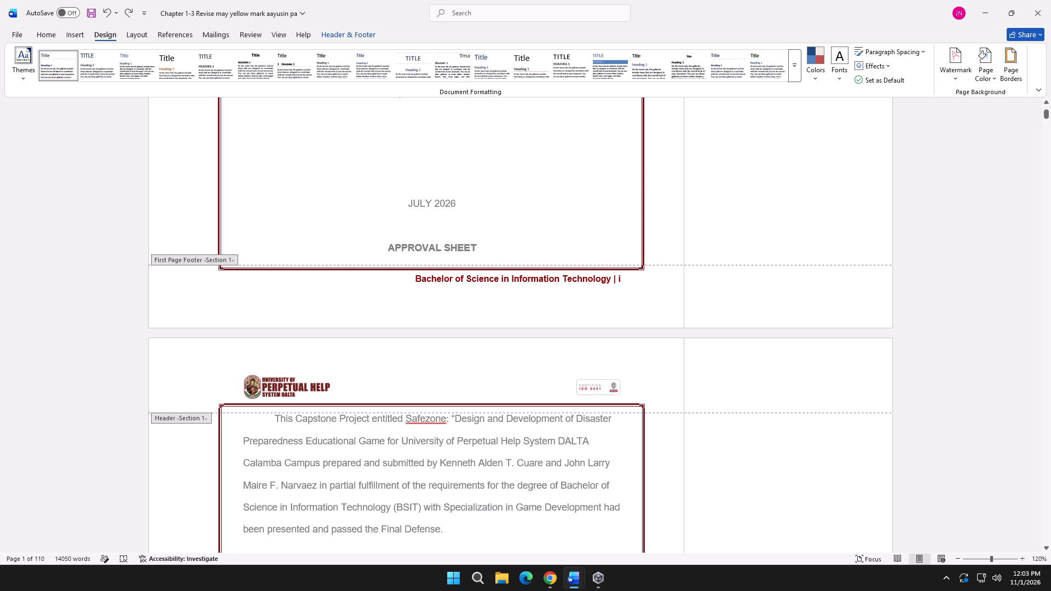
Delete the first-page footer line "Bachelor of Science in Information Technology | i".
left_click(617, 286)
left_click(626, 283)
left_click_drag(633, 280, 434, 273)
key("BackSpace")
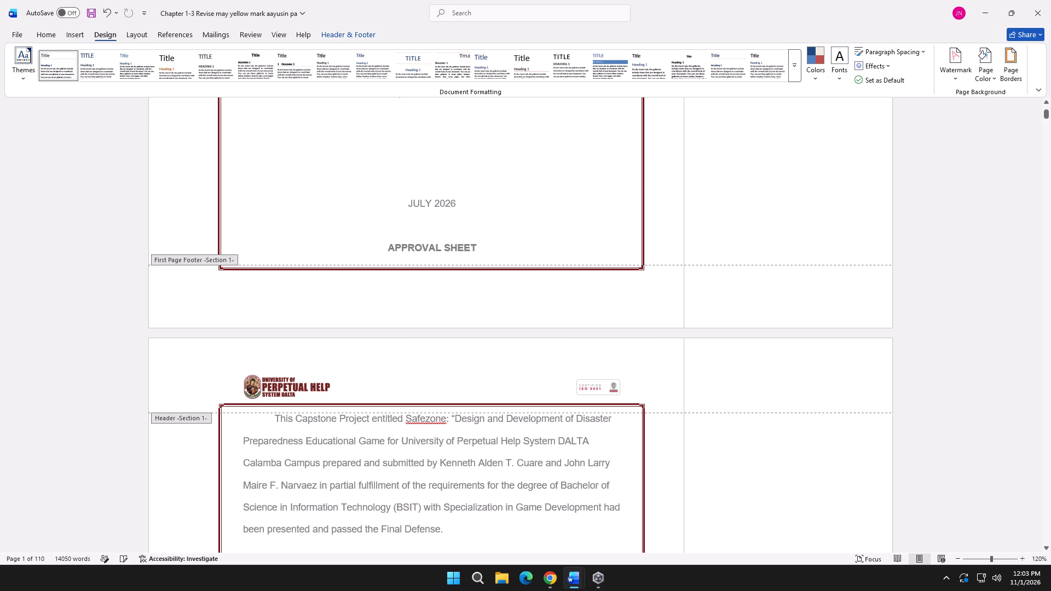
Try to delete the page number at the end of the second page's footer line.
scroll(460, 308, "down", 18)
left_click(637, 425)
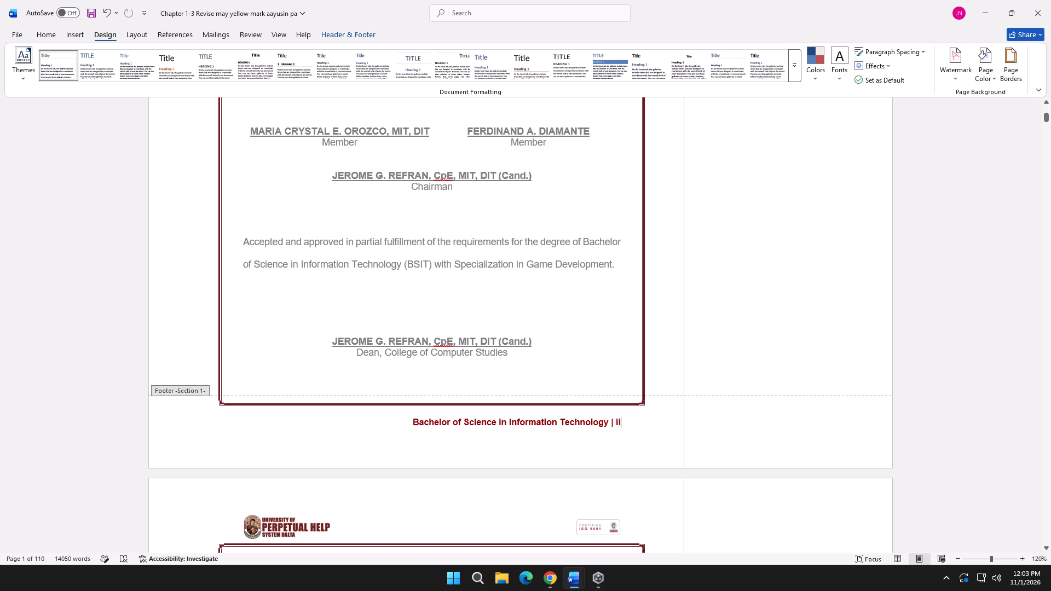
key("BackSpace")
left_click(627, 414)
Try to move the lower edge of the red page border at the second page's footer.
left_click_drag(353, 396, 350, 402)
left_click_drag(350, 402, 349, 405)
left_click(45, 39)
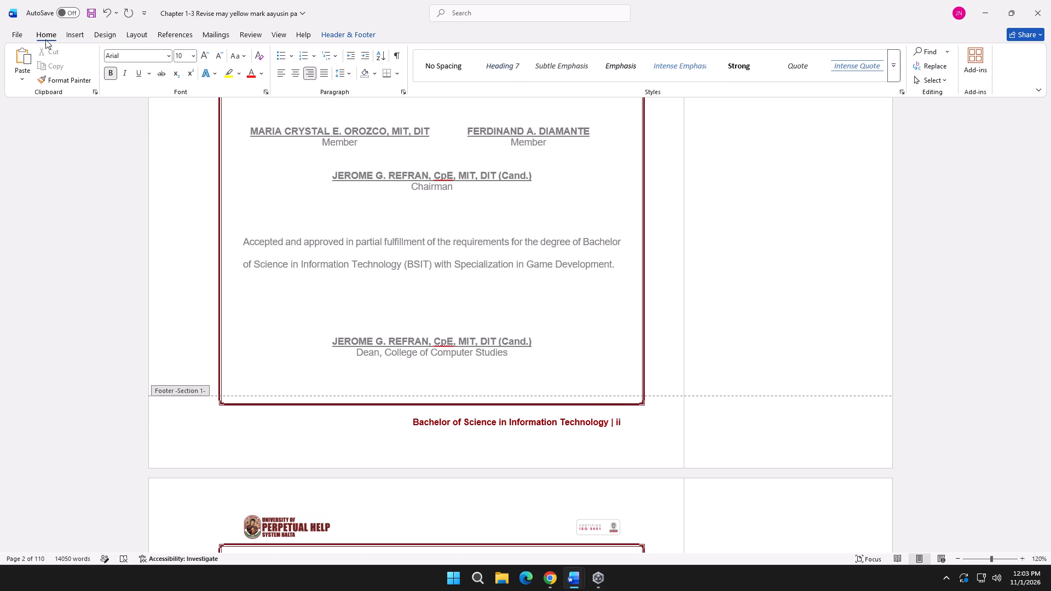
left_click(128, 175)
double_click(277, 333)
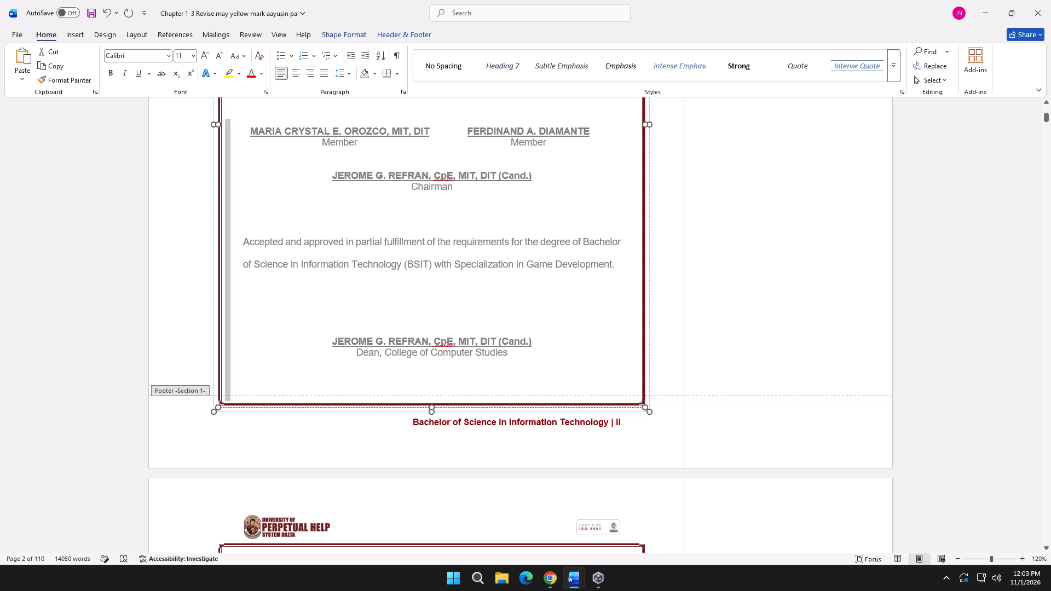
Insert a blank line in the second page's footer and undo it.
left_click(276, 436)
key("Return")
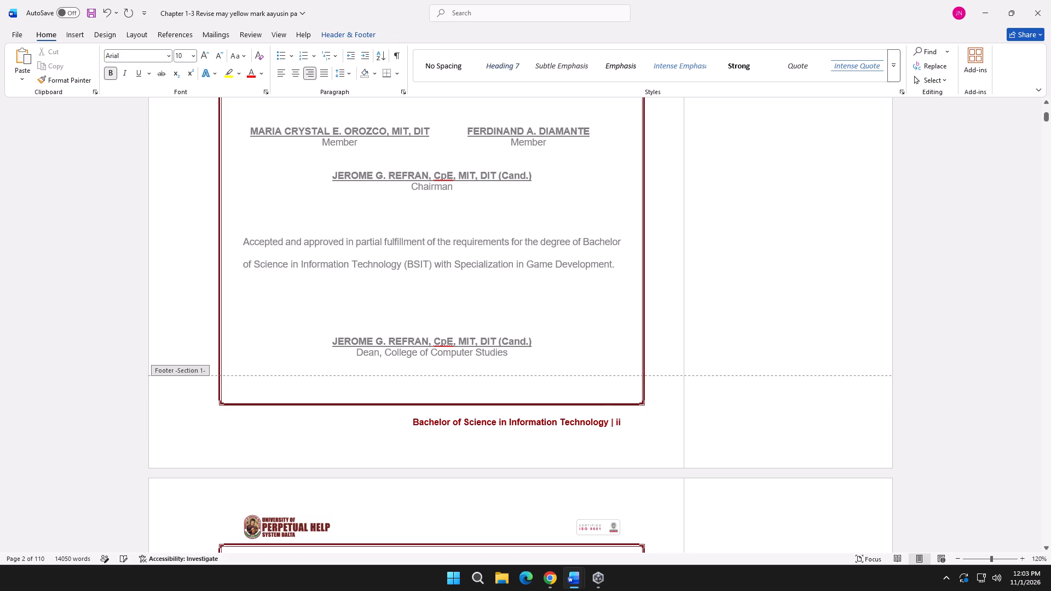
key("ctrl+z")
Leave header and footer editing and return to the document body.
double_click(299, 331)
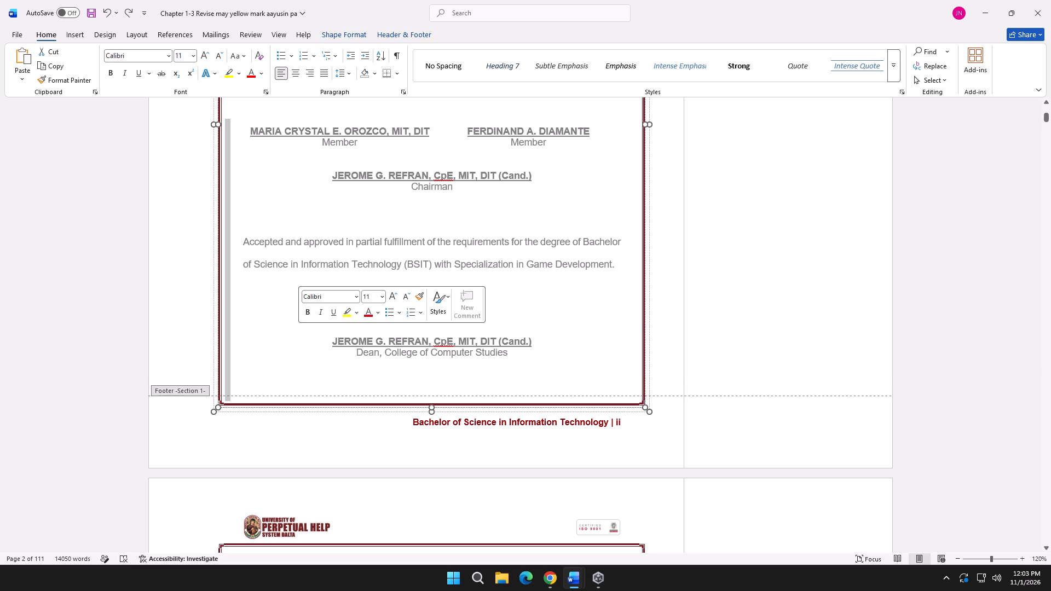
left_click(175, 294)
left_click(175, 294)
Examine how the footers sit below the red border on the Approval Sheet and Acknowledgement pages.
scroll(332, 361, "down", 7)
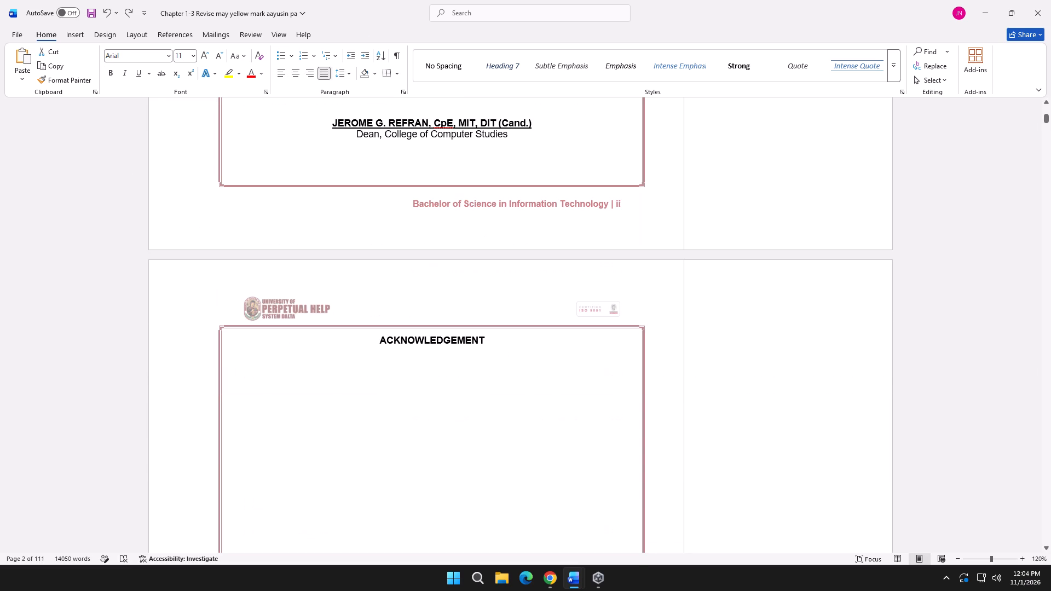
left_click_drag(489, 205, 566, 210)
scroll(501, 294, "up", 9)
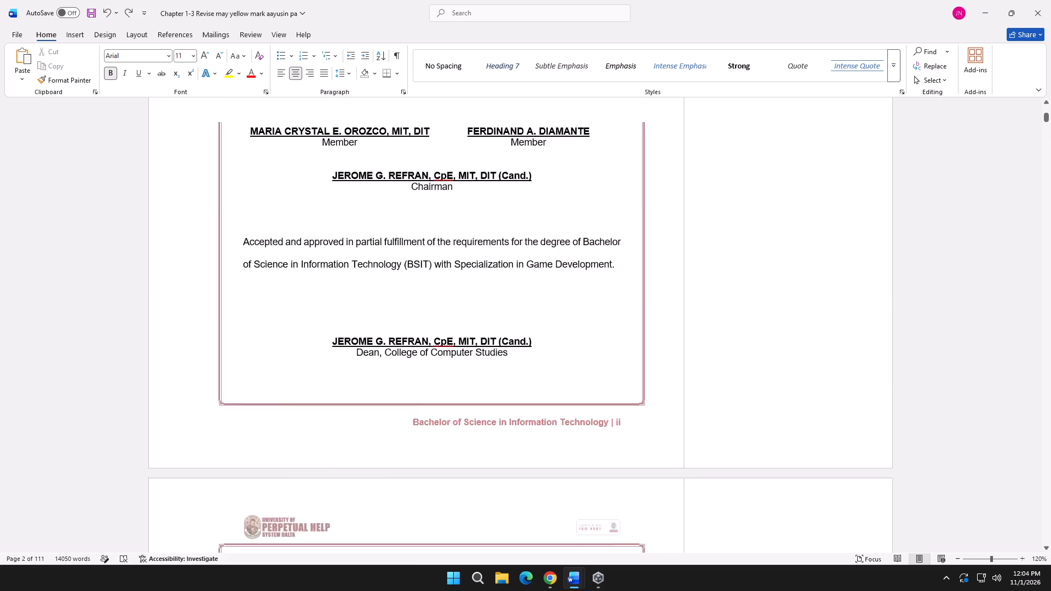
scroll(505, 307, "up", 2)
scroll(532, 302, "down", 5)
scroll(545, 340, "down", 20)
scroll(545, 340, "down", 3)
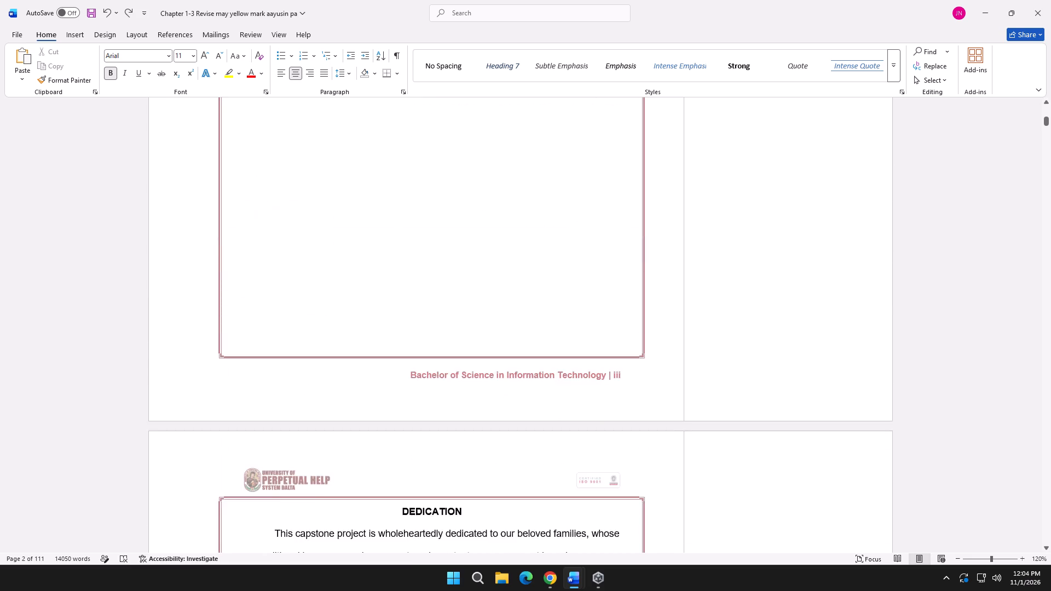
scroll(540, 321, "down", 2)
scroll(379, 154, "up", 6)
scroll(360, 328, "up", 12)
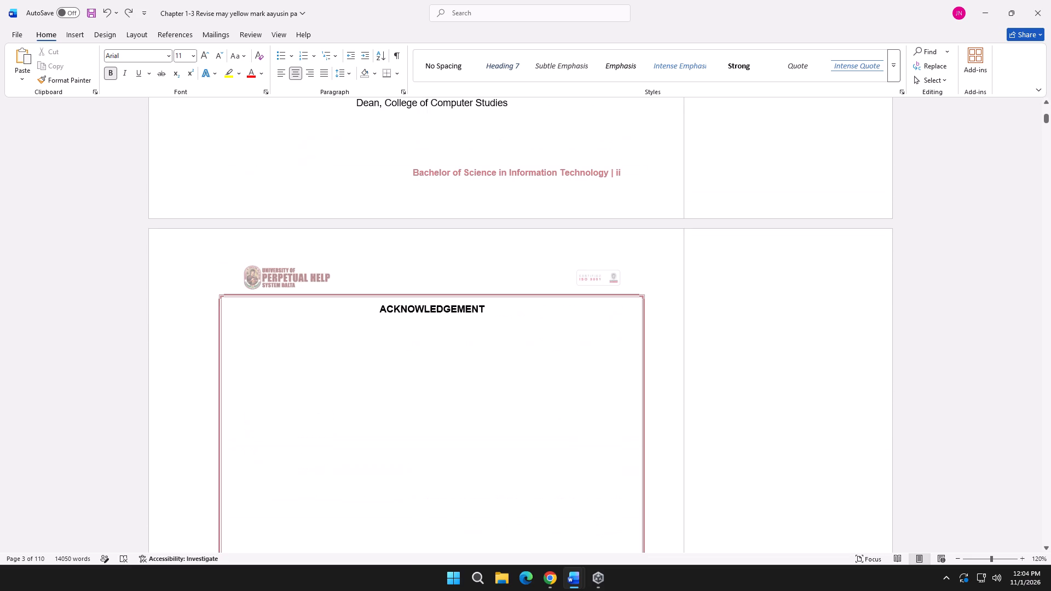
scroll(363, 354, "down", 20)
scroll(363, 354, "down", 8)
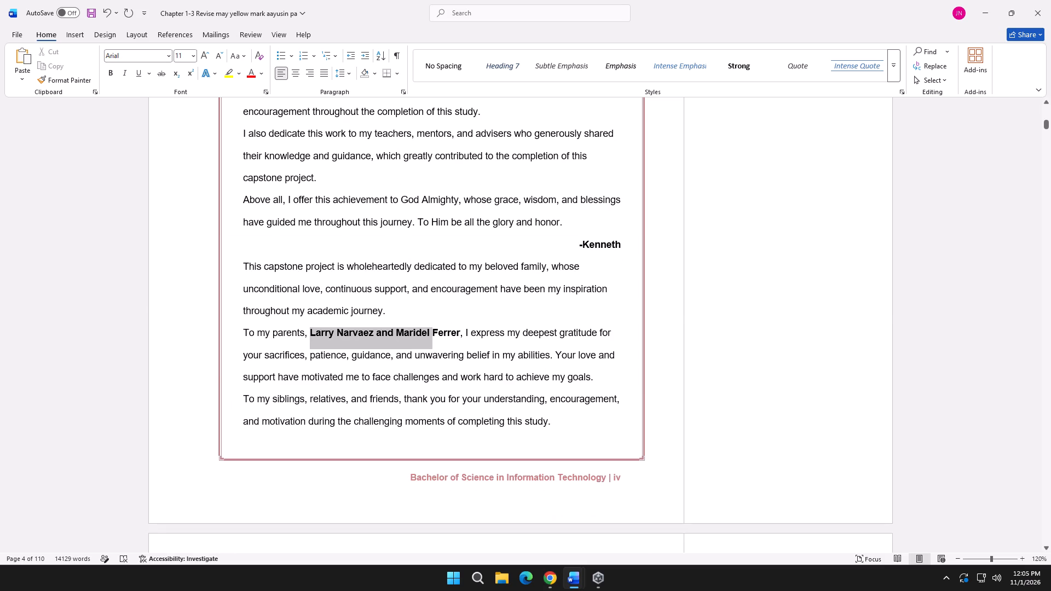
left_click_drag(424, 339, 459, 341)
left_click(463, 321)
left_click(471, 356)
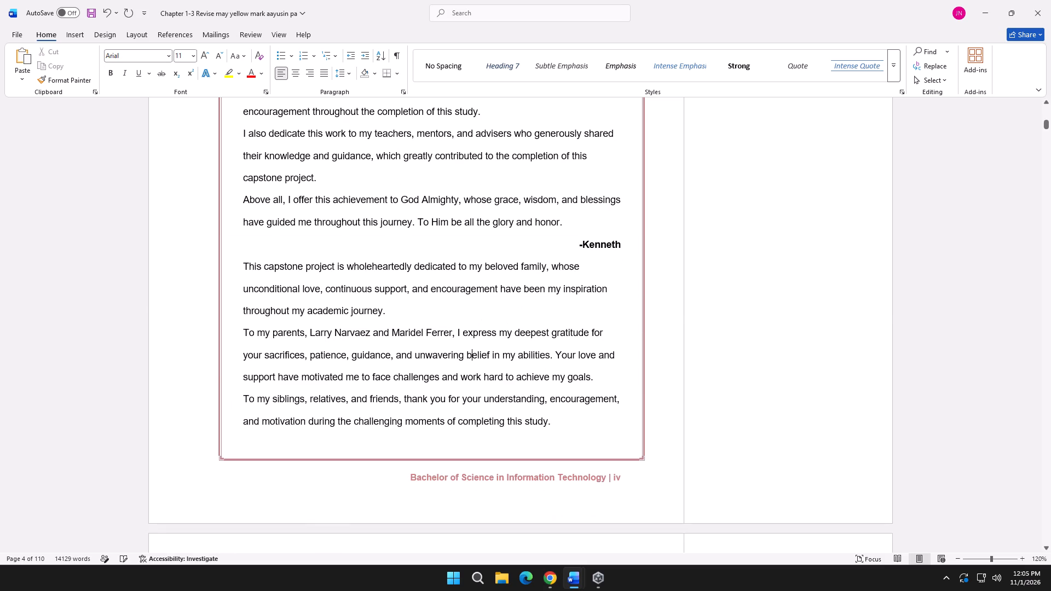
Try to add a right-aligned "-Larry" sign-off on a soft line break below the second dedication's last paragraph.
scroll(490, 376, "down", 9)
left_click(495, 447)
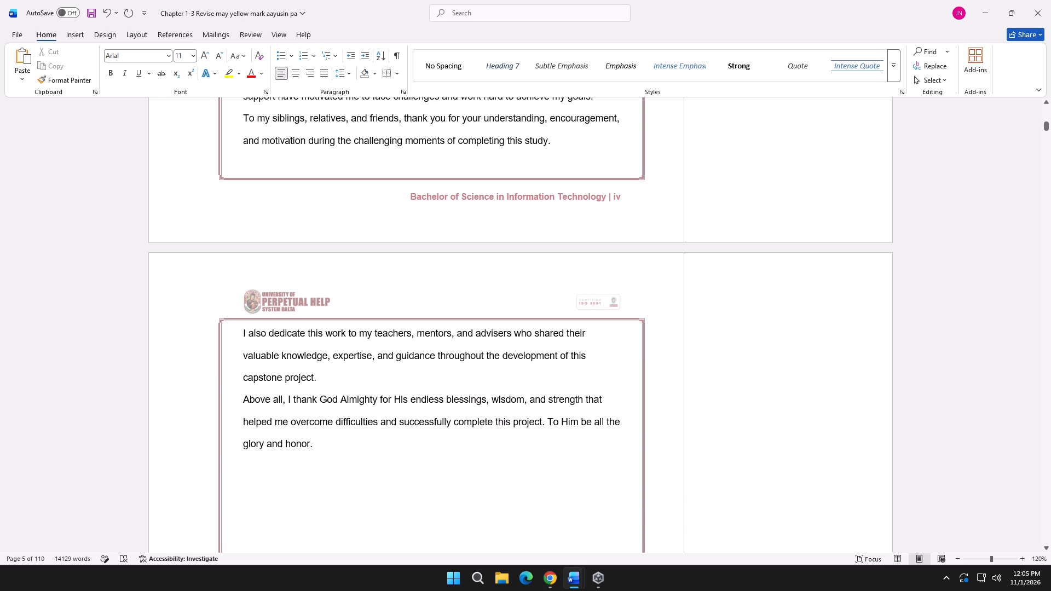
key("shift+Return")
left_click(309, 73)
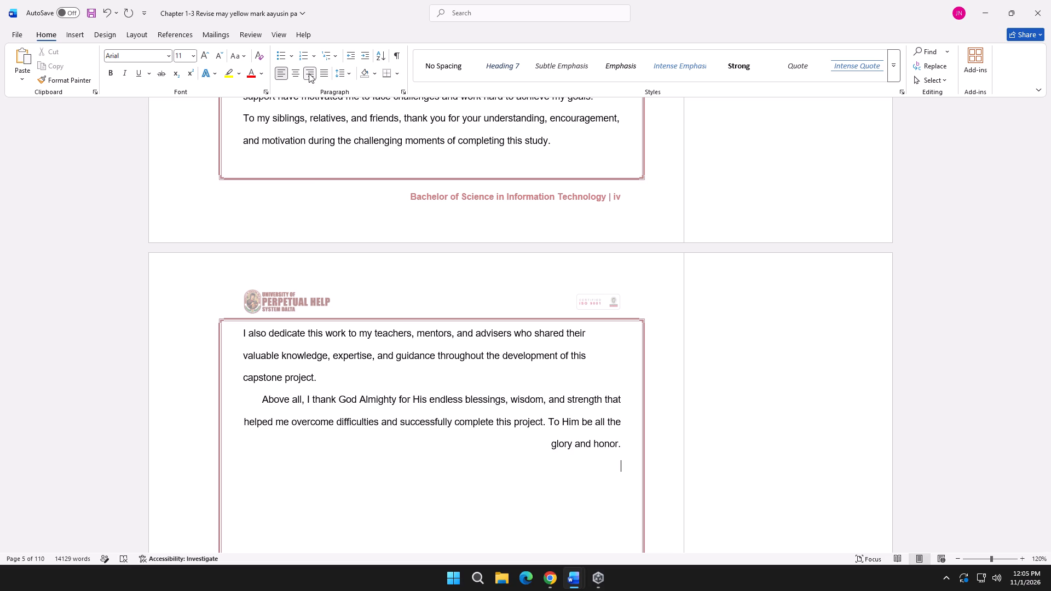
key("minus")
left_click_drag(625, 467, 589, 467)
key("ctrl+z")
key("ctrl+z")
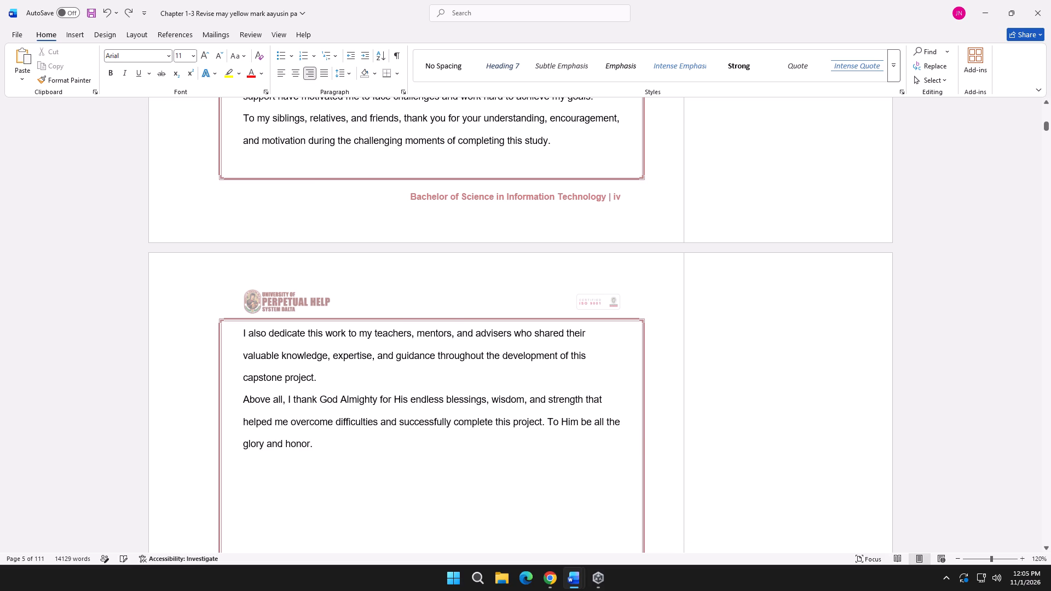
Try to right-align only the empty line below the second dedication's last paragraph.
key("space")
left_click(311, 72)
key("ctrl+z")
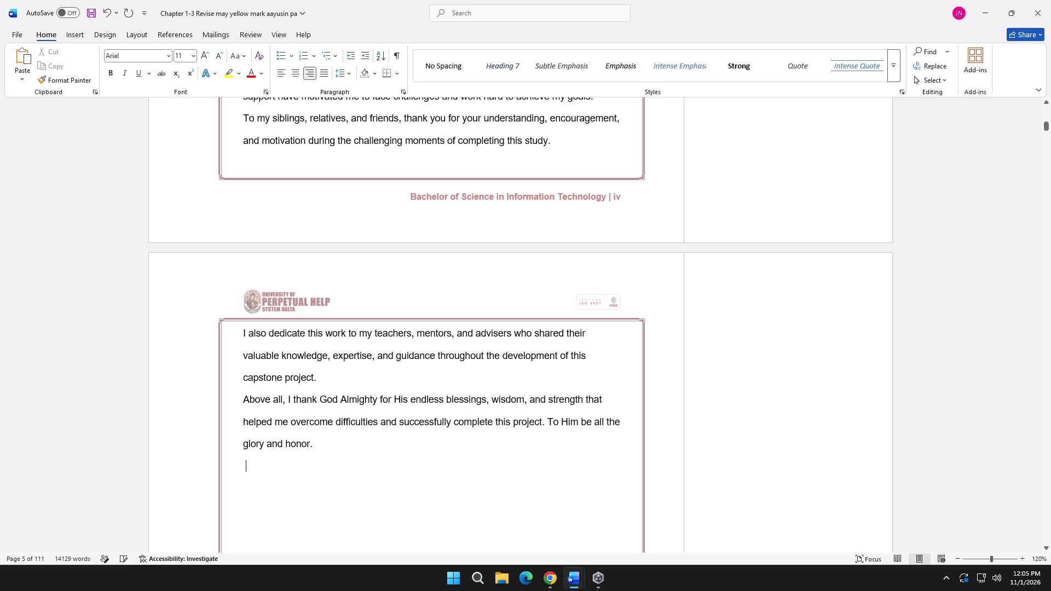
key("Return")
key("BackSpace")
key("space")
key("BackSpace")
Add a right-aligned, bold sign-off line "-Larry" as its own paragraph below the second dedication's last paragraph.
scroll(376, 450, "down", 4)
left_click(327, 326)
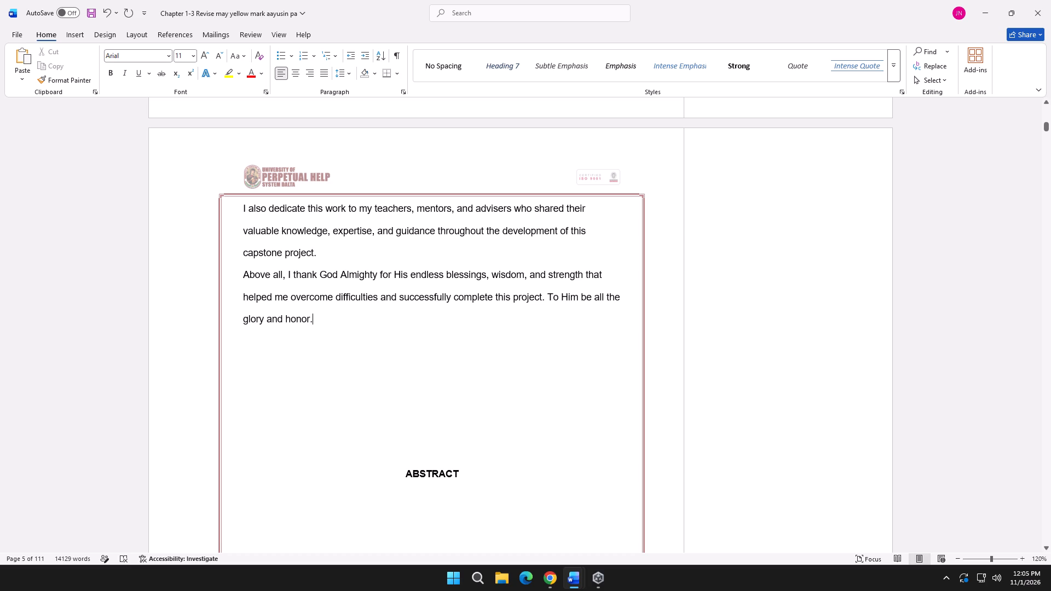
key("Return")
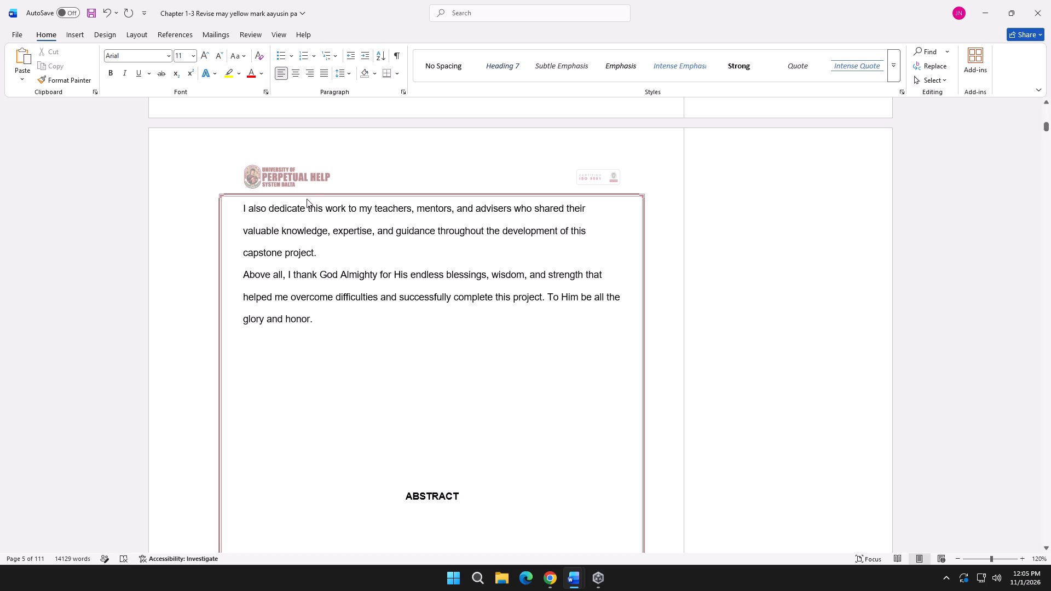
left_click(309, 74)
type("la")
left_click_drag(624, 341, 570, 340)
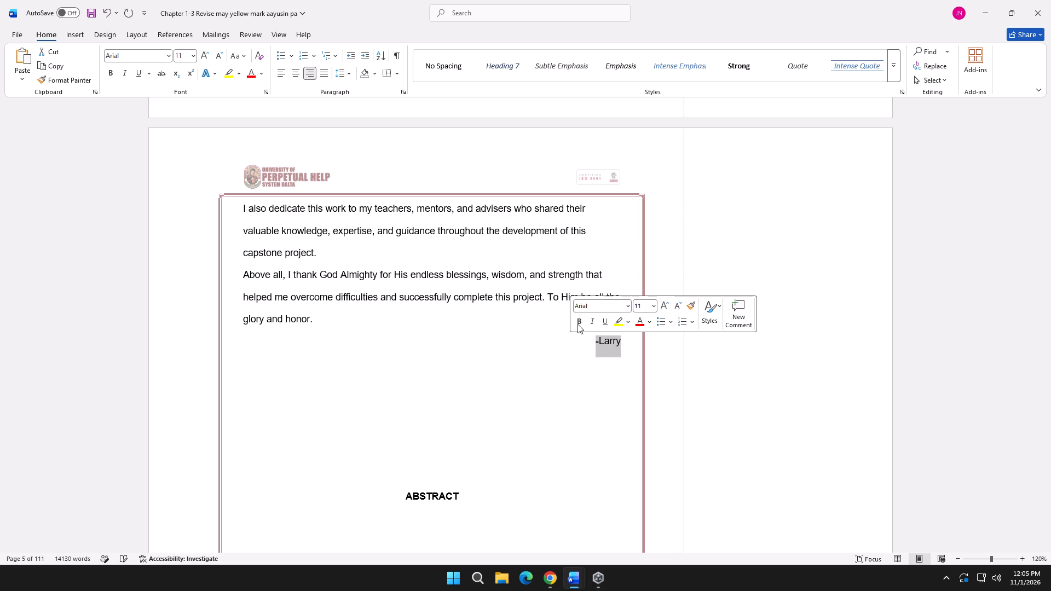
left_click(578, 323)
left_click(553, 348)
Insert blank lines before the ABSTRACT heading to push it off the dedication page onto the next page.
scroll(550, 359, "up", 14)
scroll(549, 360, "down", 9)
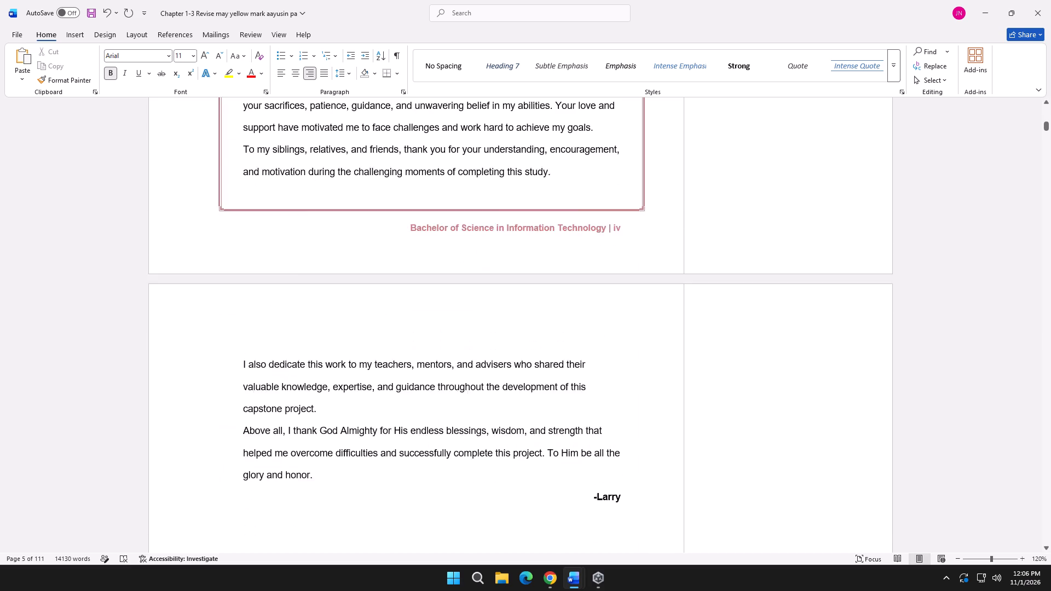
scroll(547, 361, "down", 7)
left_click(396, 427)
key("Return")
key("Return")
key("Return")
scroll(455, 384, "down", 3)
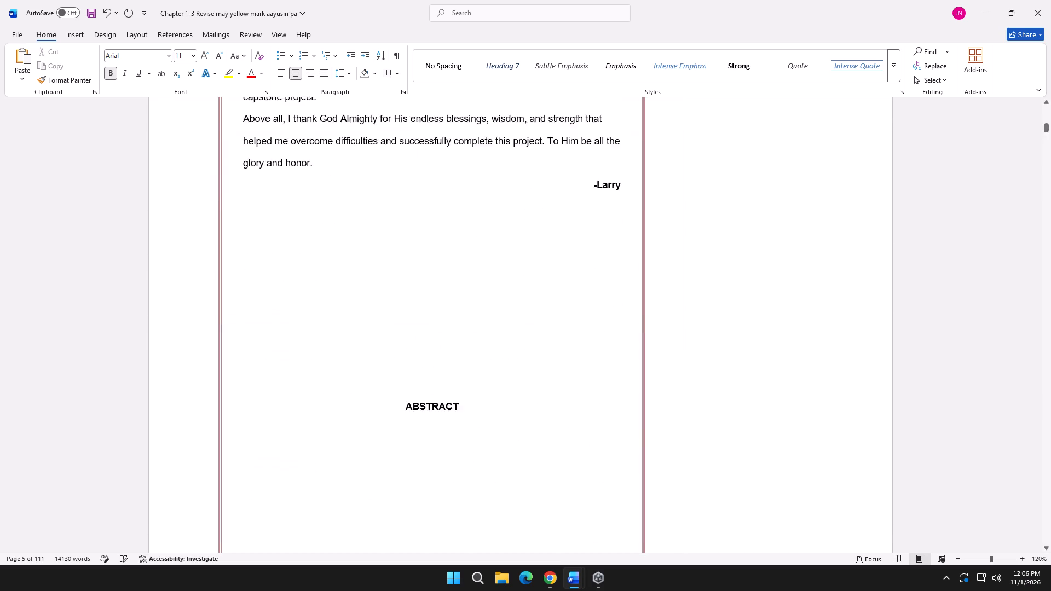
scroll(455, 384, "down", 4)
key("Return")
key("Return")
key("Return")
key("Return")
key("Return")
key("Return")
key("Return")
key("Return")
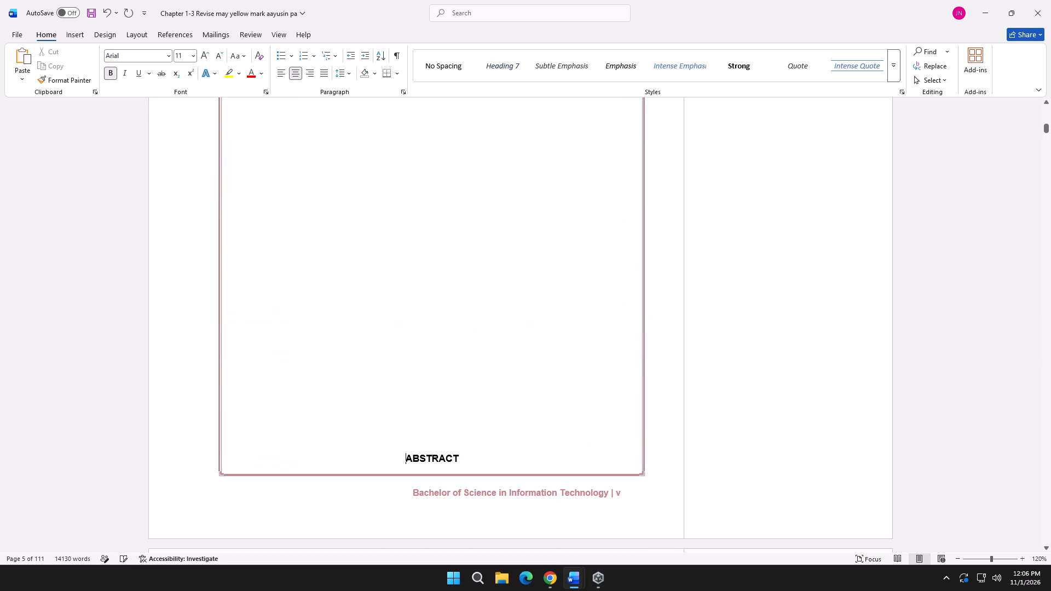
key("Return")
Look through the pages following the dedication and the corresponding preliminary pages in the FINAL CHAP3 document.
scroll(470, 363, "down", 13)
scroll(471, 363, "down", 10)
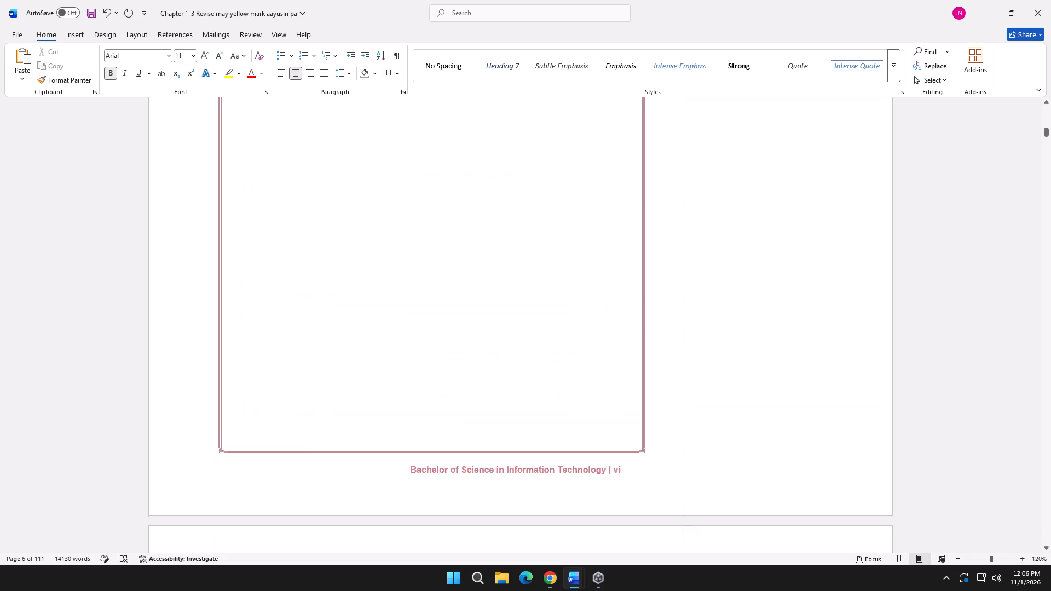
scroll(471, 363, "down", 7)
scroll(472, 362, "up", 14)
key("alt+Tab")
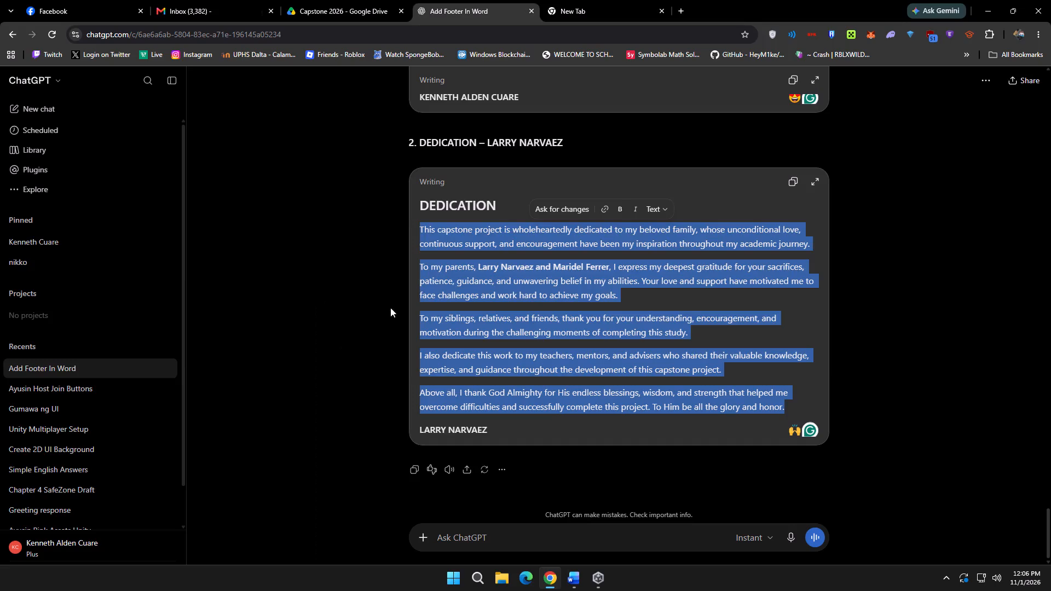
key("alt+Tab")
key("alt+Tab")
scroll(421, 322, "down", 7)
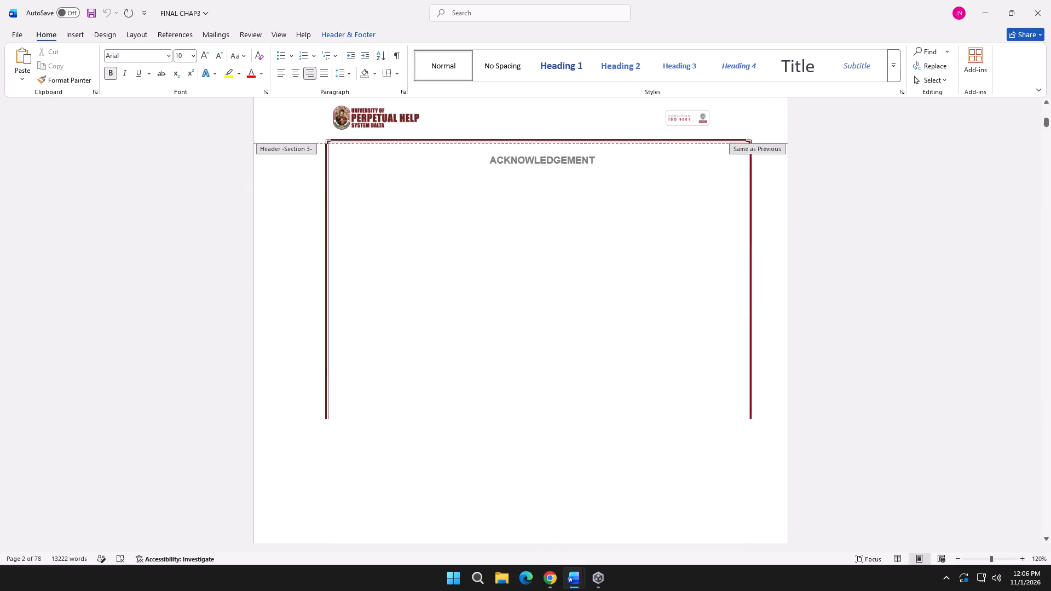
scroll(425, 323, "down", 17)
scroll(428, 327, "down", 20)
scroll(428, 327, "down", 4)
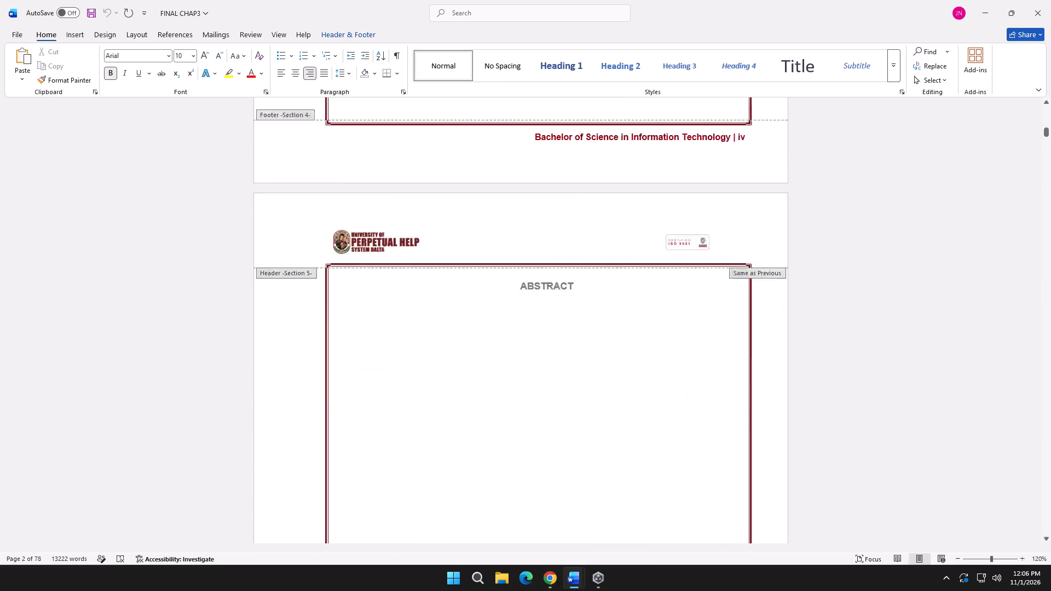
scroll(429, 328, "down", 20)
scroll(429, 328, "down", 5)
Arrange the FINAL CHAP3 and Chapter 1-3 Revise documents side by side.
key("alt+Tab")
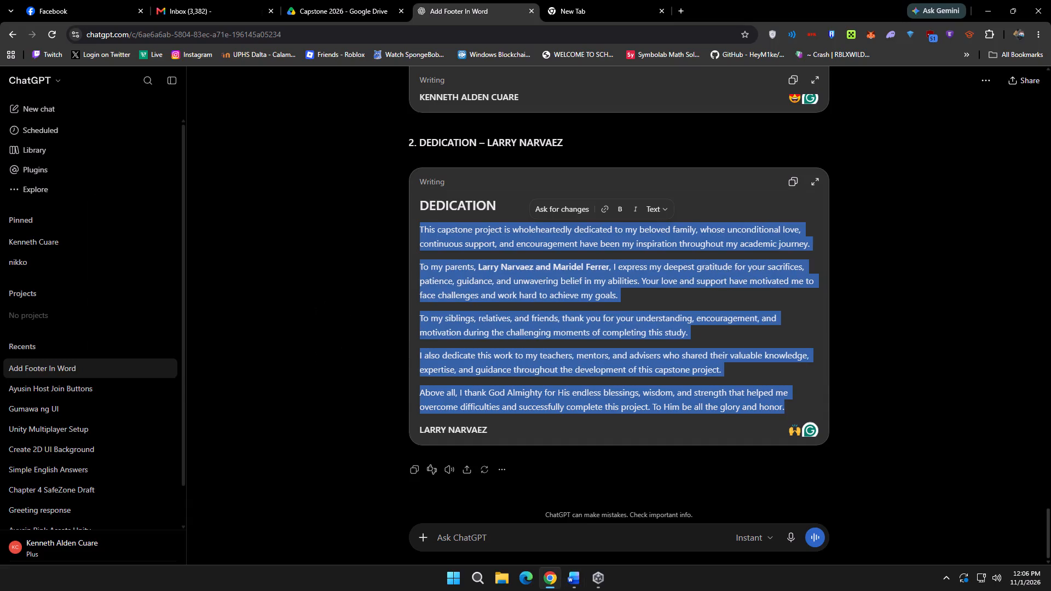
key("alt+Tab")
left_click_drag(702, 5, 120, 169)
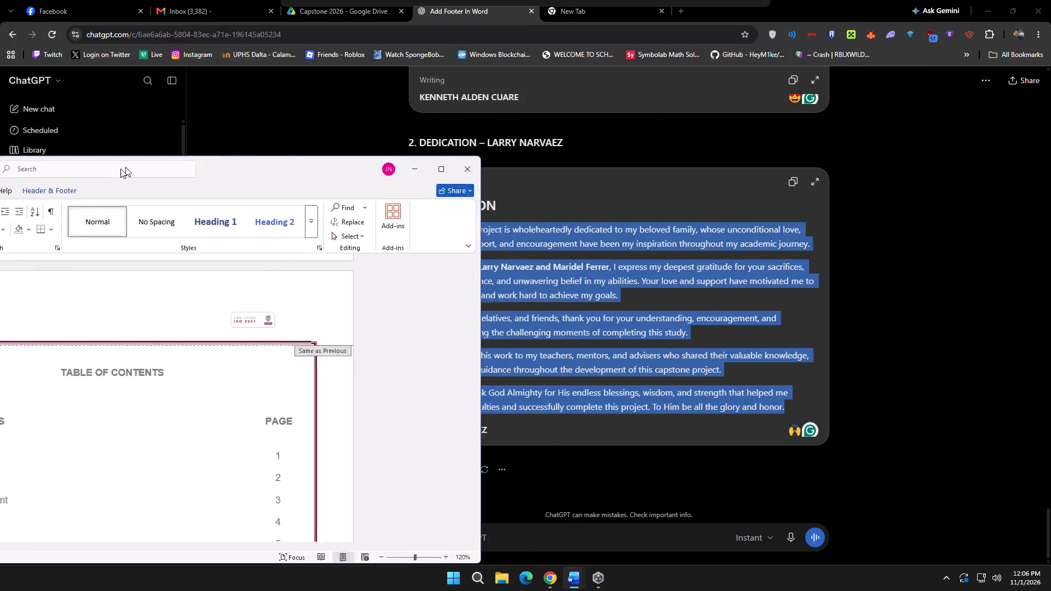
left_click_drag(120, 169, 0, 226)
left_click(576, 577)
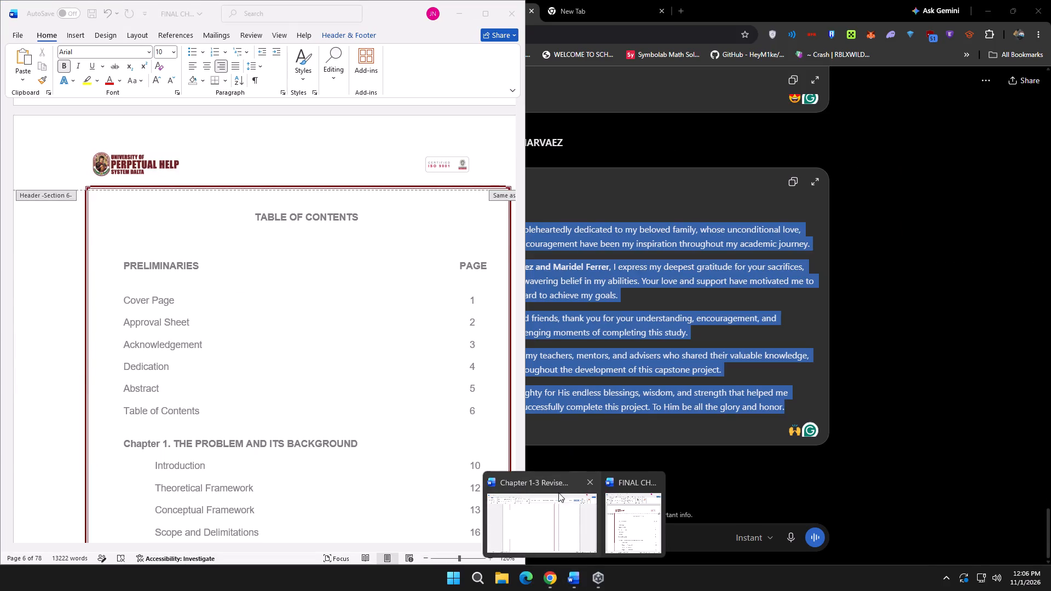
left_click(553, 499)
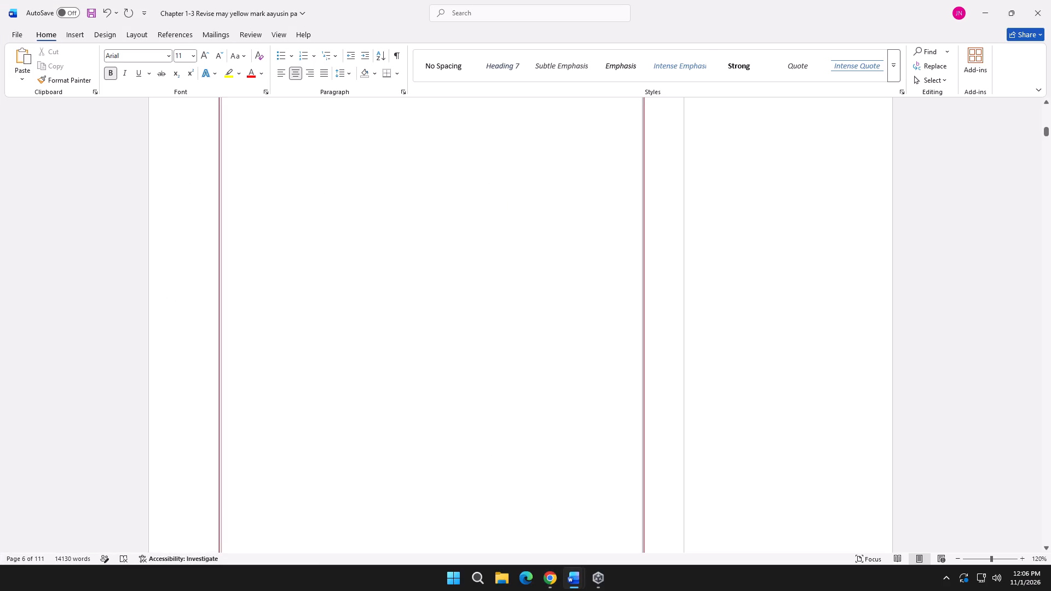
left_click_drag(723, 13, 1050, 160)
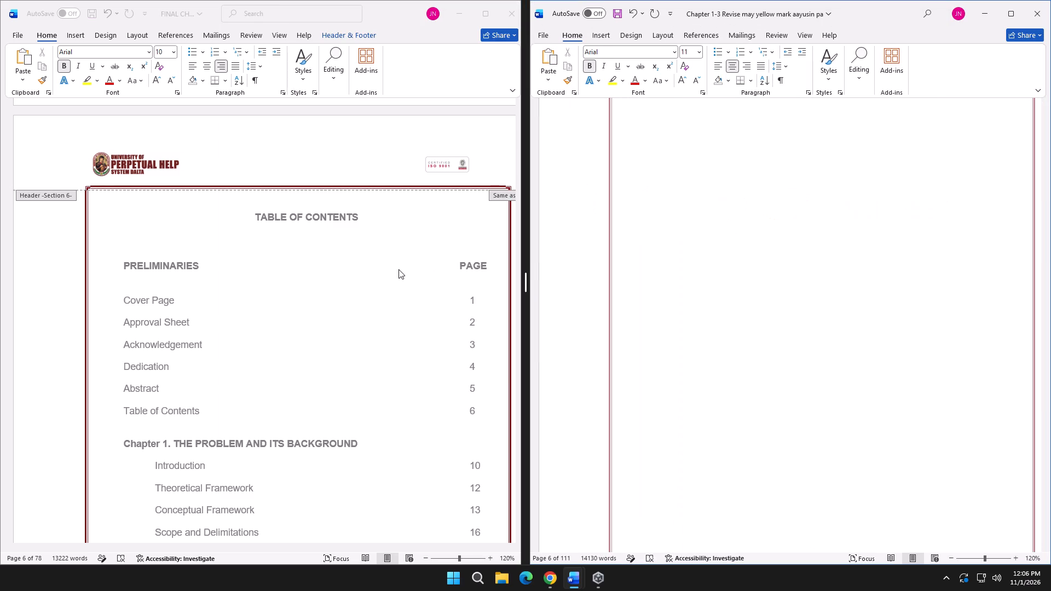
Compare the Table of Contents entries and page numbers in FINAL CHAP3 with those in the Chapter 1-3 Revise document.
scroll(401, 269, "up", 7)
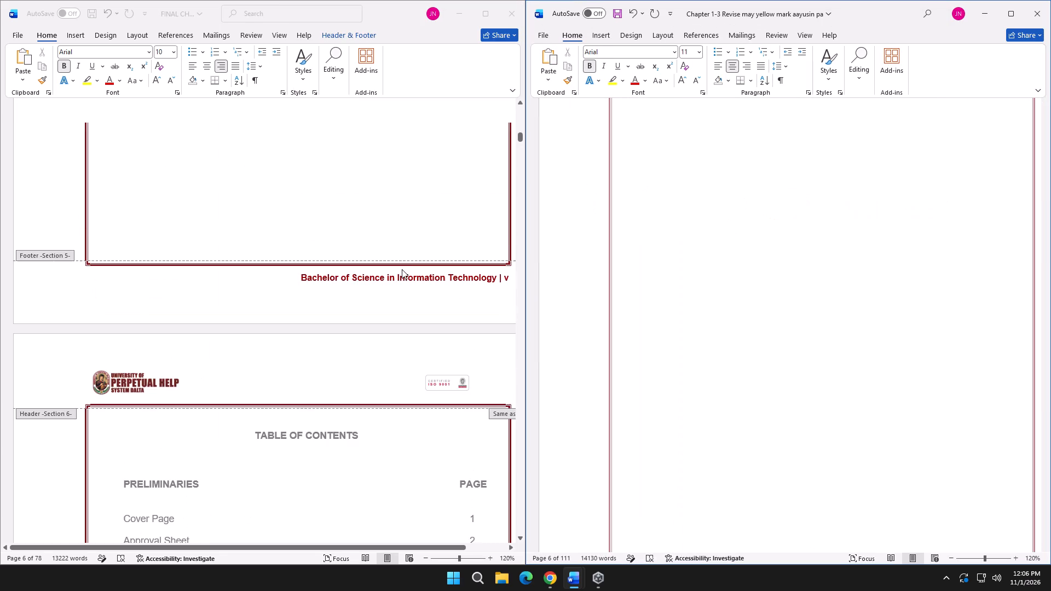
scroll(402, 269, "up", 7)
scroll(402, 270, "up", 19)
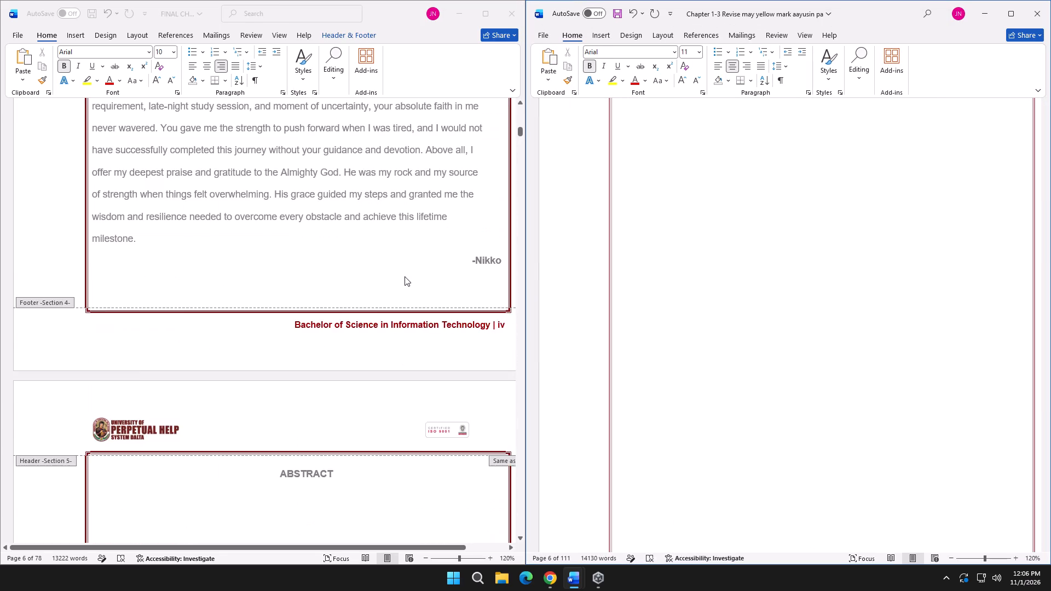
scroll(405, 276, "up", 4)
scroll(404, 283, "down", 20)
scroll(404, 283, "down", 15)
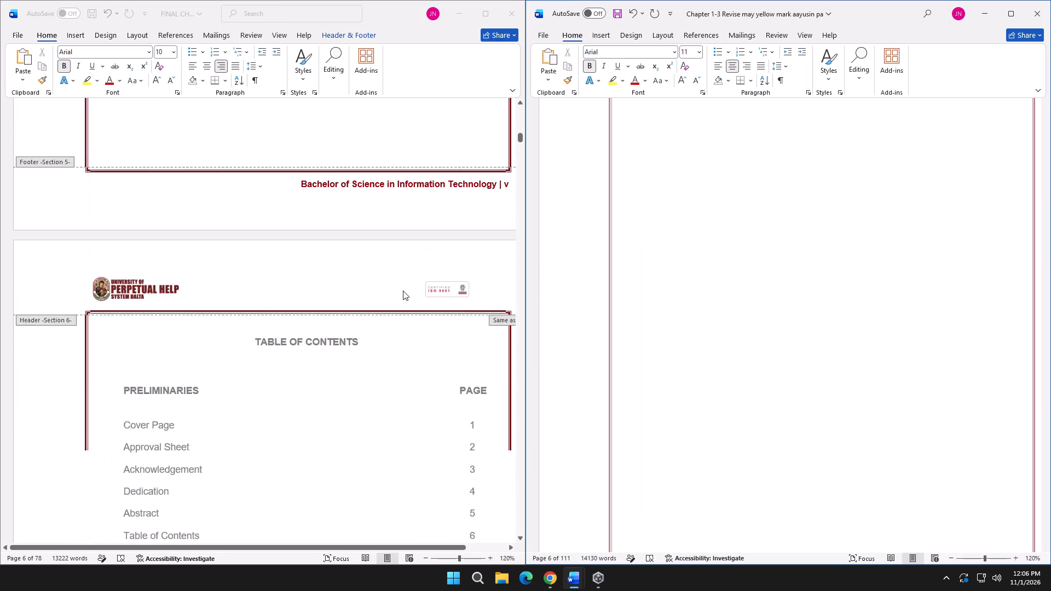
scroll(403, 291, "down", 4)
scroll(694, 332, "down", 18)
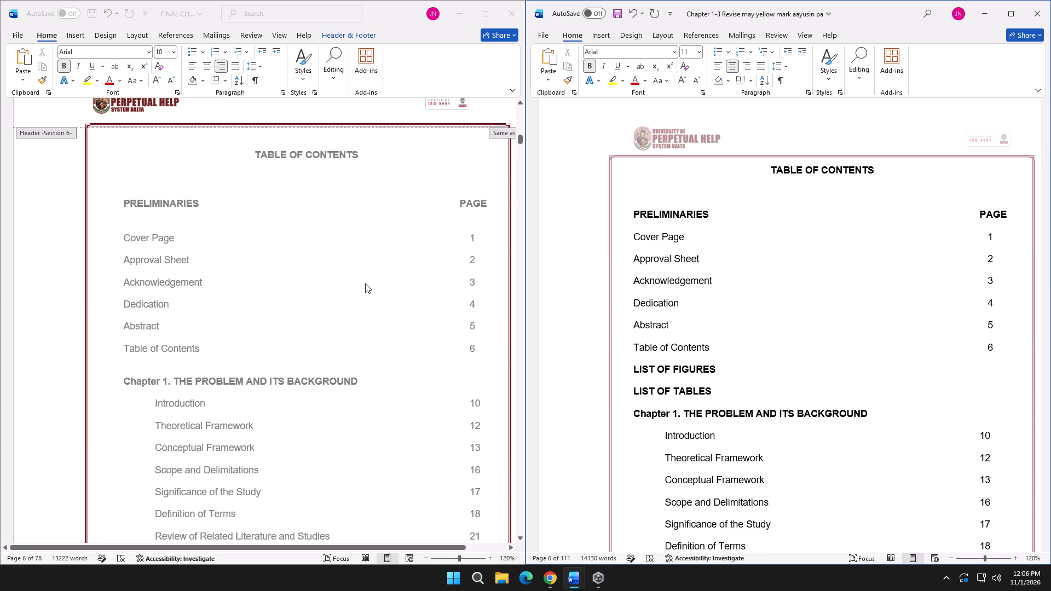
scroll(453, 337, "down", 5)
scroll(861, 380, "down", 4)
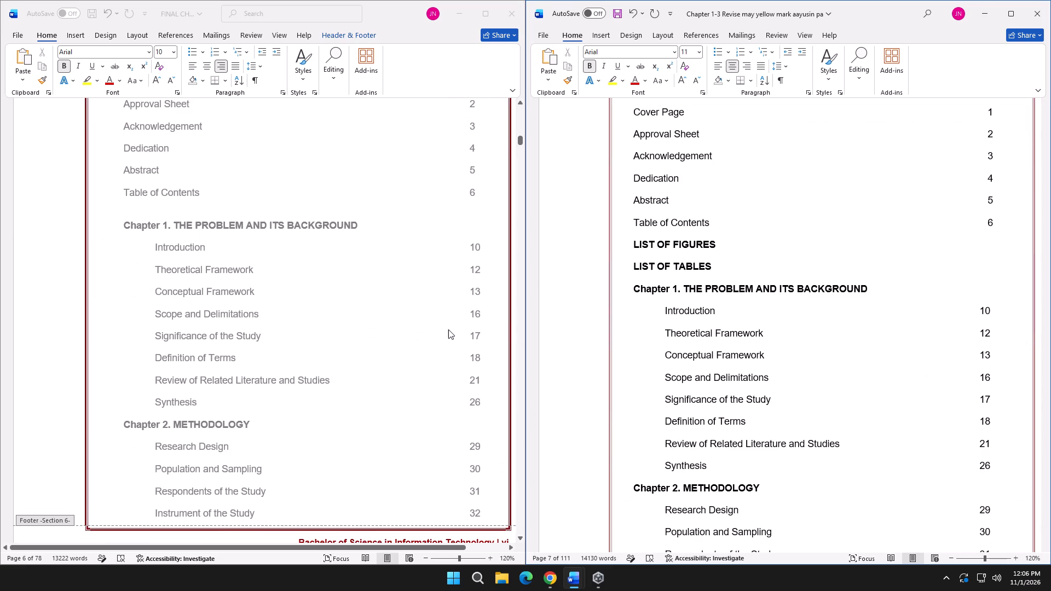
scroll(448, 329, "down", 3)
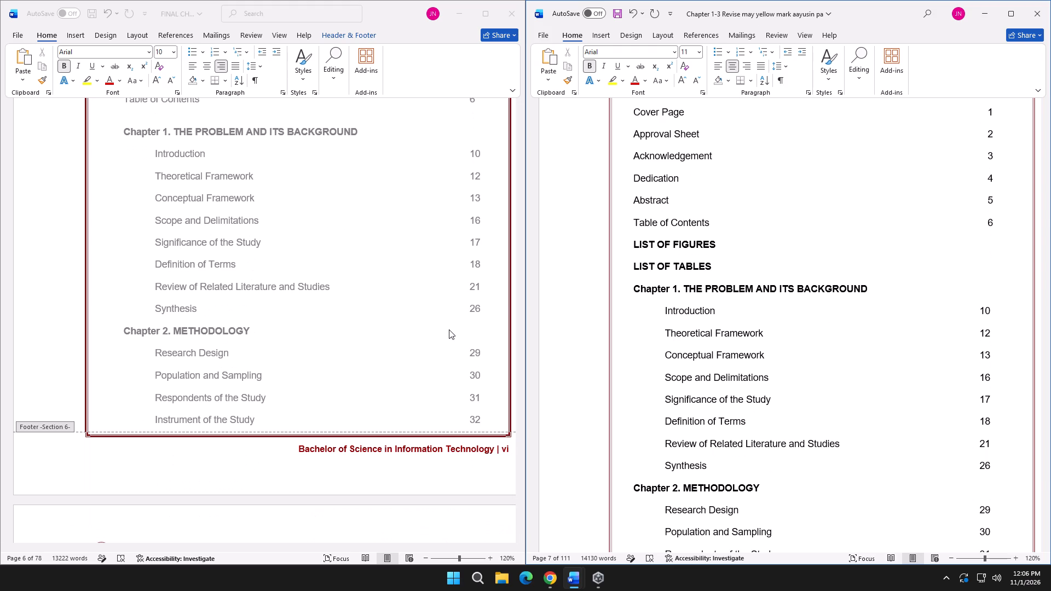
scroll(602, 250, "down", 4)
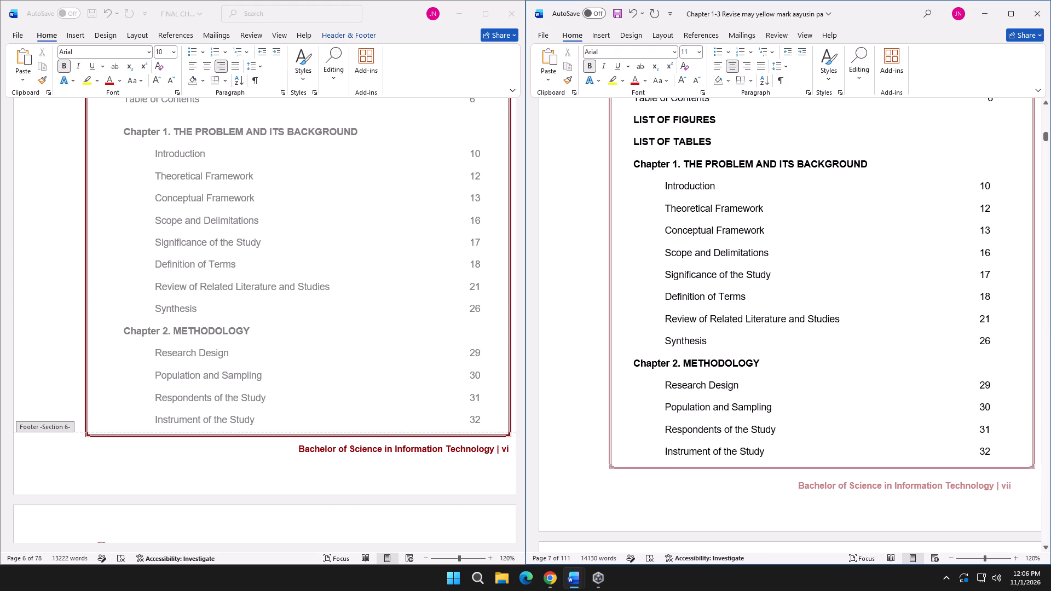
scroll(682, 225, "down", 7)
scroll(420, 226, "down", 11)
scroll(824, 287, "down", 5)
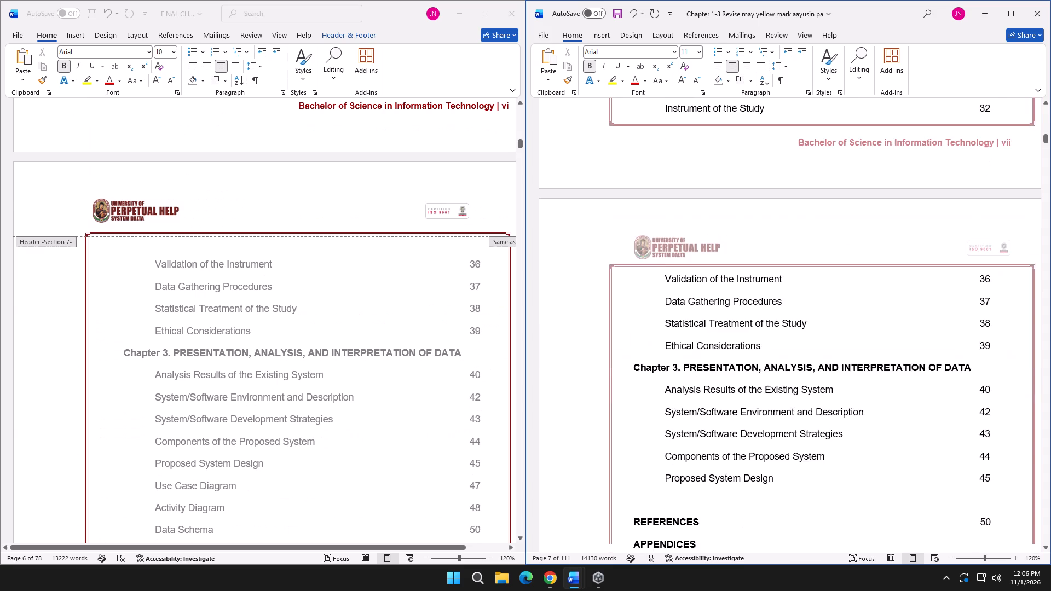
scroll(482, 252, "down", 5)
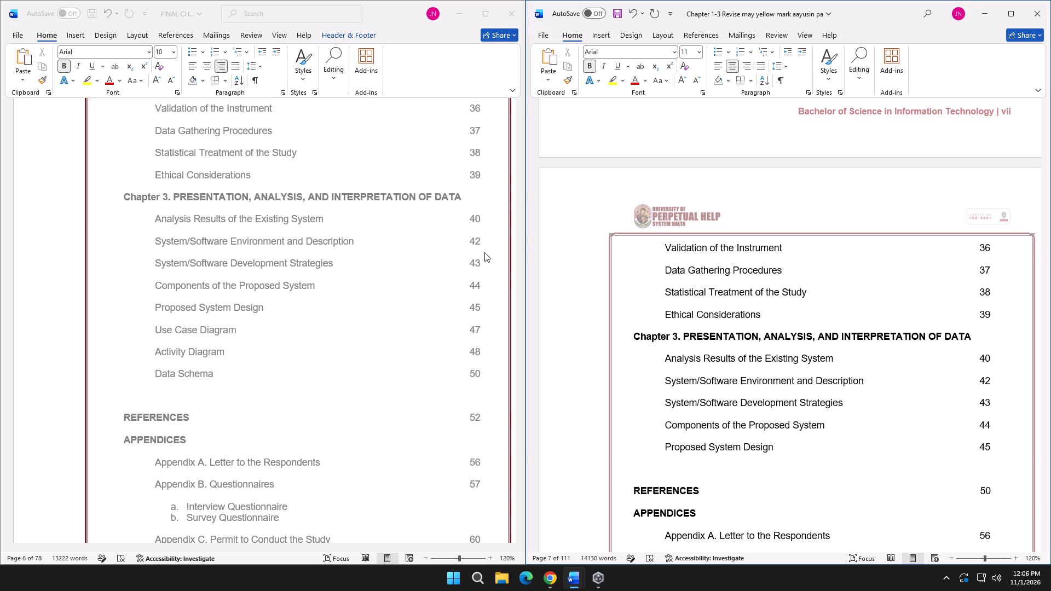
scroll(486, 252, "down", 4)
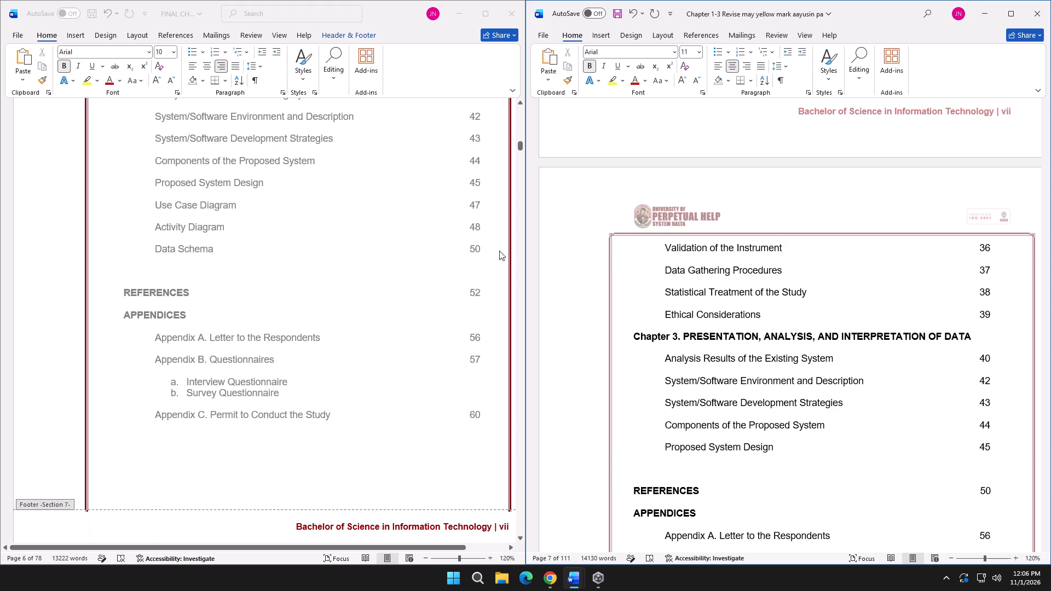
scroll(775, 315, "down", 5)
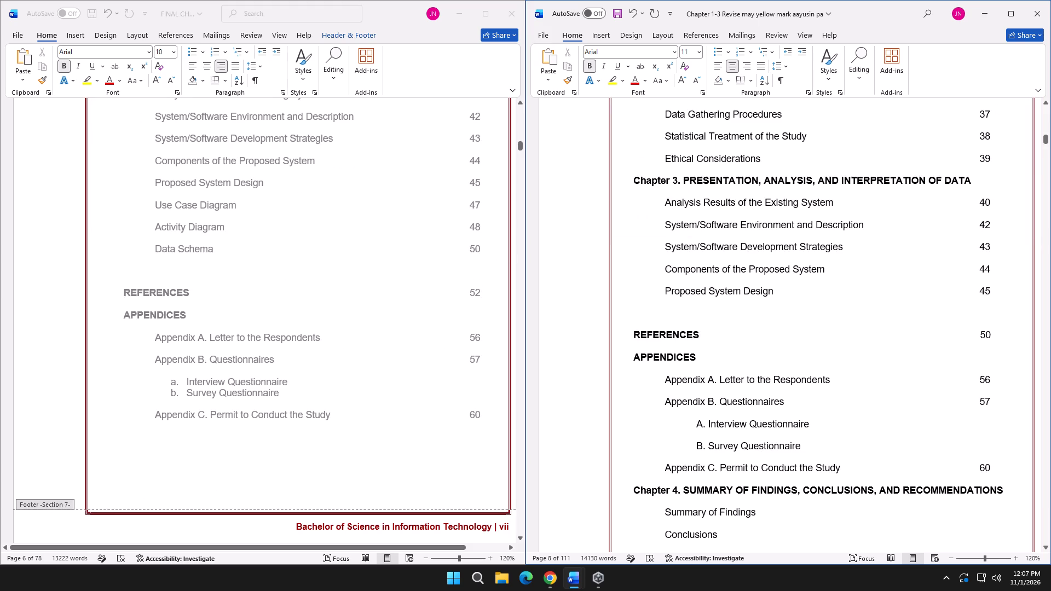
scroll(467, 310, "down", 11)
scroll(748, 358, "down", 7)
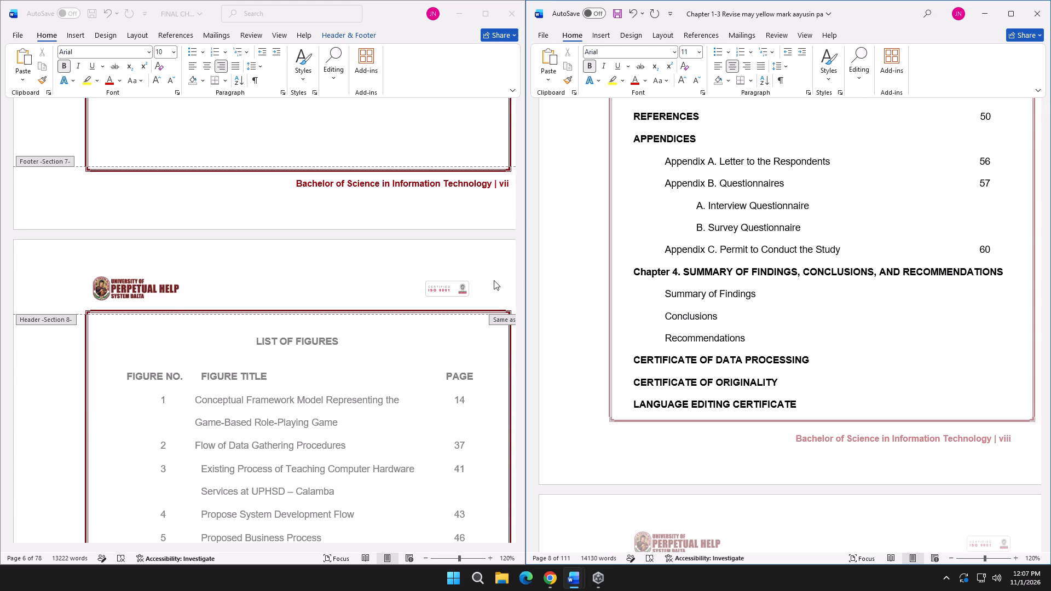
Examine the List of Figures and List of Tables pages in FINAL CHAP3 and the last contents entries in both documents.
scroll(494, 280, "down", 12)
scroll(720, 328, "up", 6)
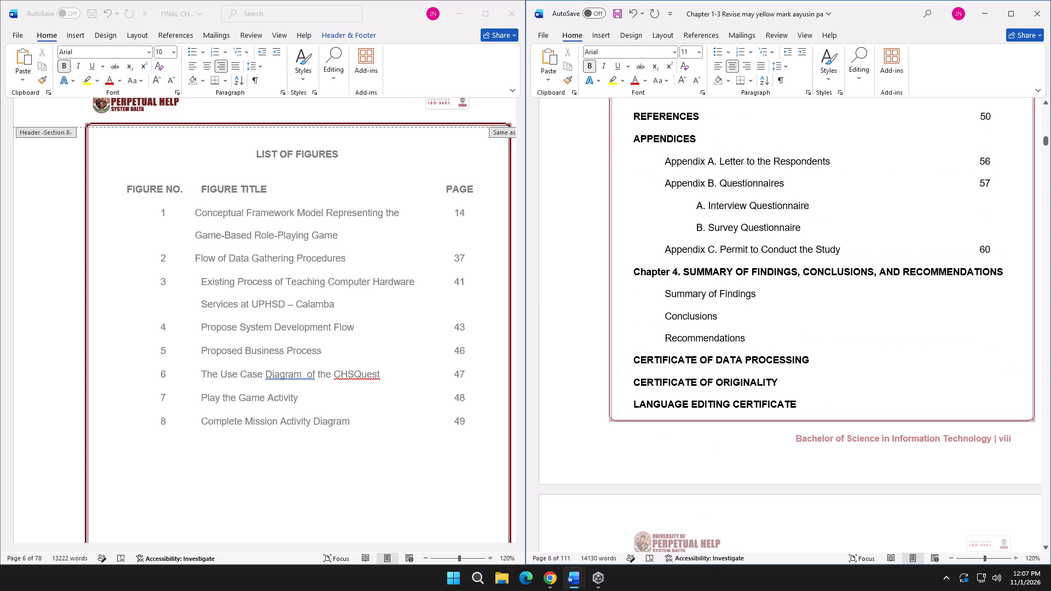
scroll(697, 288, "down", 7)
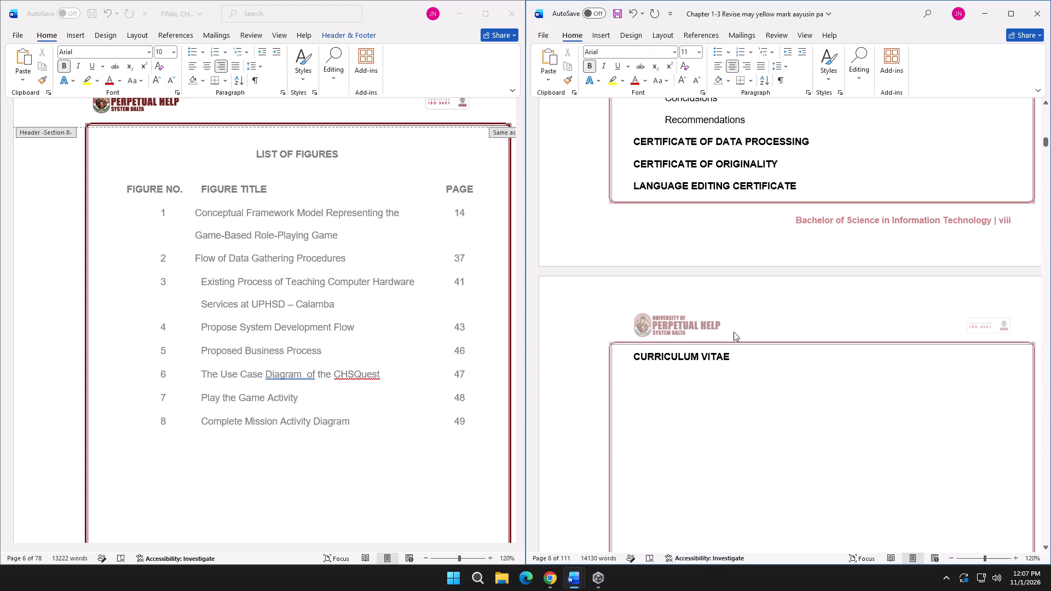
scroll(430, 355, "down", 14)
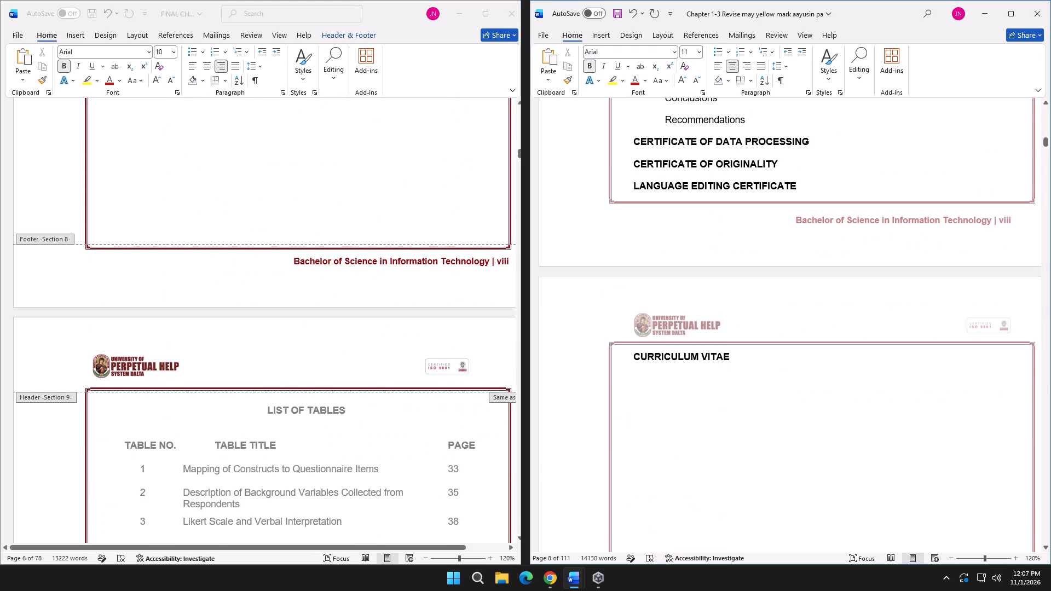
scroll(689, 431, "up", 6)
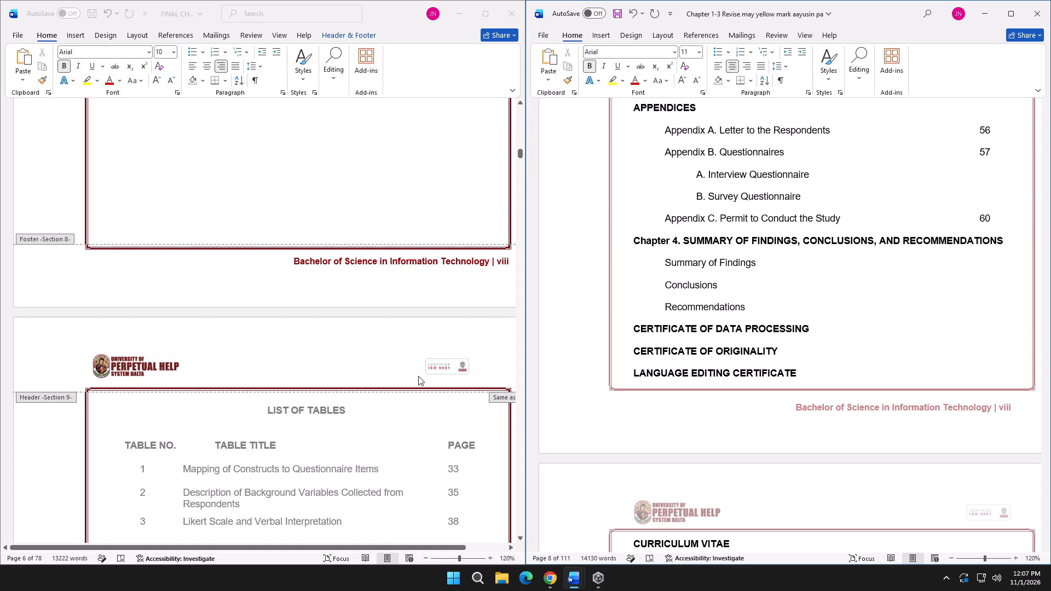
scroll(418, 376, "up", 18)
scroll(418, 376, "up", 9)
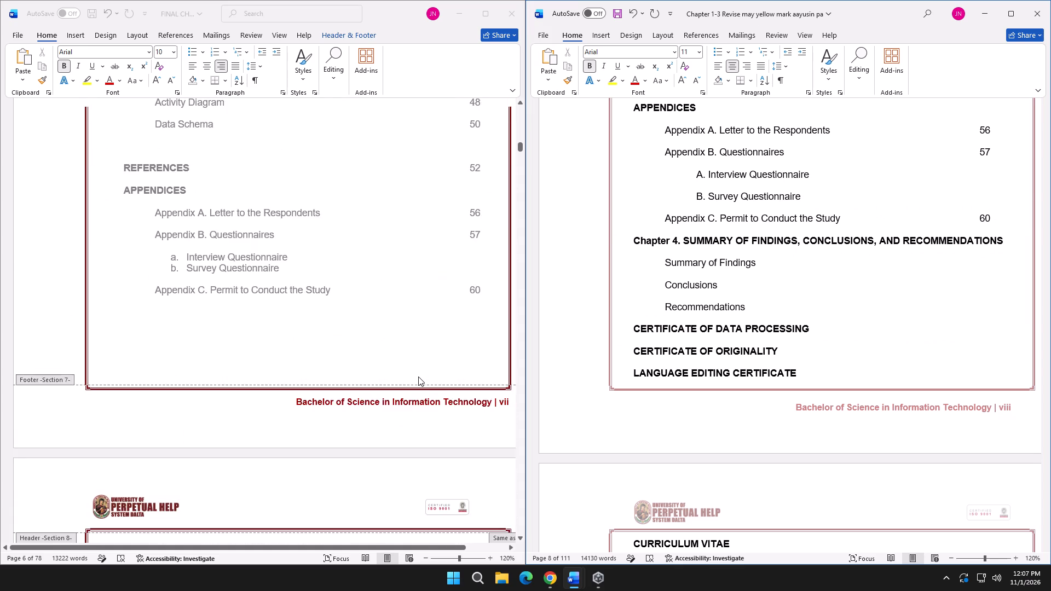
scroll(418, 376, "up", 4)
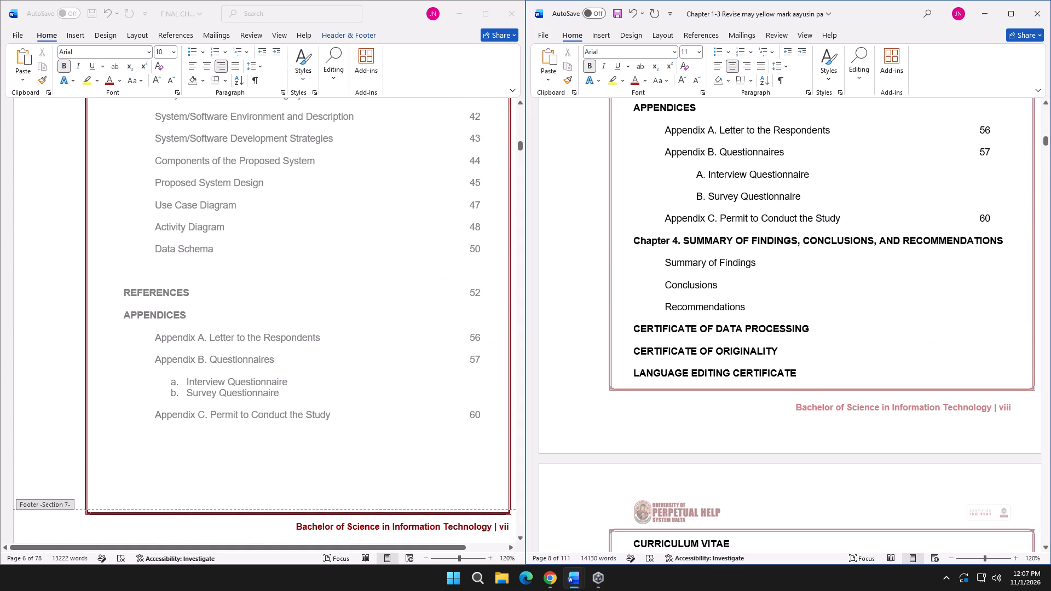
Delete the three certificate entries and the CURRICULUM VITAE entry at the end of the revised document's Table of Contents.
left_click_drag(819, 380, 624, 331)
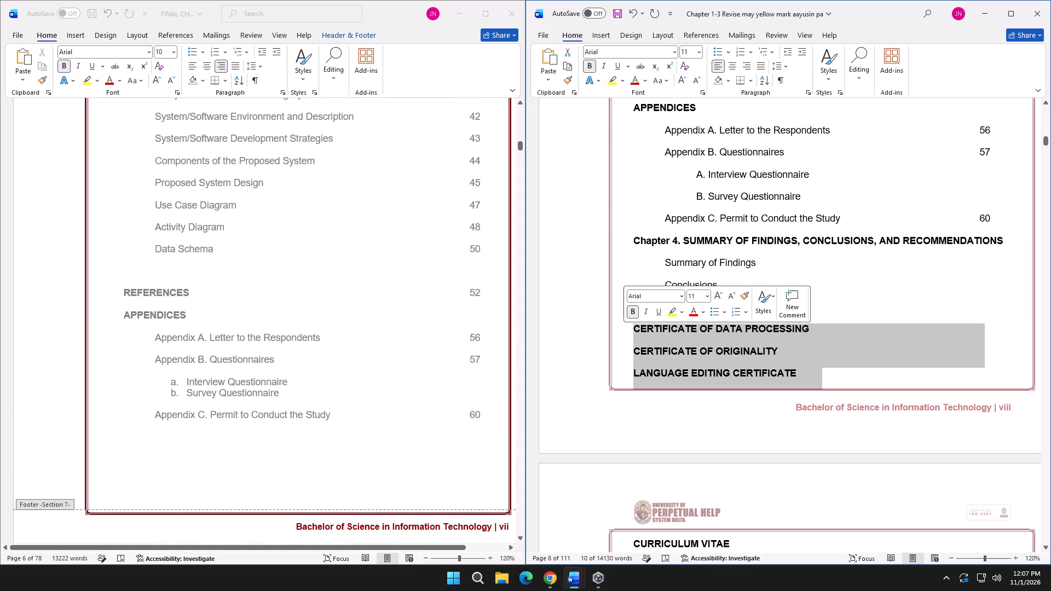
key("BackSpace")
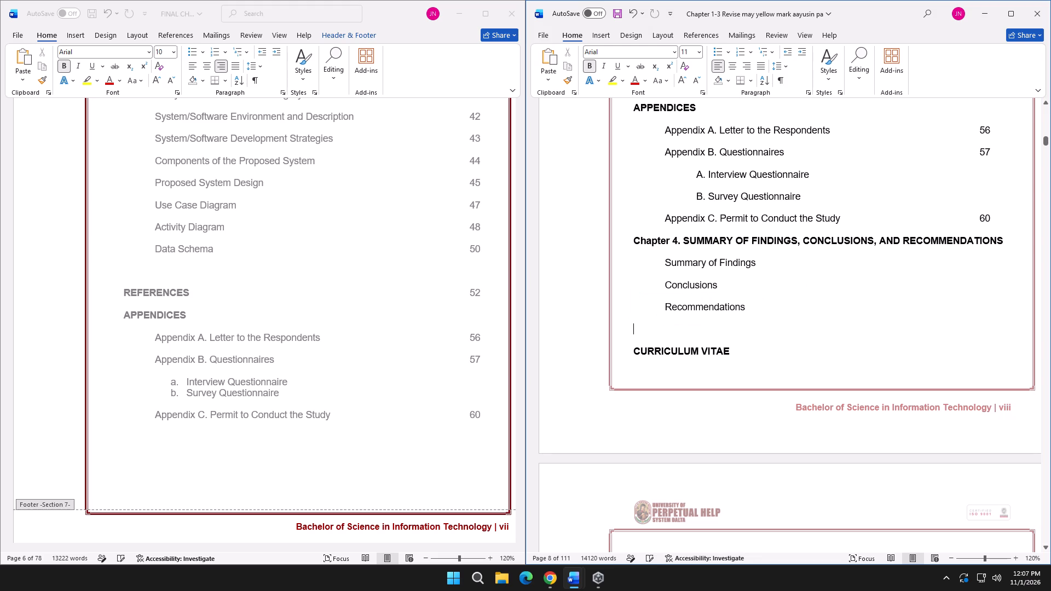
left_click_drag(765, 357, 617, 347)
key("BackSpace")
Review the pages around the end of the FINAL CHAP3 contents against the remaining Chapter 3, Appendices and Chapter 4 entries.
scroll(405, 350, "down", 13)
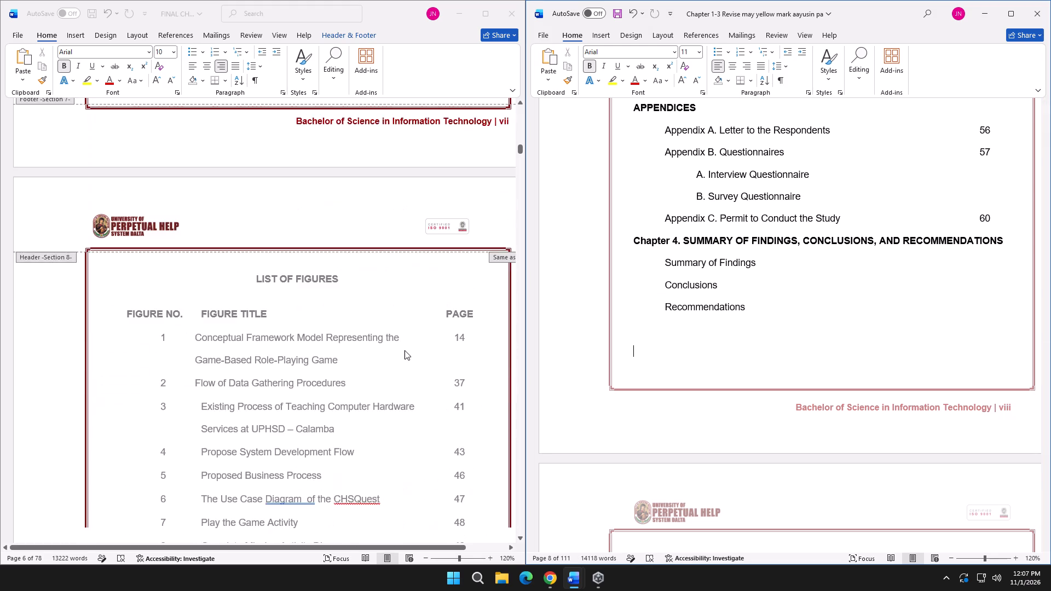
scroll(405, 350, "down", 20)
scroll(405, 350, "down", 20)
scroll(405, 350, "down", 2)
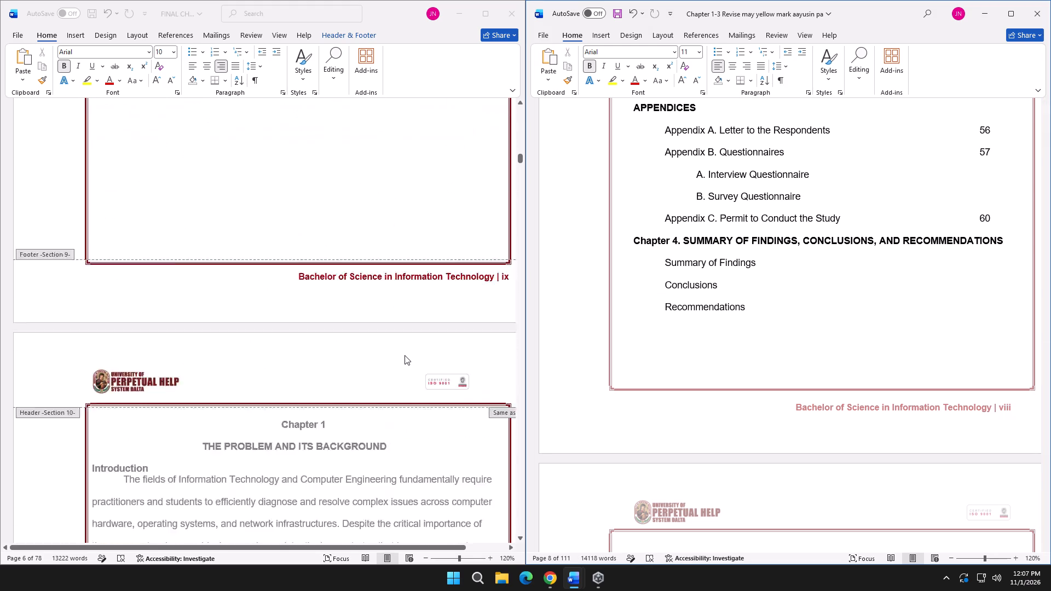
scroll(405, 355, "down", 7)
scroll(406, 355, "up", 20)
scroll(406, 355, "up", 16)
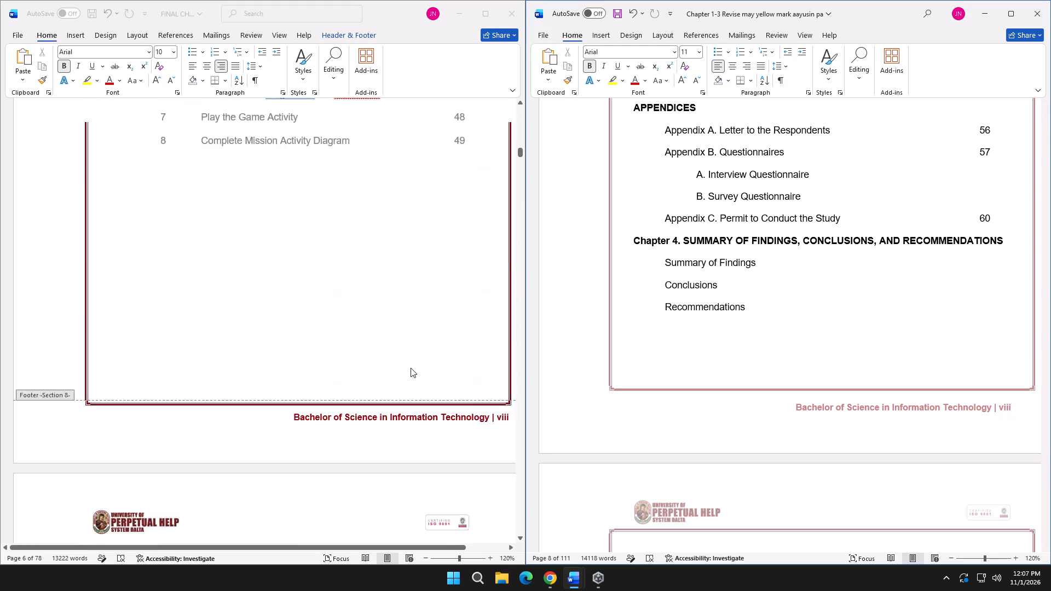
scroll(411, 368, "up", 16)
scroll(377, 335, "up", 9)
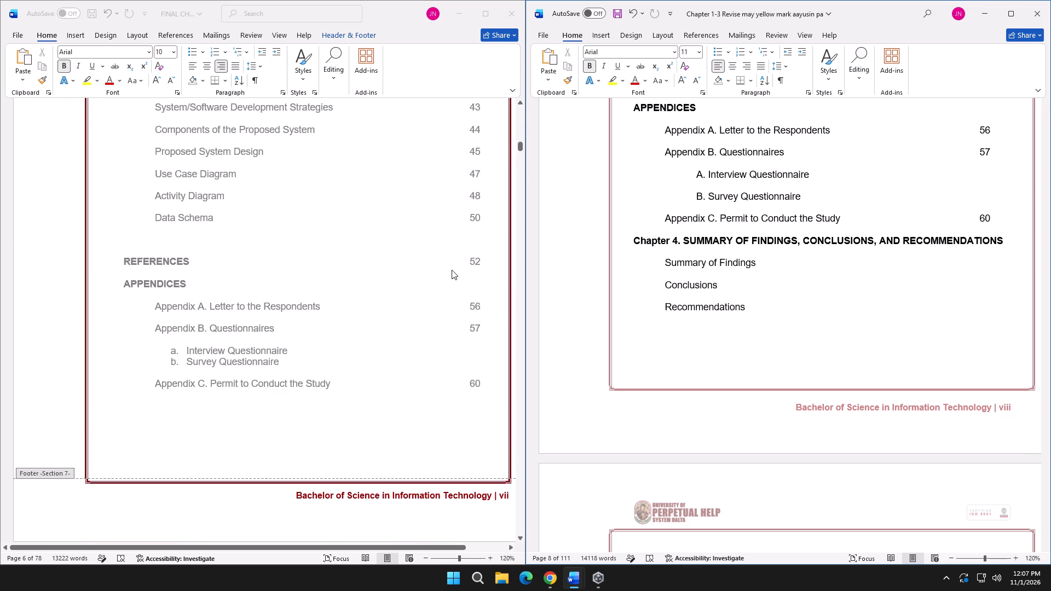
scroll(496, 283, "up", 9)
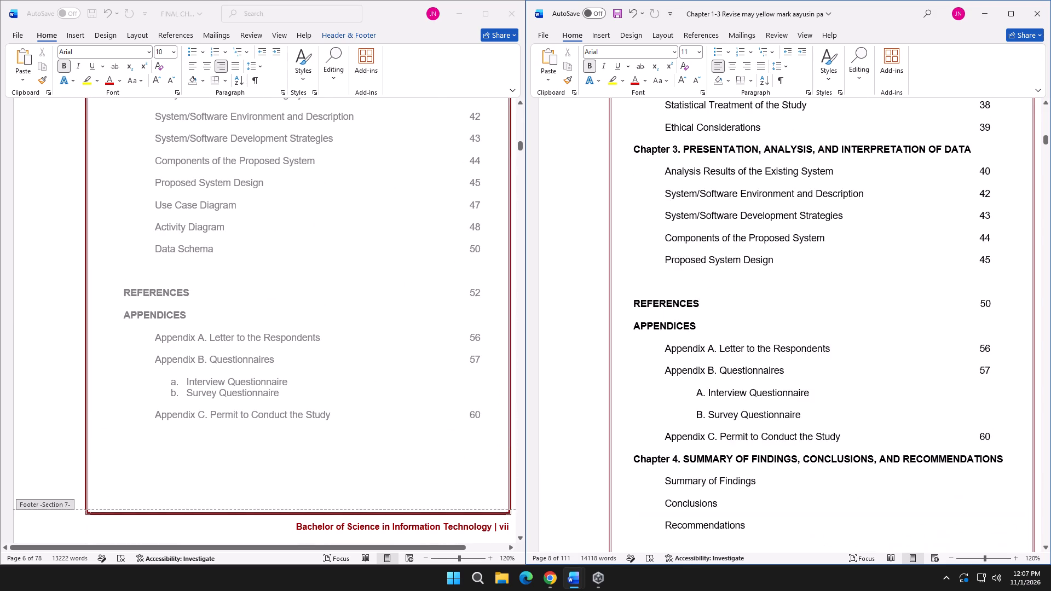
scroll(721, 337, "down", 6)
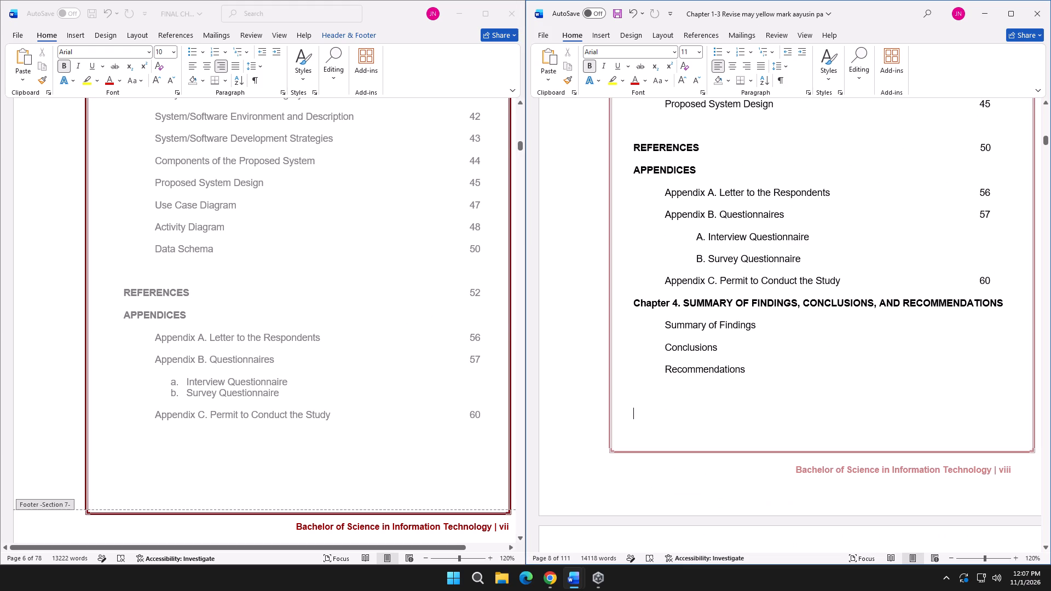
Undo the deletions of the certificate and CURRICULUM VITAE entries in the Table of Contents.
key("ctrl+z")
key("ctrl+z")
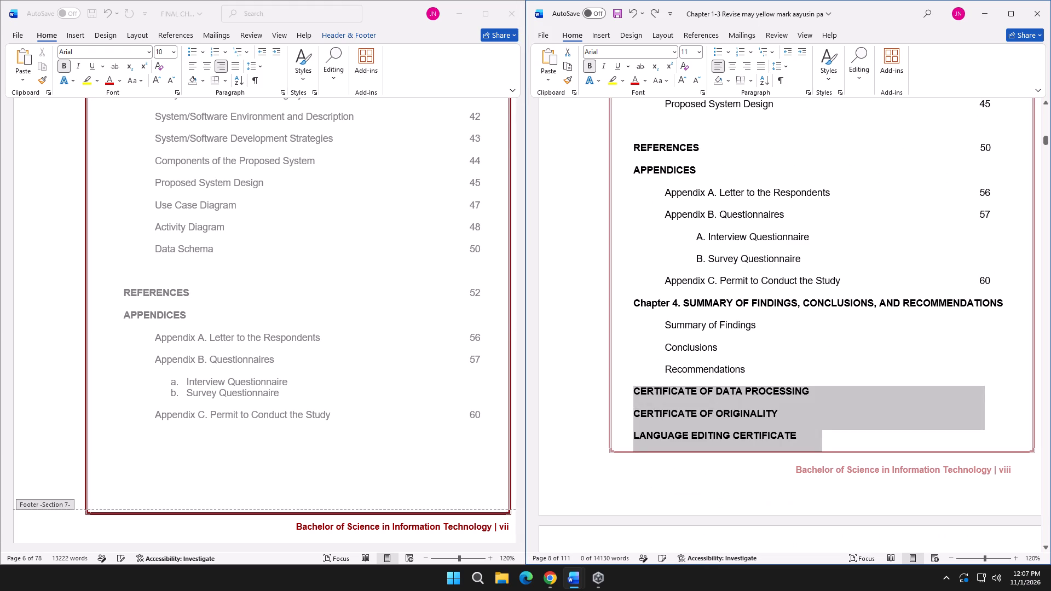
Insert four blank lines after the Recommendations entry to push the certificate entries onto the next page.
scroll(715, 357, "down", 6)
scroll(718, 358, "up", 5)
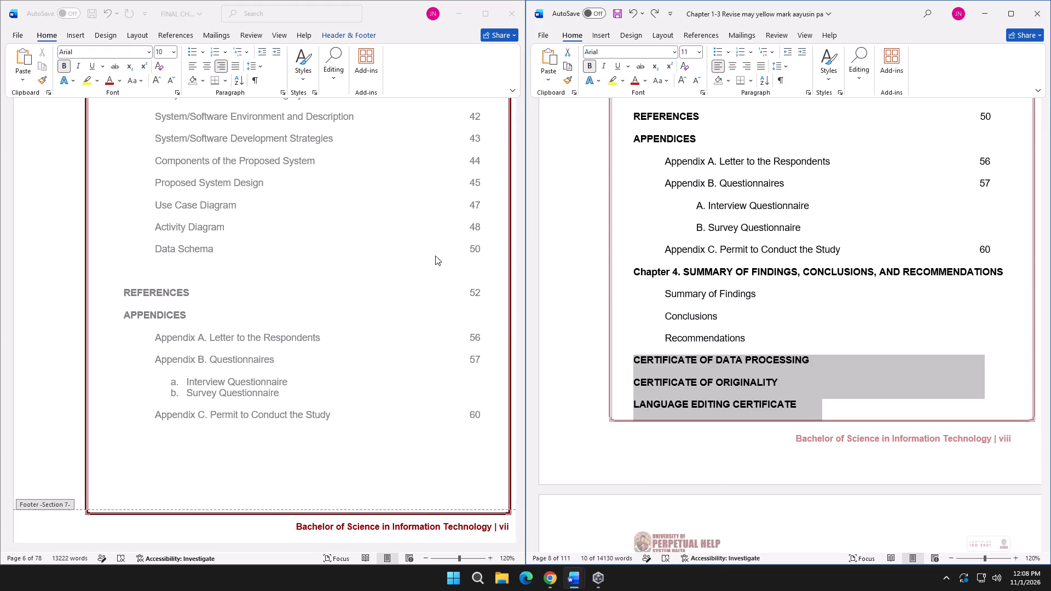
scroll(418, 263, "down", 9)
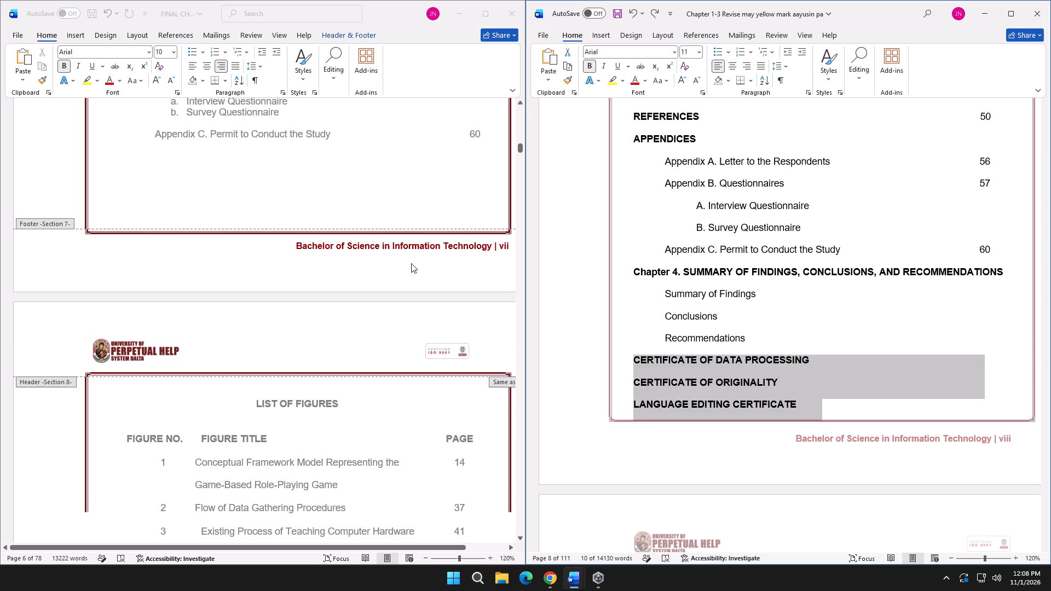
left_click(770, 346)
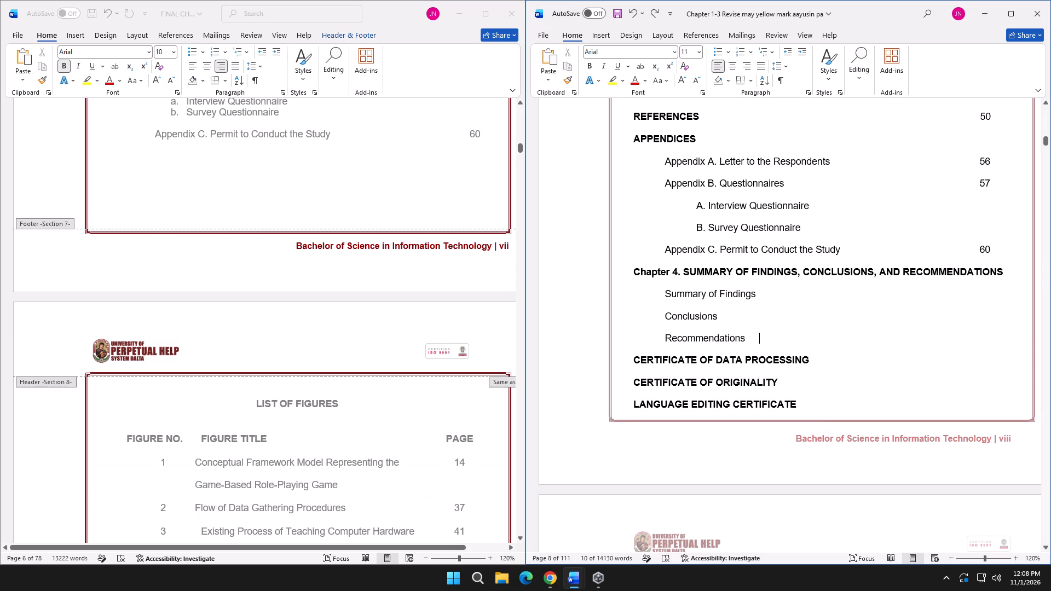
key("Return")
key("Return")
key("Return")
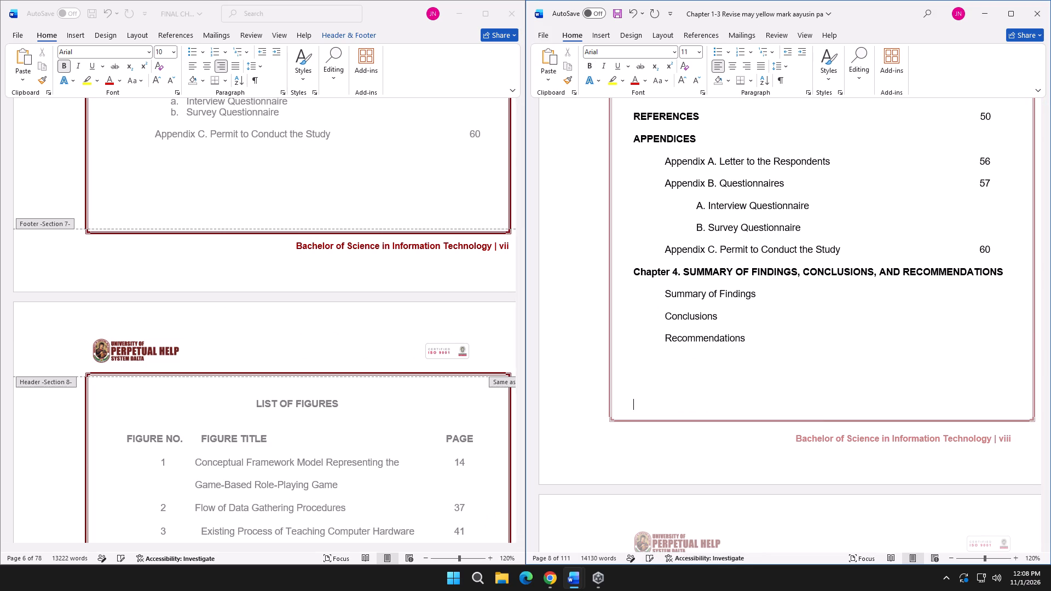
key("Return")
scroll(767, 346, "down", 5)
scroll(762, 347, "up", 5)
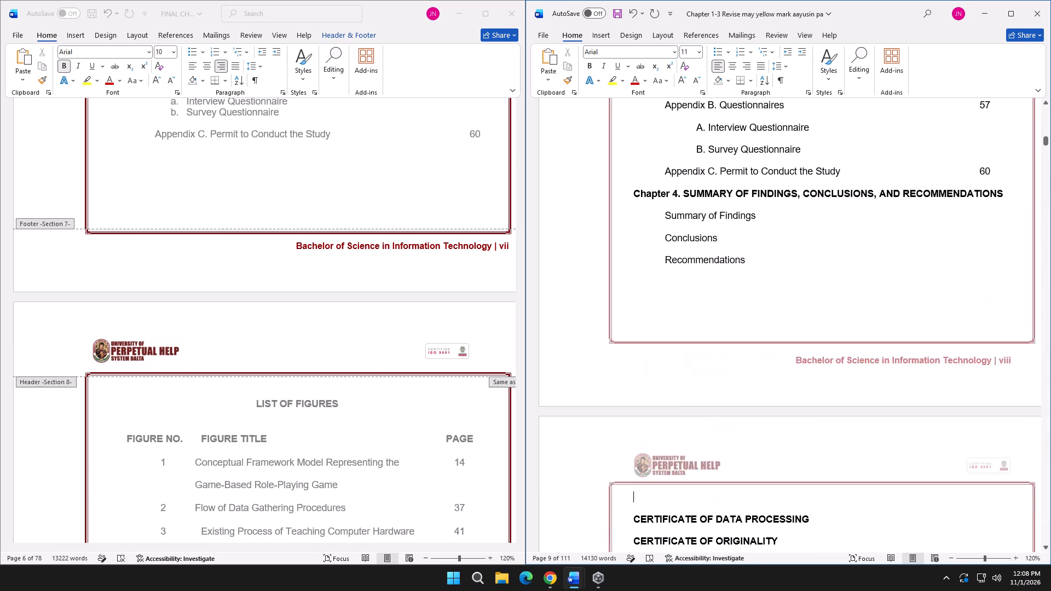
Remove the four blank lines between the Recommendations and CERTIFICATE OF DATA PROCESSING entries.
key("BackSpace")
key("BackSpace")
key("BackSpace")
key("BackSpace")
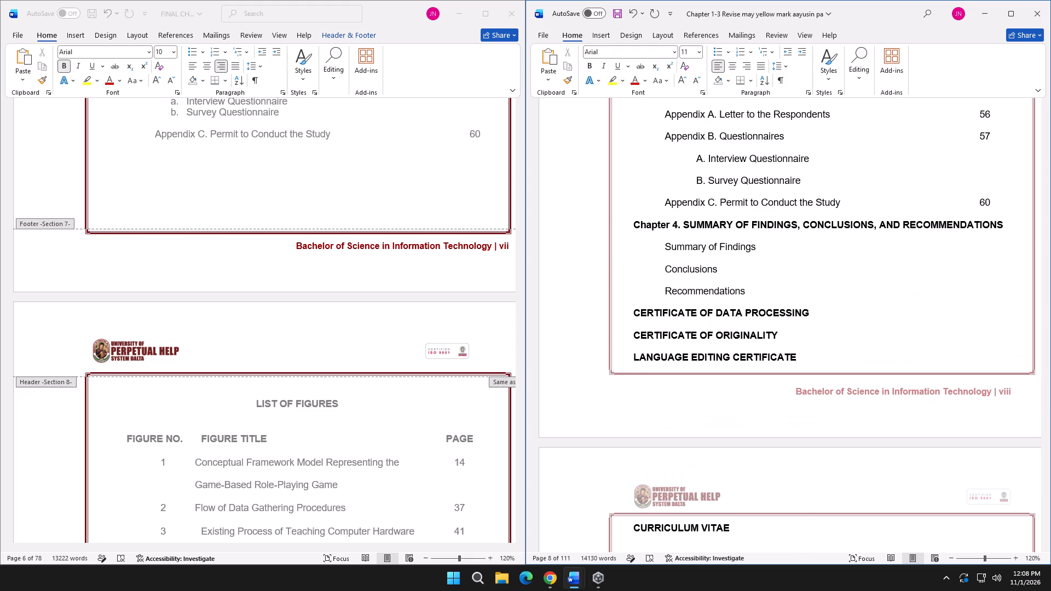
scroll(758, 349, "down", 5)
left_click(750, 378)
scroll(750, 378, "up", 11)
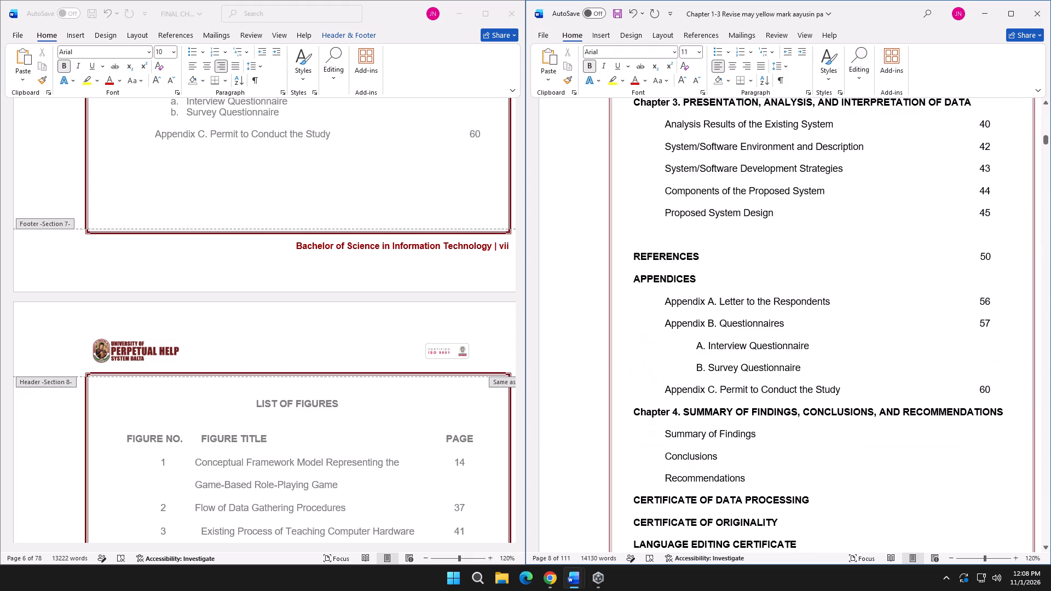
Remove the blank line between the Proposed System Design and REFERENCES entries in the Table of Contents.
left_click(649, 235)
key("BackSpace")
scroll(713, 358, "down", 7)
scroll(713, 358, "up", 6)
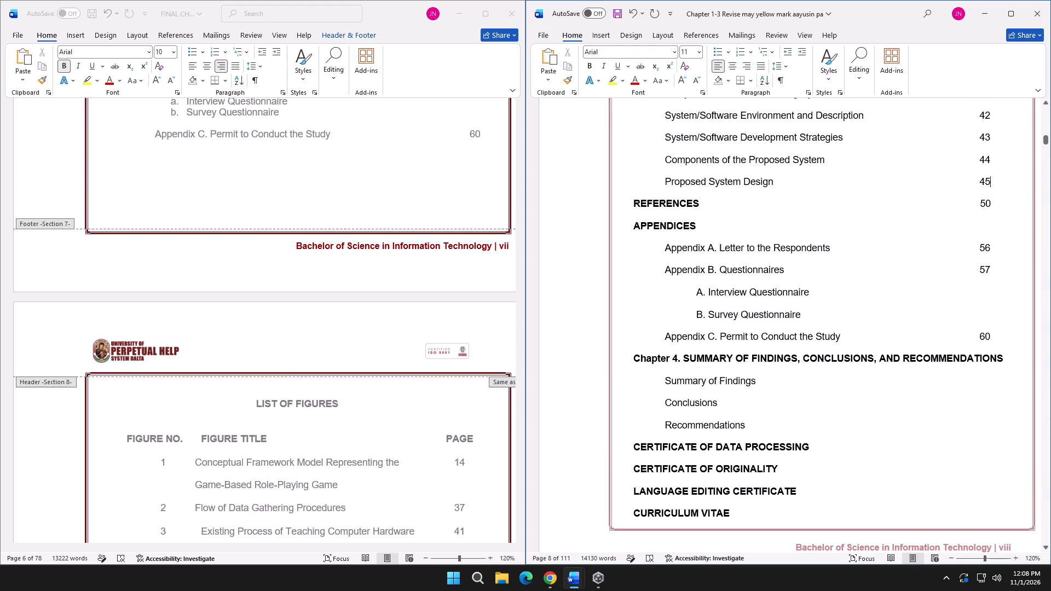
Add a centered, bold LIST OF FIGURES heading at the top of the blank page following the Table of Contents.
scroll(713, 358, "down", 10)
left_click(706, 369)
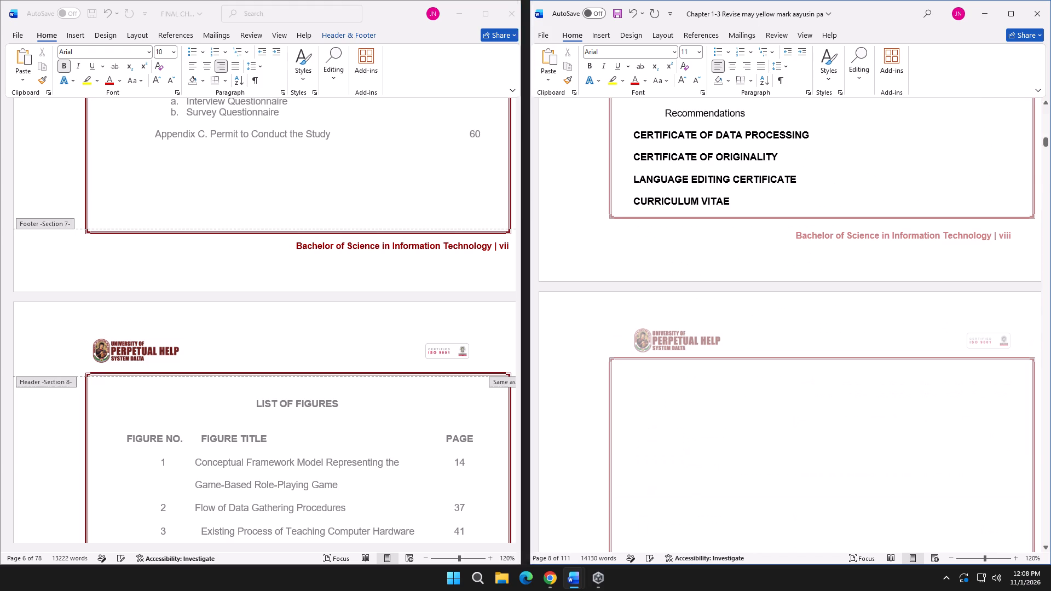
left_click(732, 71)
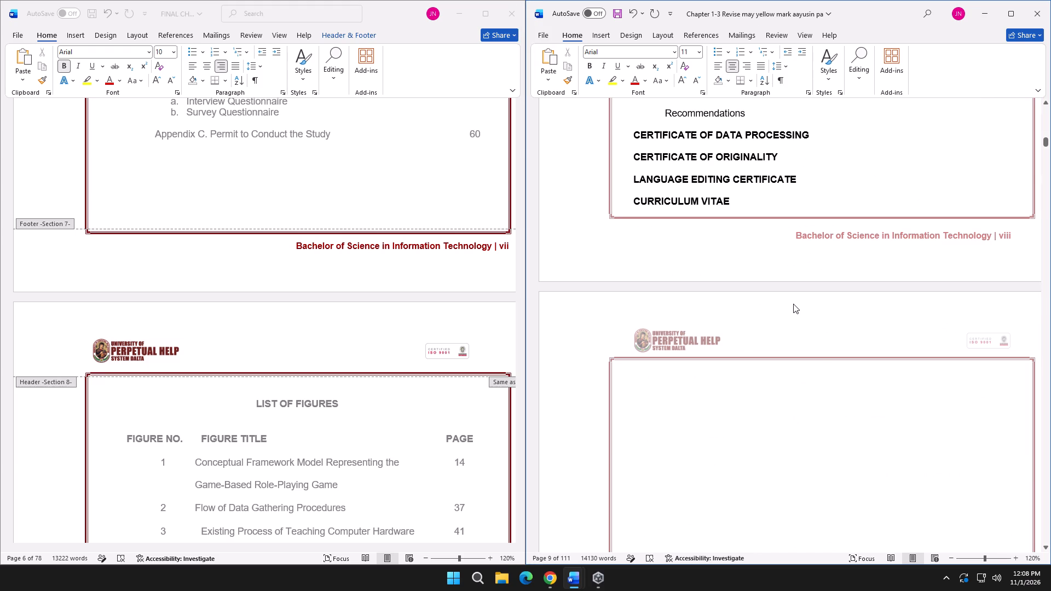
type("ist")
key("space")
key("BackSpace")
key("BackSpace")
key("BackSpace")
type("LI")
key("BackSpace")
key("BackSpace")
type("IST OF FIGURES")
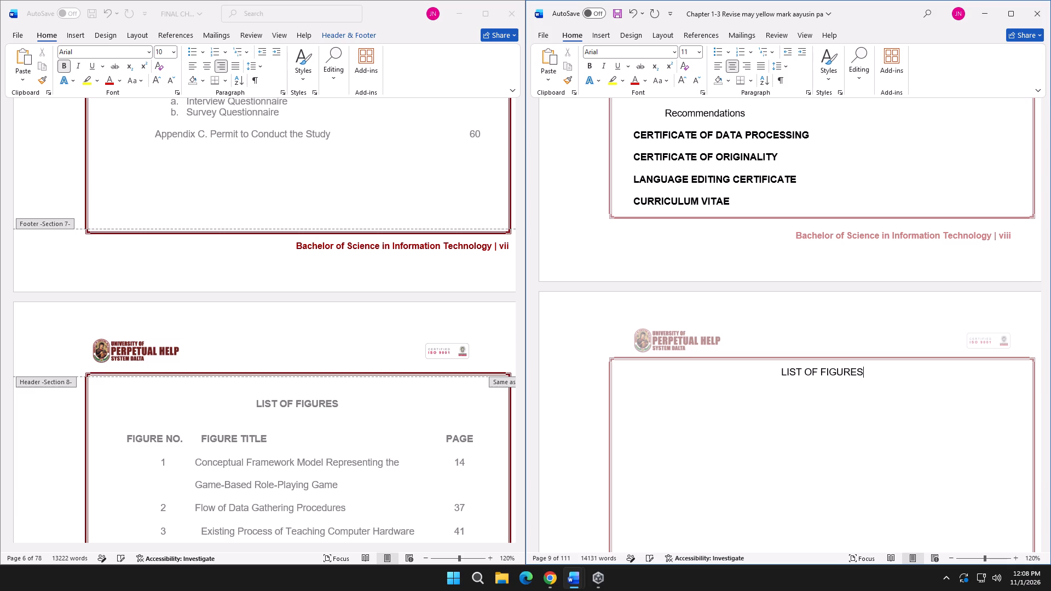
left_click_drag(872, 374, 753, 368)
left_click(759, 350)
Enter a bold, left-aligned FIGURE NO. column heading, leaving one blank line beneath the LIST OF FIGURES heading.
left_click(774, 395)
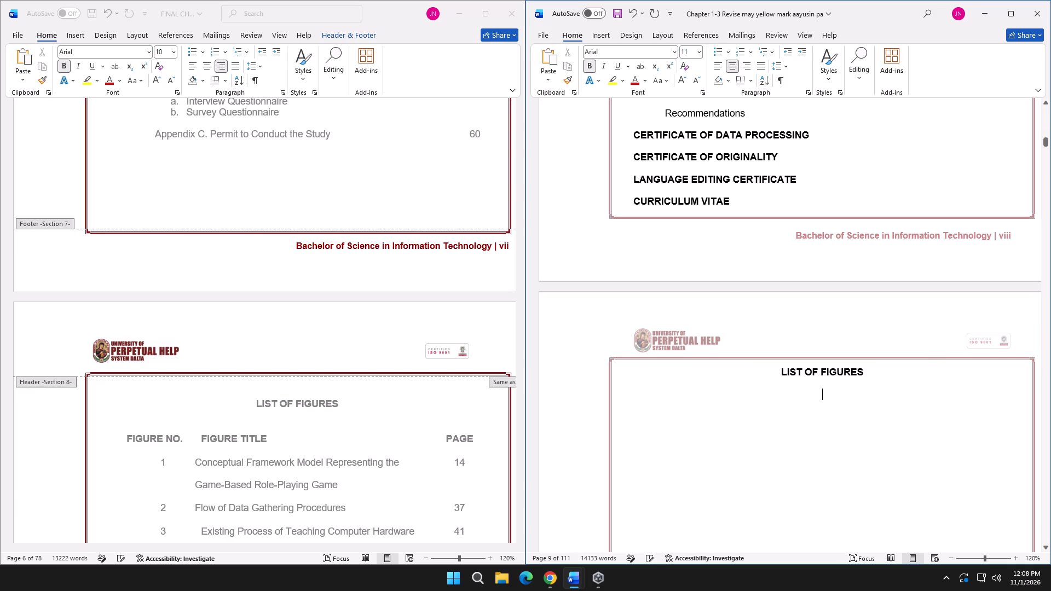
left_click(720, 67)
key("BackSpace")
key("BackSpace")
key("BackSpace")
key("BackSpace")
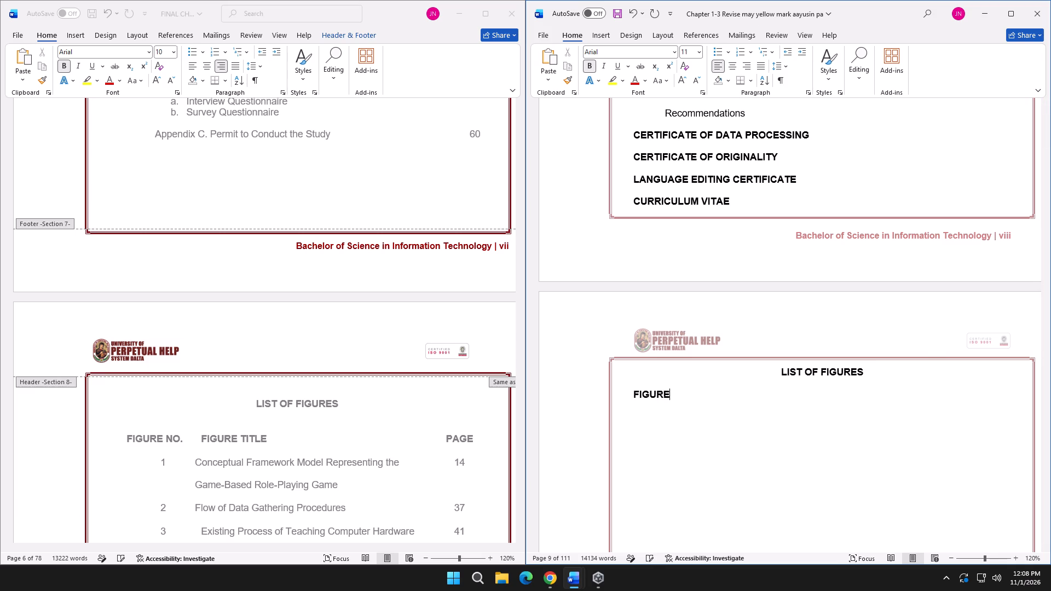
key("BackSpace")
key("o")
scroll(838, 329, "down", 3)
left_click(876, 280)
key("Return")
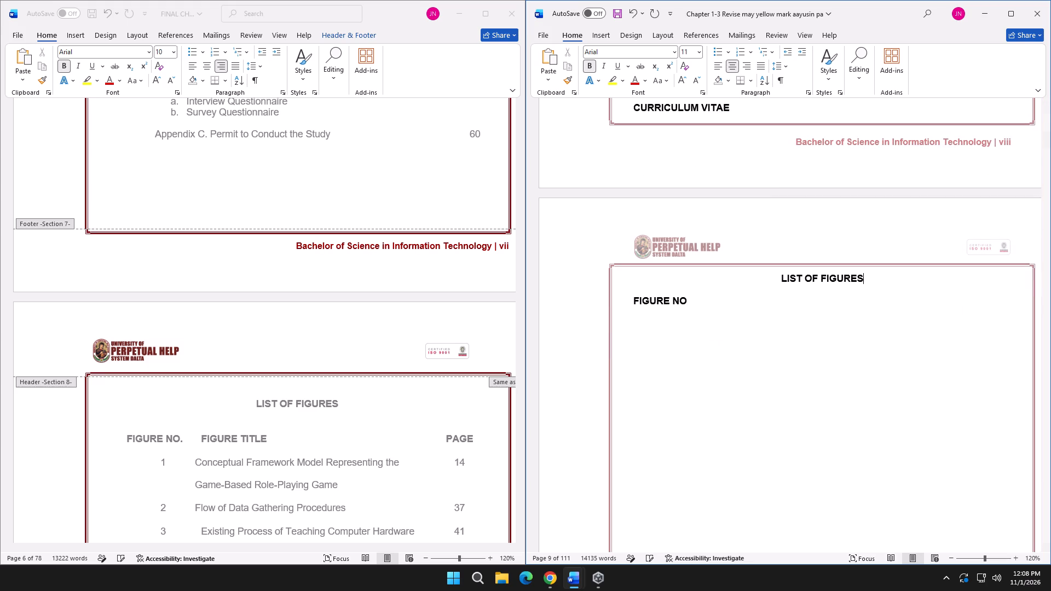
left_click(707, 320)
key("comma")
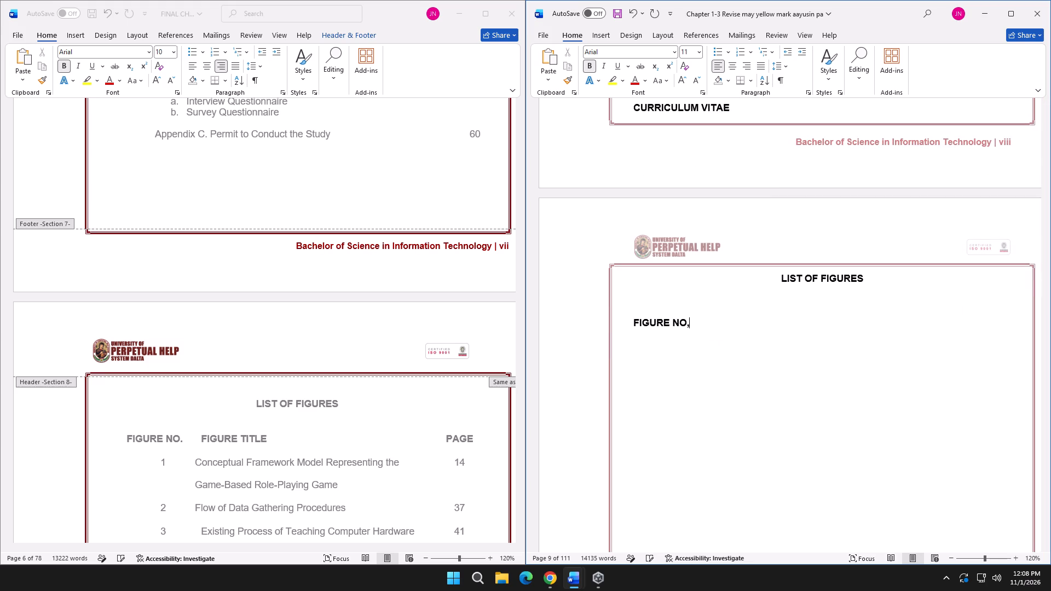
key("BackSpace")
key("period")
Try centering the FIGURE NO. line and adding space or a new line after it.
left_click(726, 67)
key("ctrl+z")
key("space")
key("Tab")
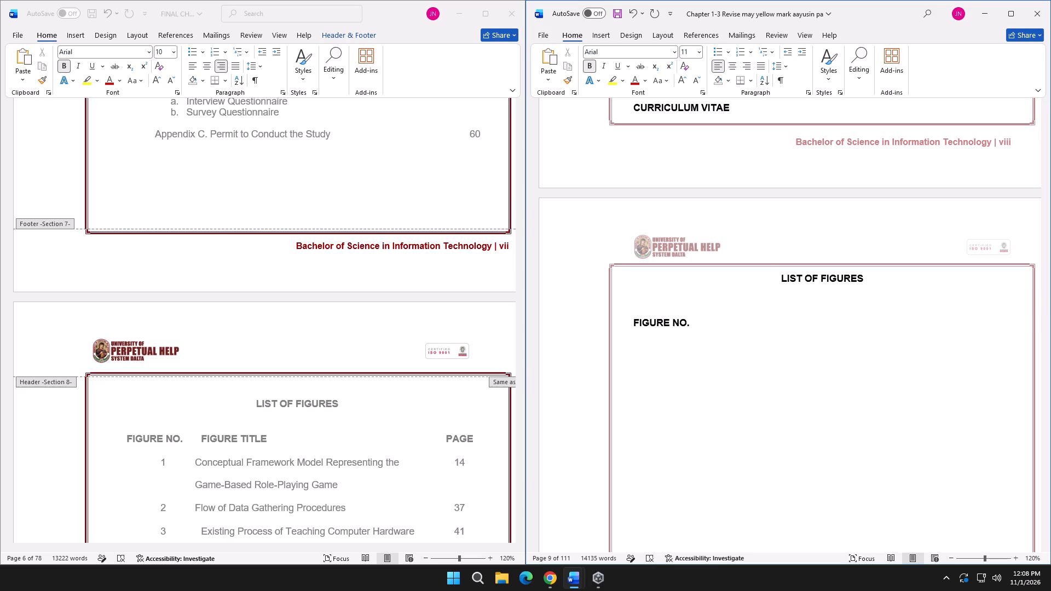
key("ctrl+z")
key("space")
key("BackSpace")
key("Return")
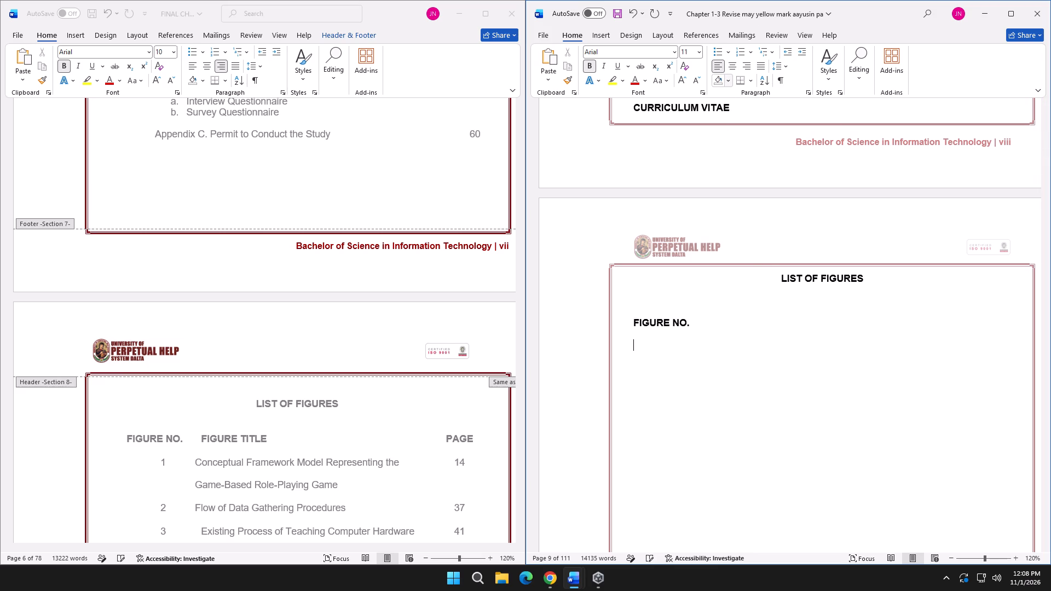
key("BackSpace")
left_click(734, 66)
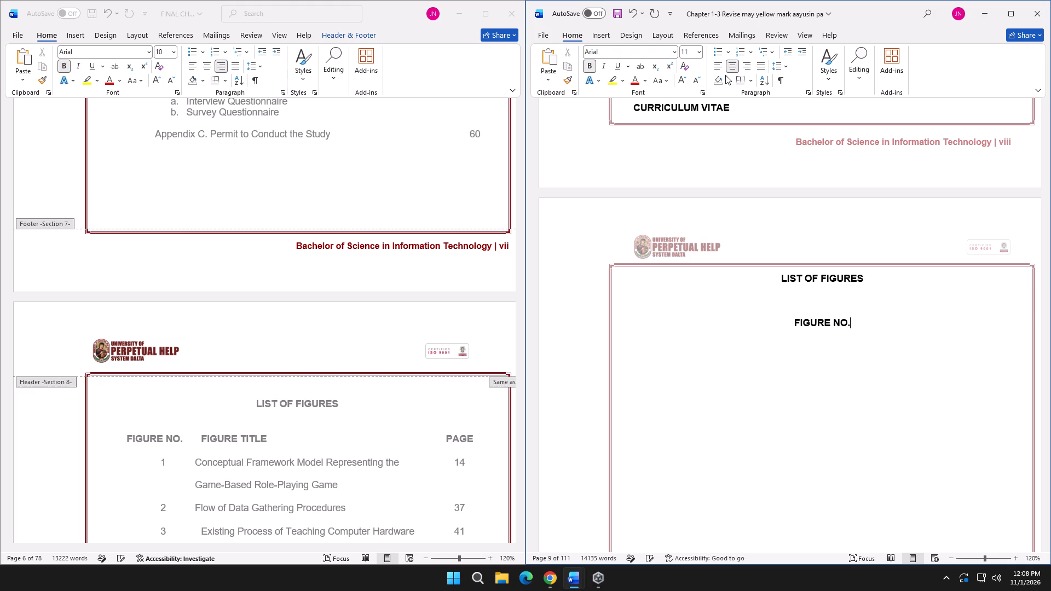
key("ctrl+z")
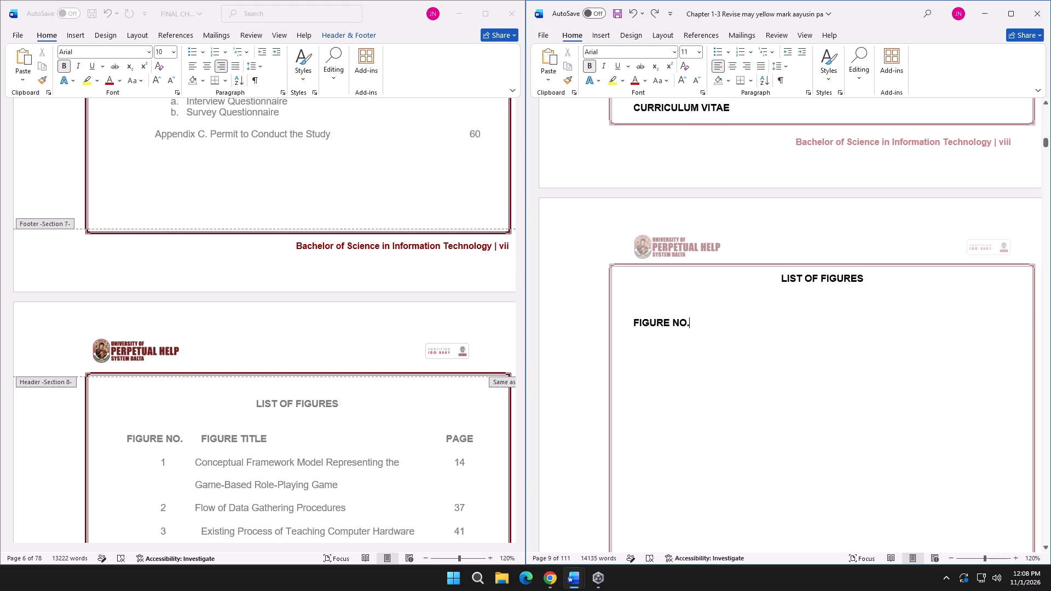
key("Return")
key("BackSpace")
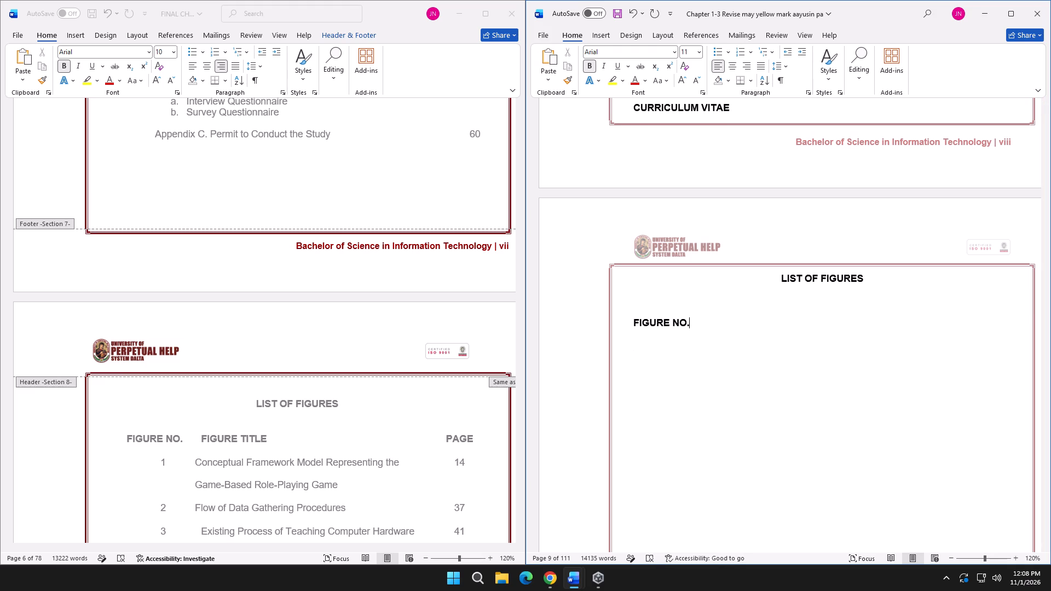
Add a FIGURE TITLE column heading on the FIGURE NO. line, spaced apart with tabs.
key("space")
key("Tab")
key("Tab")
key("Tab")
key("Tab")
key("BackSpace")
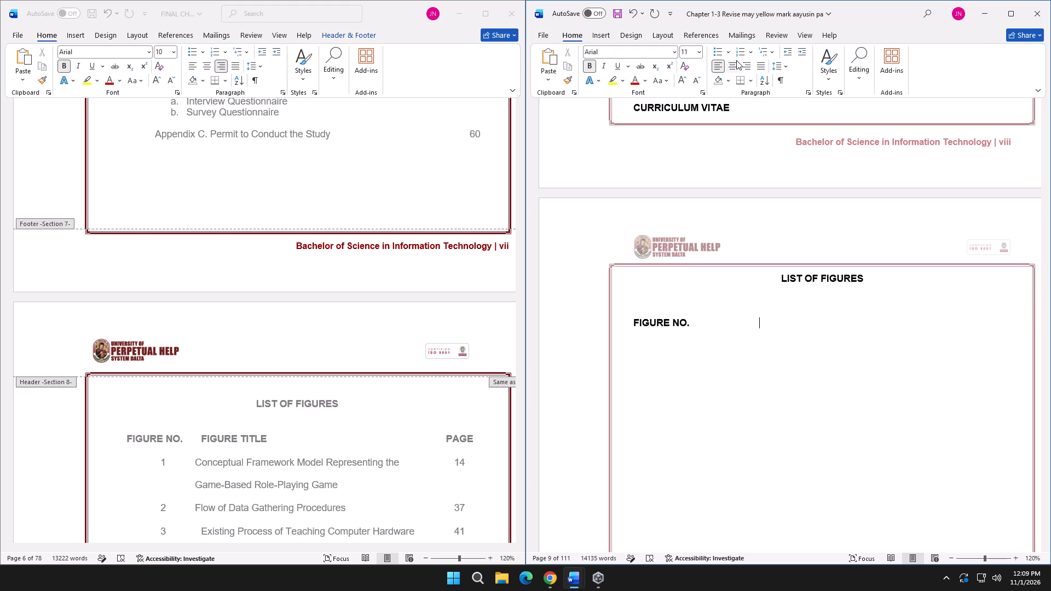
key("BackSpace")
key("BackSpace")
key("BackSpace")
type("IGURE TITLE")
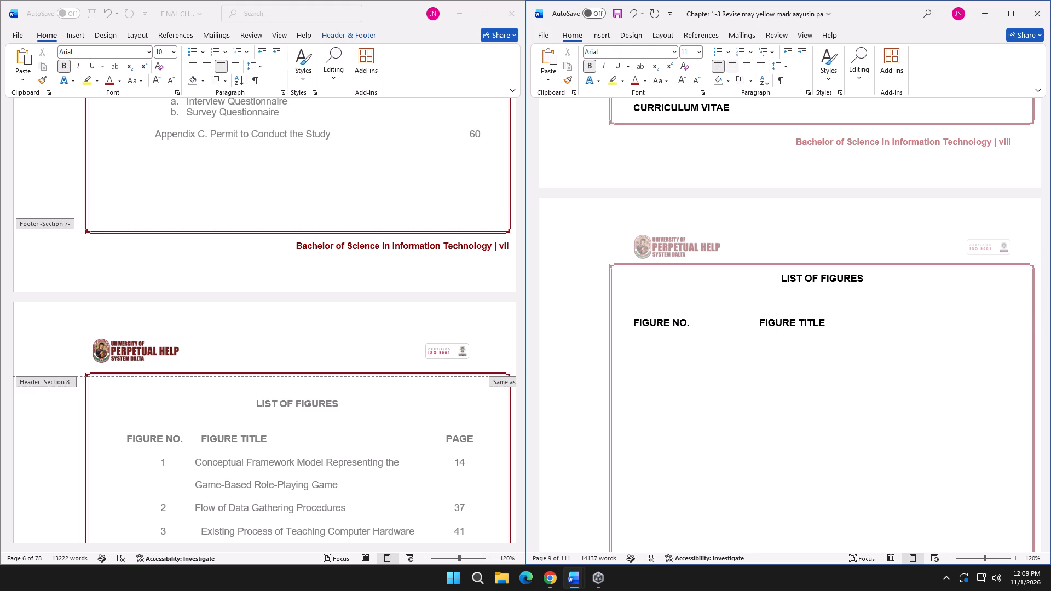
Add a PAGE column heading at the far end of the same line, tabbed away from FIGURE TITLE.
key("Tab")
key("Tab")
key("Tab")
key("Tab")
key("Tab")
type("PAGE")
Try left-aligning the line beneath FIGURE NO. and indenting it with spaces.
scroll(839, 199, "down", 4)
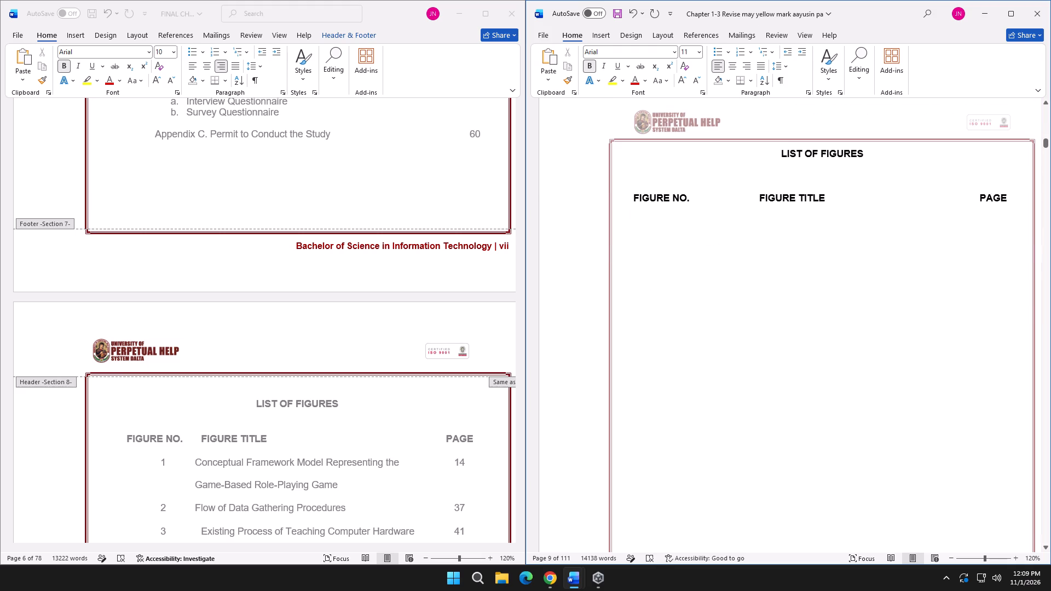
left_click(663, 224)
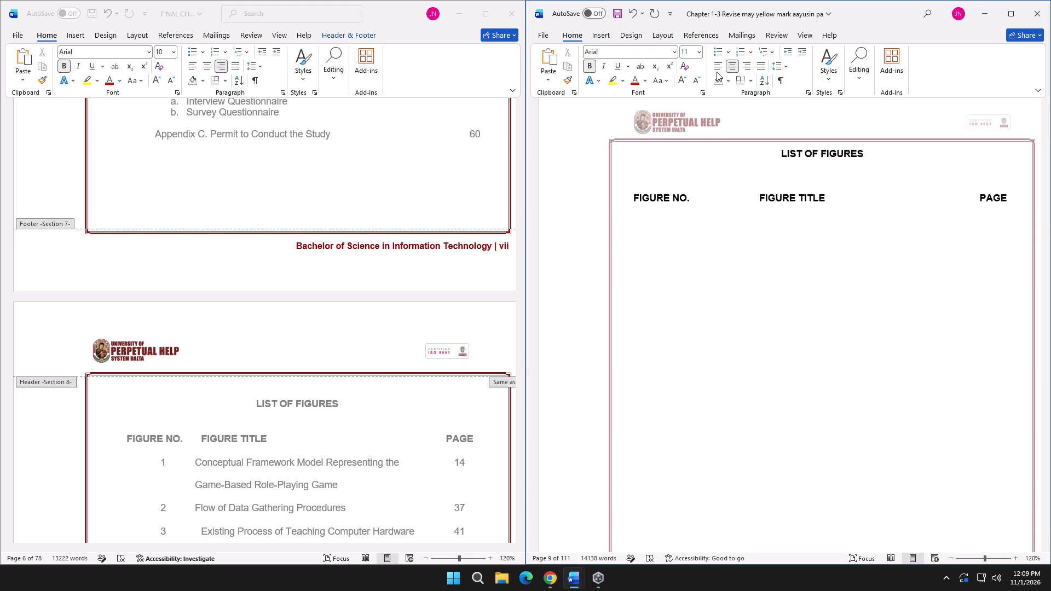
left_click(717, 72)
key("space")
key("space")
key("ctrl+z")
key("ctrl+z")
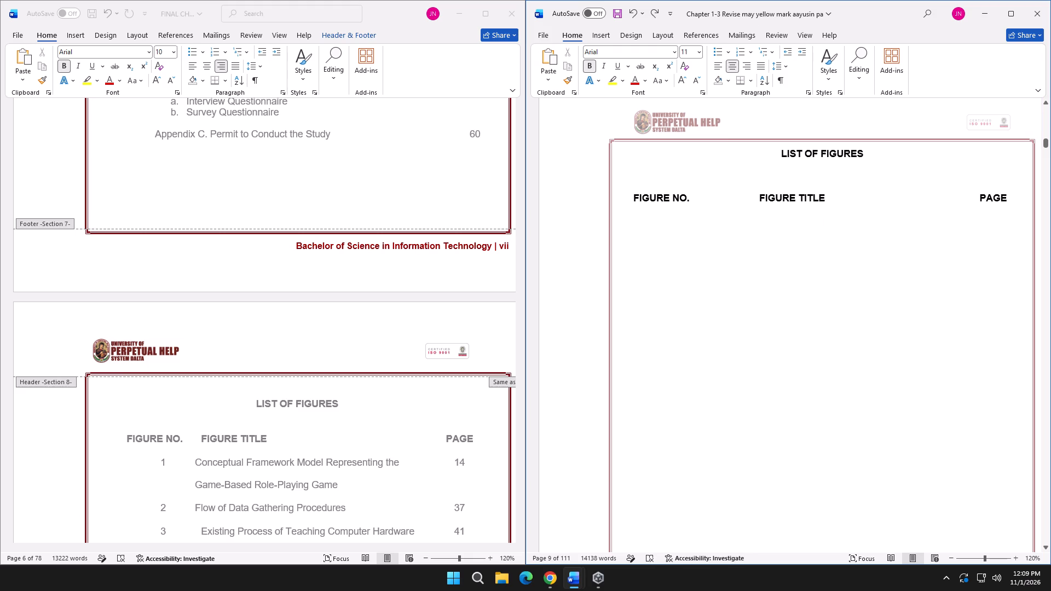
Left-align the line beneath FIGURE NO. and enter figure number 1 in non-bold text, indented with a tab.
key("BackSpace")
key("Tab")
key("1")
key("BackSpace")
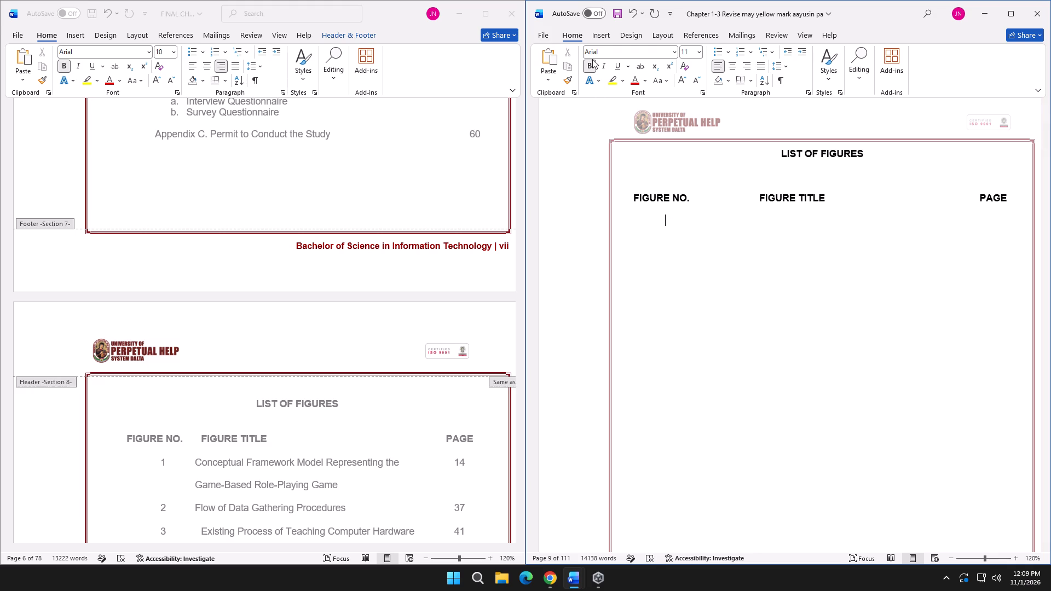
left_click(589, 64)
key("1")
Enter "Conceptual Framework Model Representing the" under FIGURE TITLE for figure 1, spaced from the number with tabs.
key("Tab")
key("Tab")
key("Tab")
key("BackSpace")
key("BackSpace")
key("BackSpace")
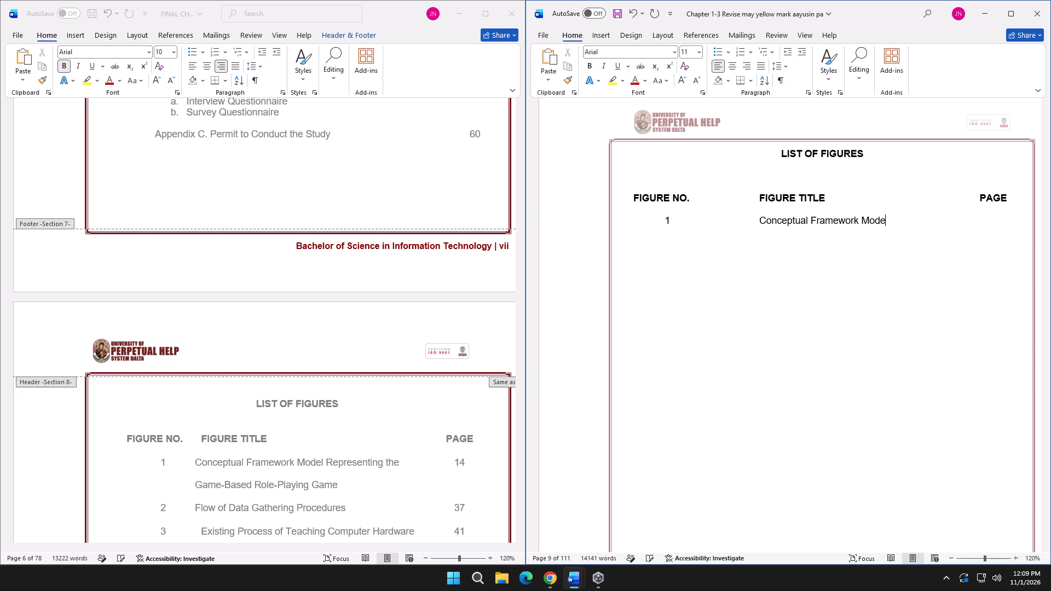
type("se")
key("BackSpace")
key("BackSpace")
type("resenting the")
key("space")
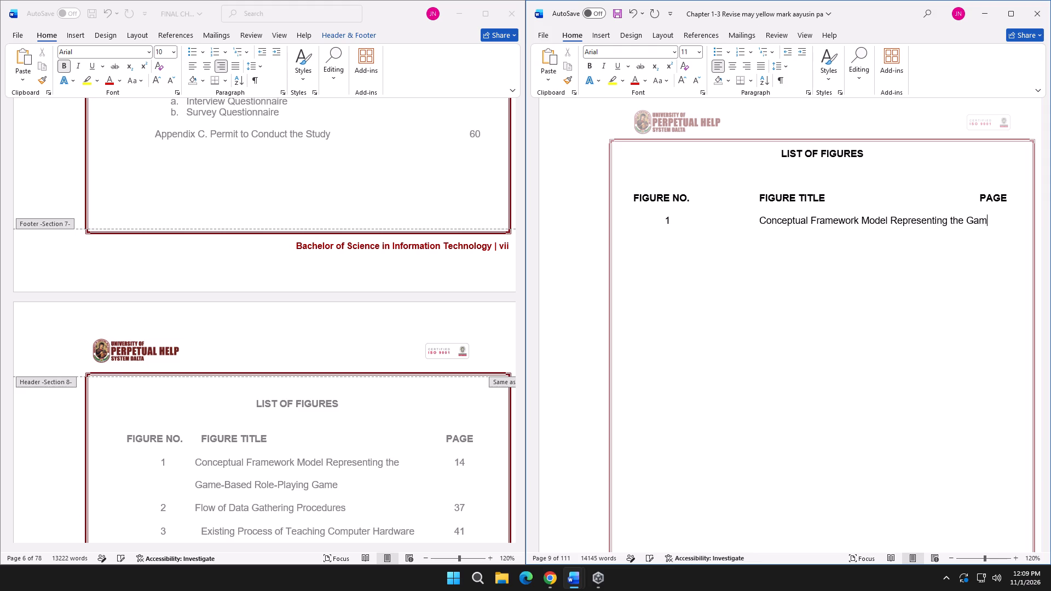
key("BackSpace")
key("BackSpace")
key("BackSpace")
key("BackSpace")
key("BackSpace")
key("BackSpace")
key("BackSpace")
key("BackSpace")
key("space")
type("the")
Continue figure 1's title on a second line with "Game-Based Role-Playing Game", without a number in front of it.
key("Return")
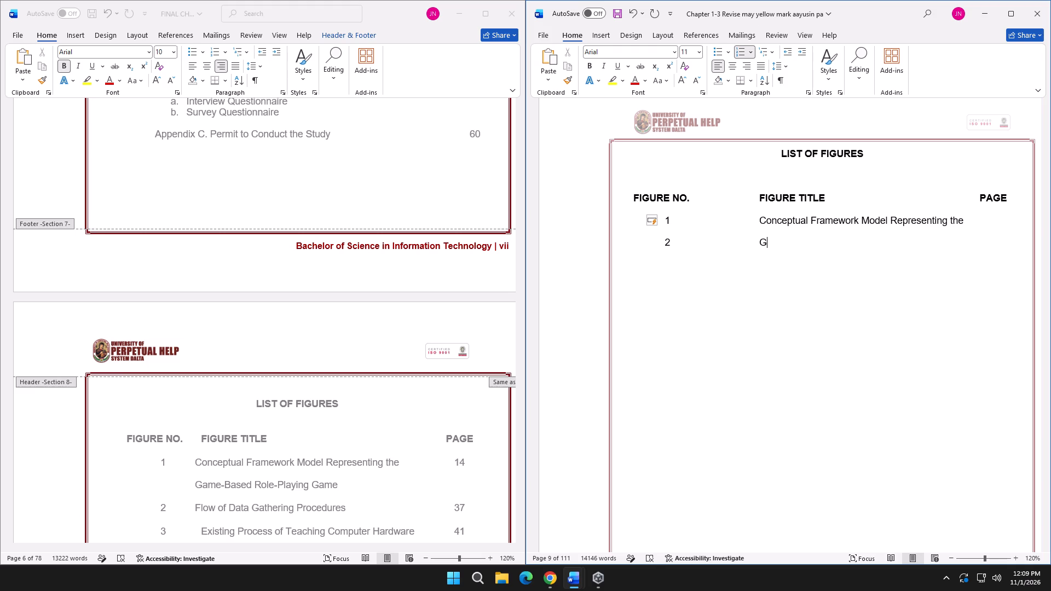
type("ame")
key("minus")
key("BackSpace")
type("sd")
key("BackSpace")
key("BackSpace")
type("ed")
key("space")
key("BackSpace")
key("BackSpace")
key("BackSpace")
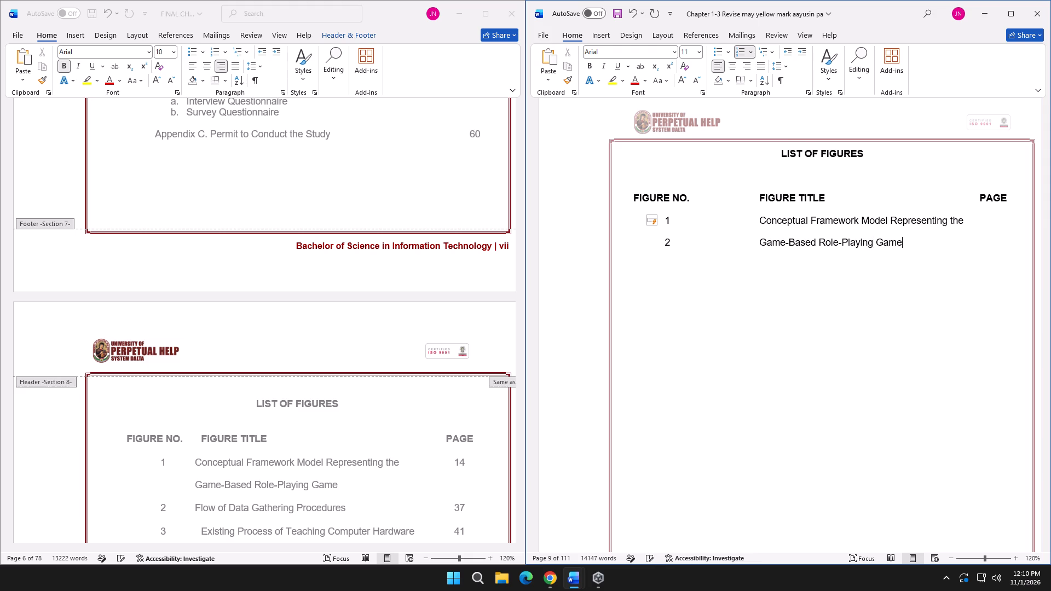
left_click(671, 241)
key("BackSpace")
Add page number 14 for figure 1, centered beneath the PAGE heading with tab and space padding.
left_click(1000, 219)
key("Tab")
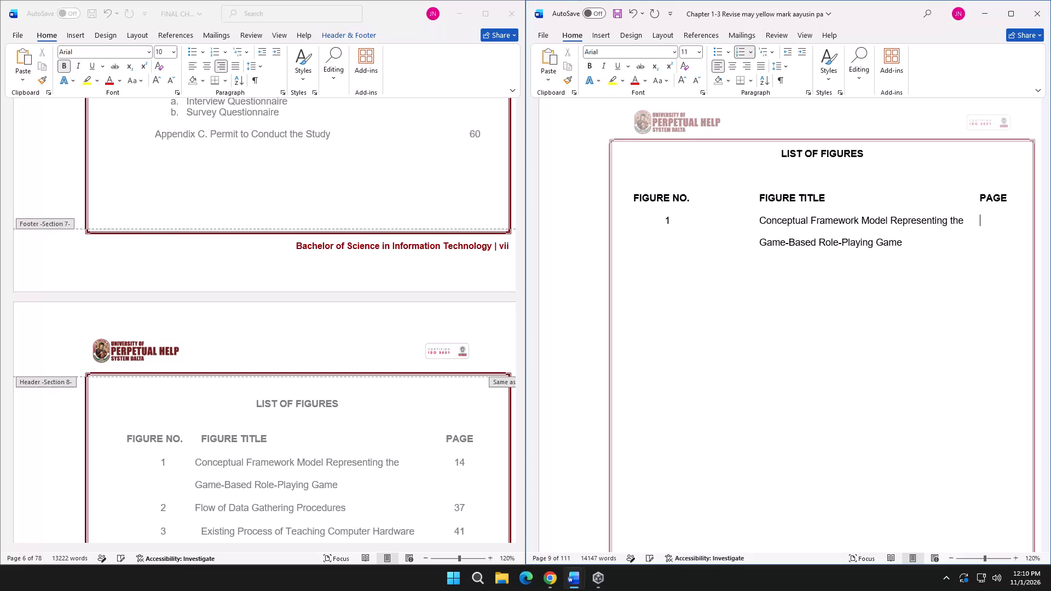
key("Tab")
key("BackSpace")
key("space")
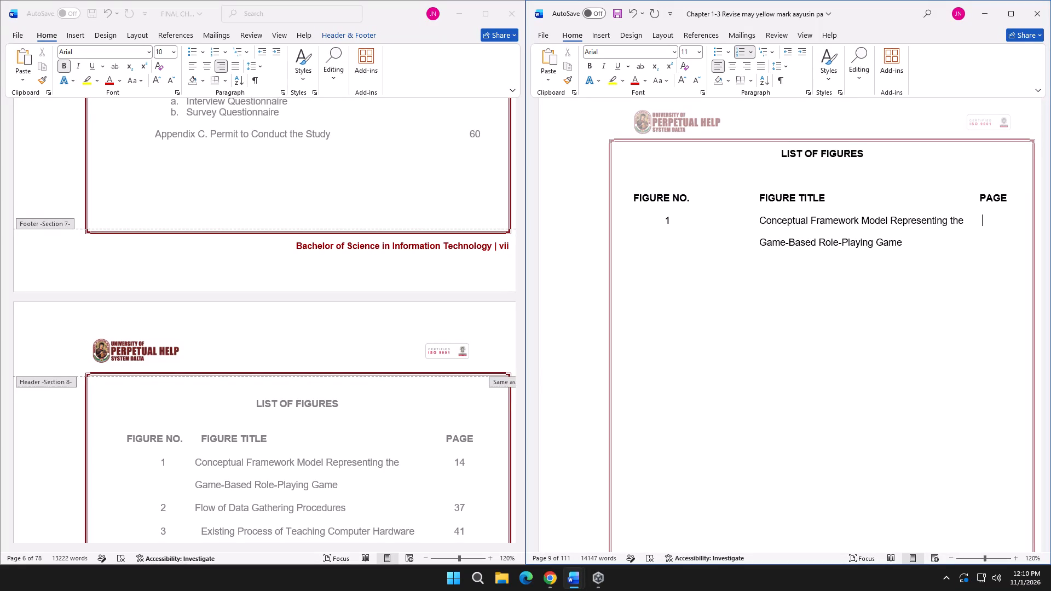
key("space")
key("space")
key("space")
type("14")
left_click(990, 219)
key("BackSpace")
Add figure 2 on a new unnumbered-list line, tabbed to the columns, with the title "Flow of Data Gathering Procedures".
left_click(921, 241)
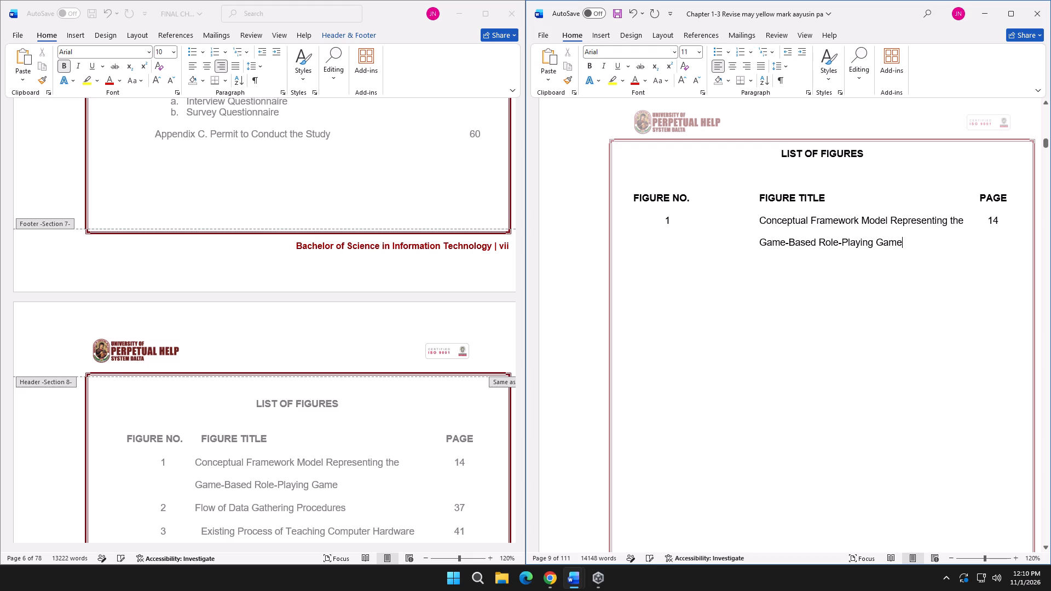
key("Return")
key("BackSpace")
key("Tab")
key("2")
key("Tab")
key("Tab")
key("Tab")
scroll(507, 221, "down", 8)
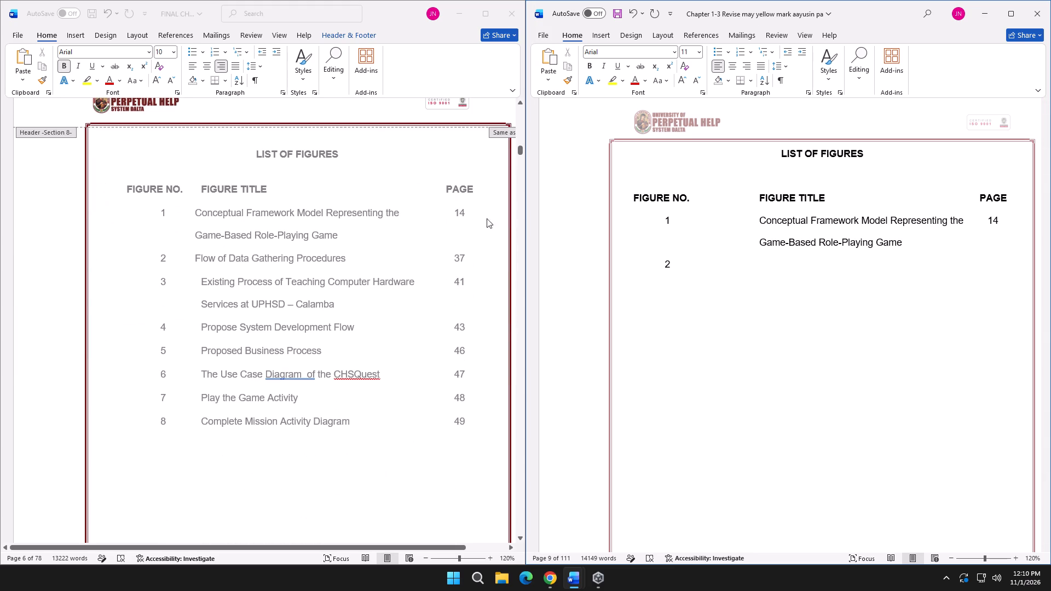
scroll(459, 214, "down", 14)
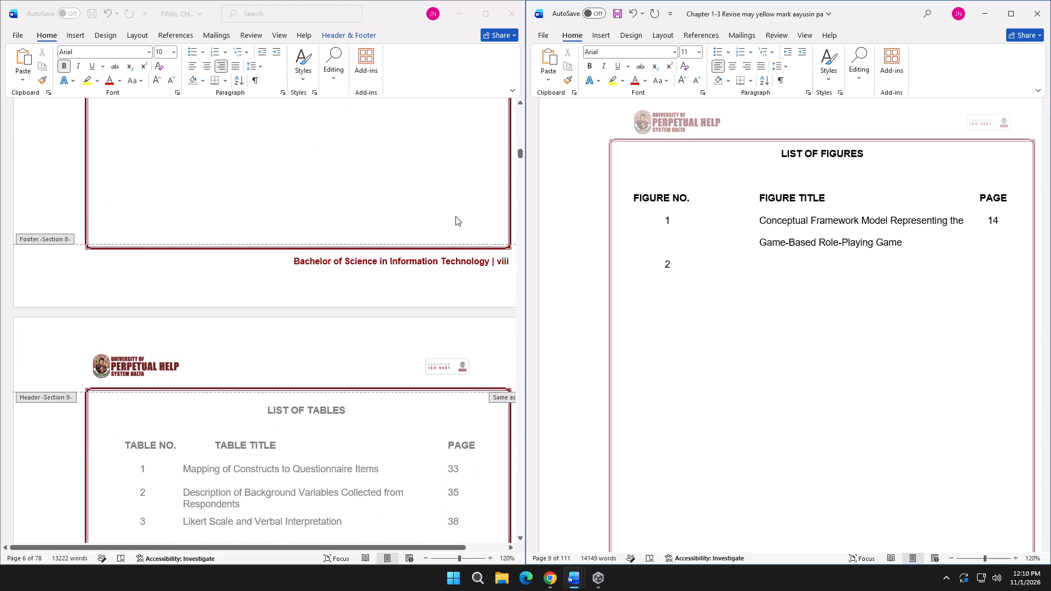
scroll(455, 216, "up", 14)
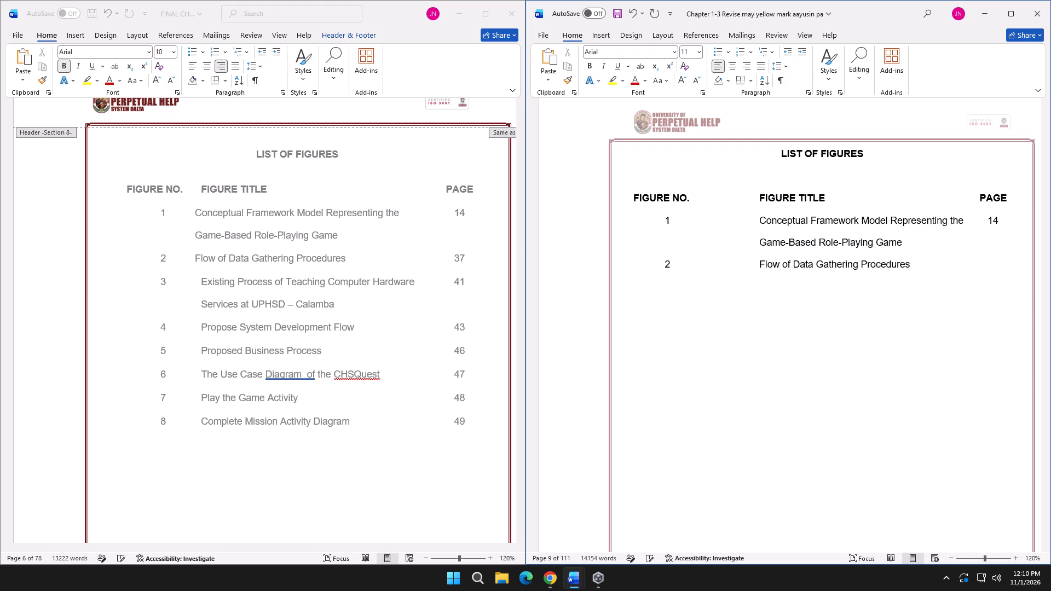
Add page number 37 for figure 2 beneath the PAGE heading and start a new line below it.
key("Tab")
key("Tab")
key("Tab")
key("Tab")
key("BackSpace")
key("space")
key("space")
key("space")
type("37")
key("Return")
Add figure 3 to the List of Figures, tabbed to the columns, with the title "Existing Process of Teaching Computer Hardware".
key("Tab")
type("3")
key("space")
key("BackSpace")
key("Tab")
key("Tab")
key("Tab")
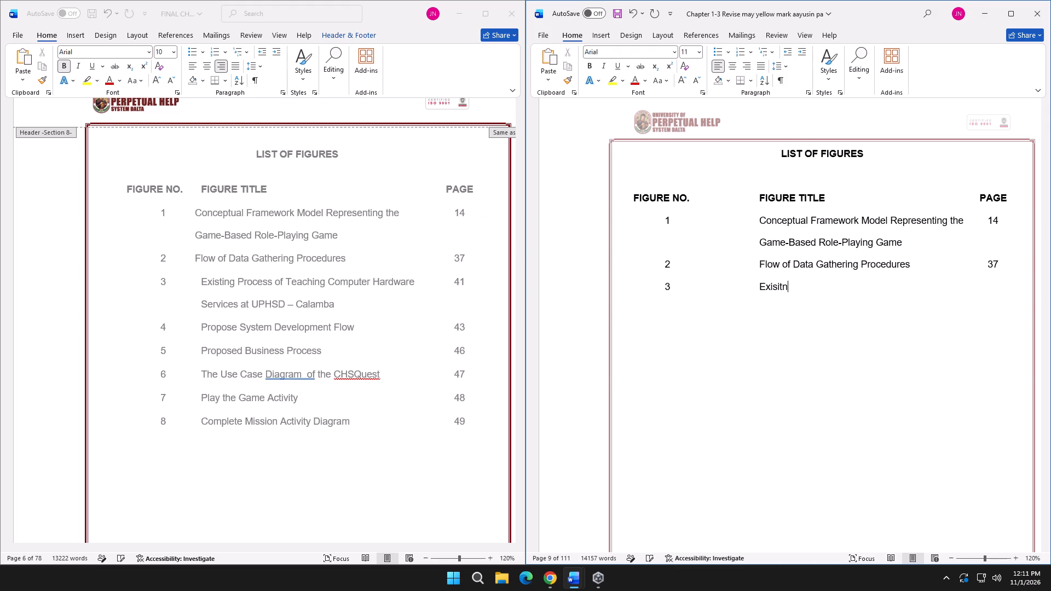
key("BackSpace")
key("BackSpace")
key("BackSpace")
key("BackSpace")
type("ting")
key("space")
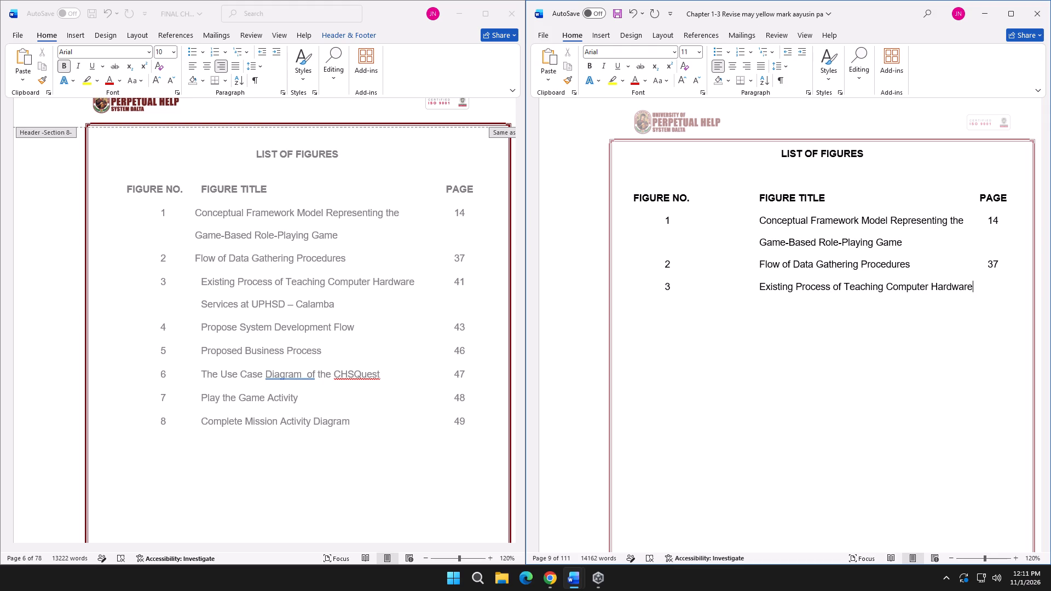
Add page number 41 for figure 3 beneath the PAGE heading, aligned with tab and space padding.
key("Tab")
key("Tab")
key("BackSpace")
key("space")
key("space")
key("space")
key("space")
key("4")
key("BackSpace")
key("BackSpace")
type("41")
Start a new line with figure number 4 and tab across to the FIGURE TITLE column.
key("Return")
key("Tab")
key("5")
key("BackSpace")
key("4")
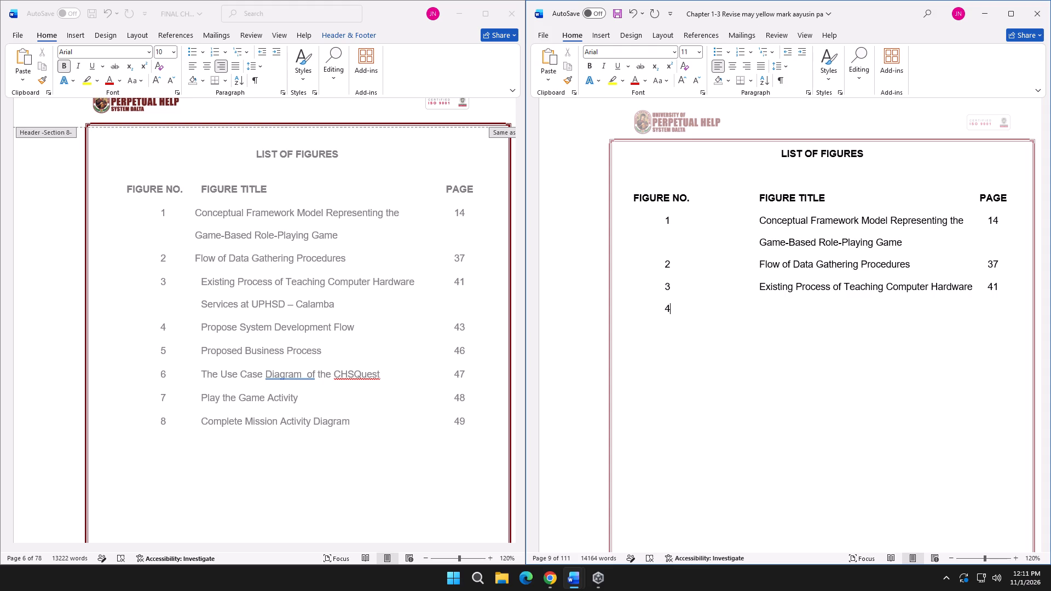
key("Tab")
key("Tab")
key("Tab")
Delete the old duplicate LIST OF FIGURES on page x, including its heading, column headings, both respondent-profile entries and leftover empty lines.
scroll(725, 294, "down", 16)
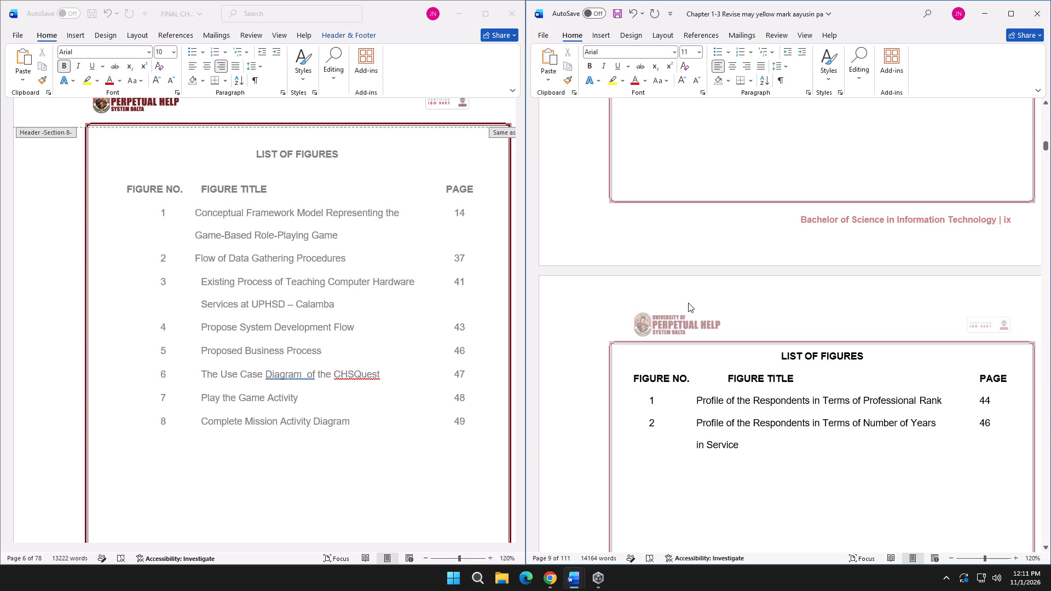
scroll(367, 322, "down", 14)
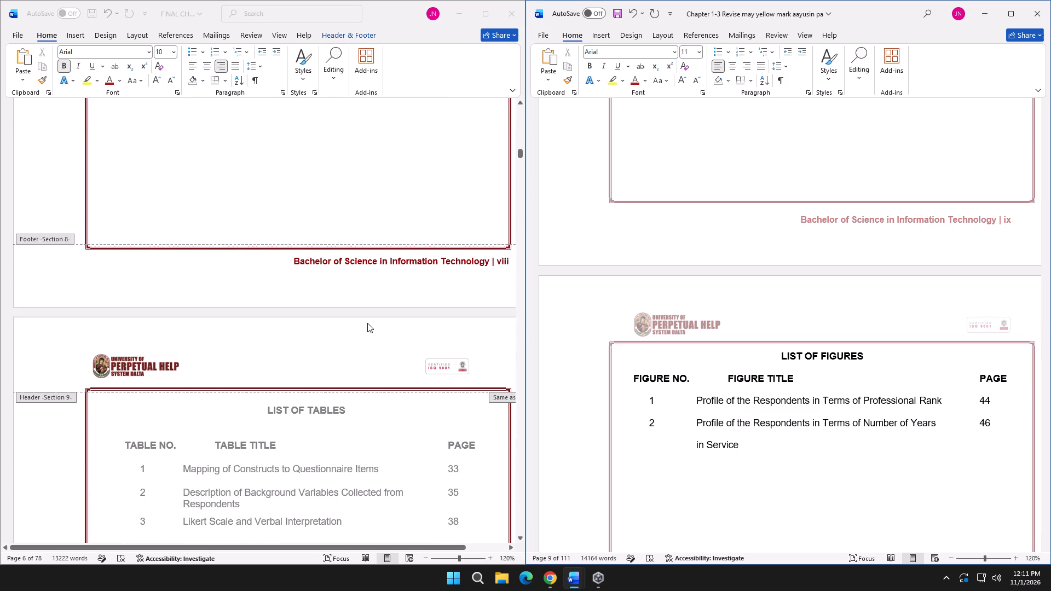
scroll(367, 323, "down", 4)
scroll(736, 395, "down", 6)
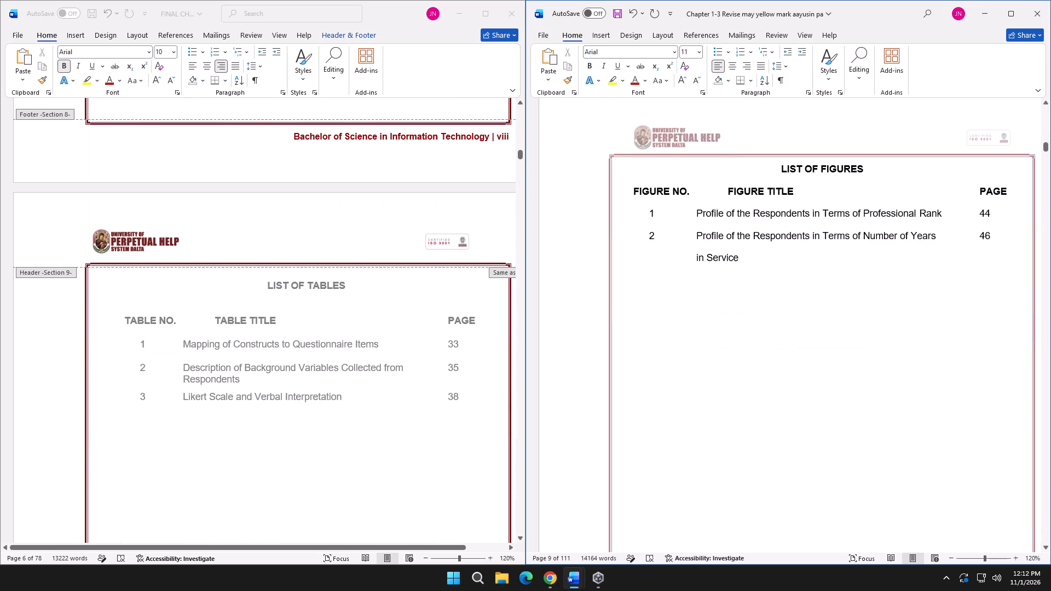
scroll(736, 395, "down", 15)
scroll(736, 395, "up", 10)
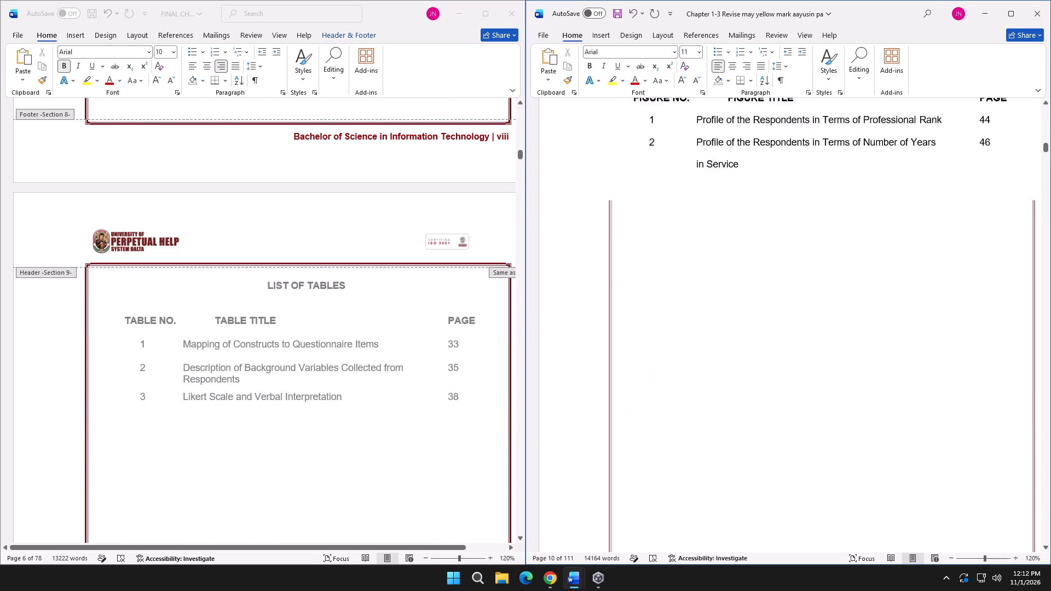
scroll(735, 395, "up", 9)
left_click_drag(749, 386, 650, 341)
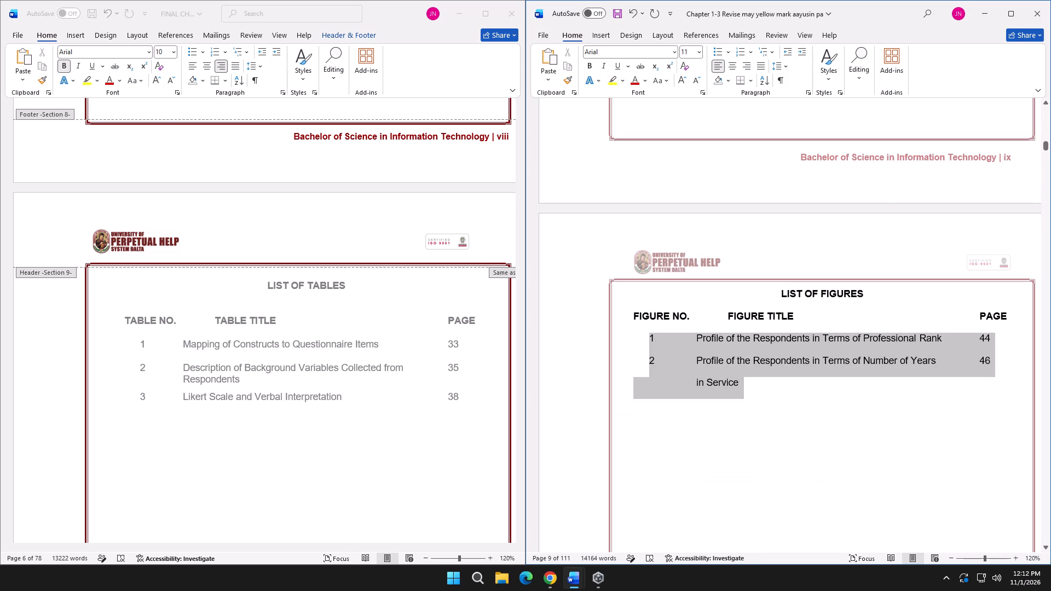
left_click_drag(650, 341, 640, 302)
key("BackSpace")
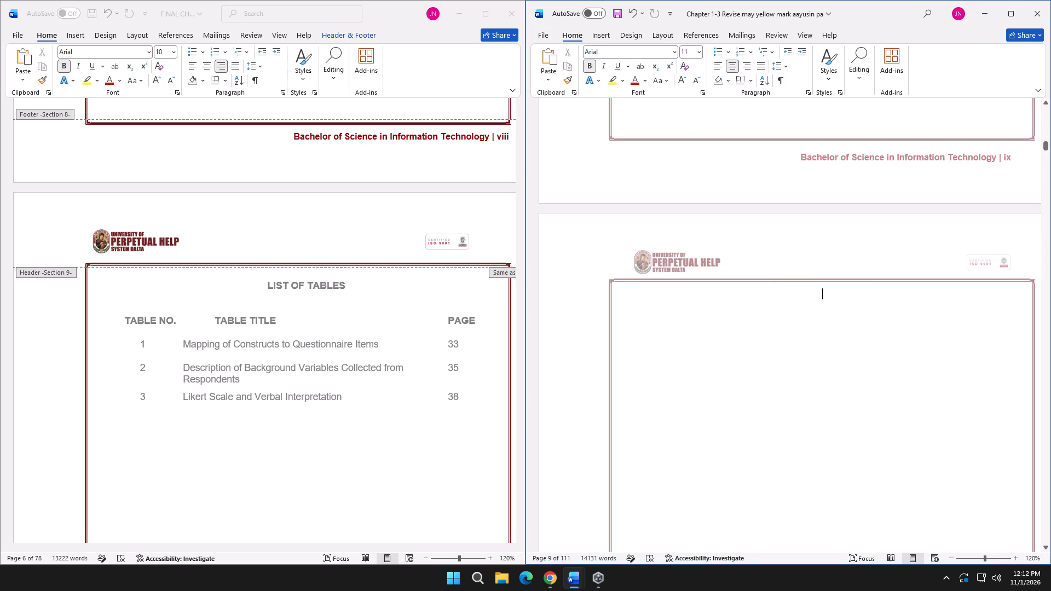
scroll(677, 361, "up", 19)
scroll(678, 376, "down", 15)
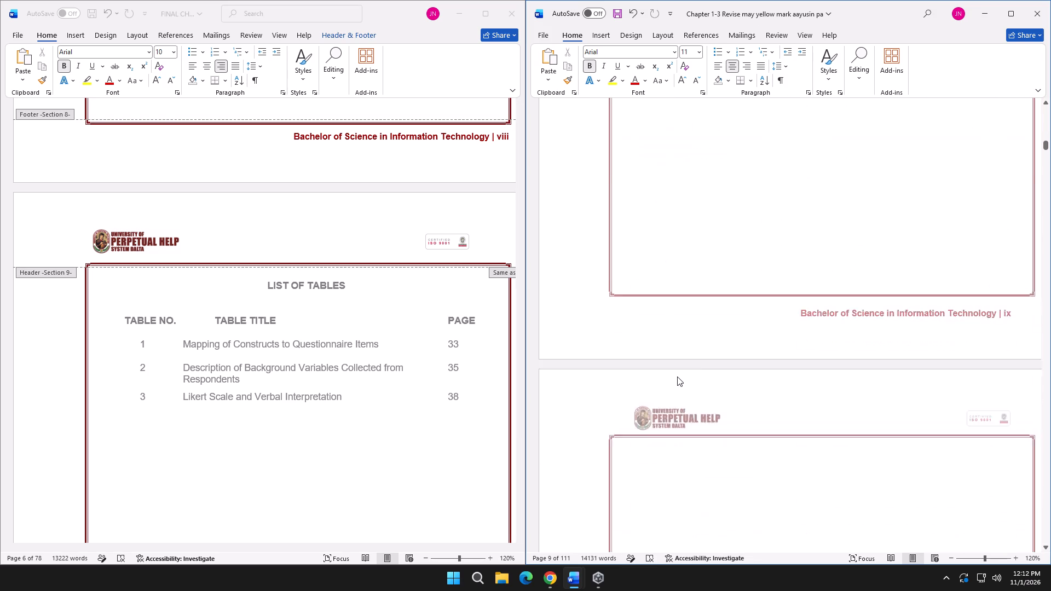
scroll(677, 376, "down", 4)
key("BackSpace")
key("BackSpace")
Examine the pages from the List of Figures to the List of Tables and compare them with FINAL CHAP3.
scroll(766, 342, "down", 11)
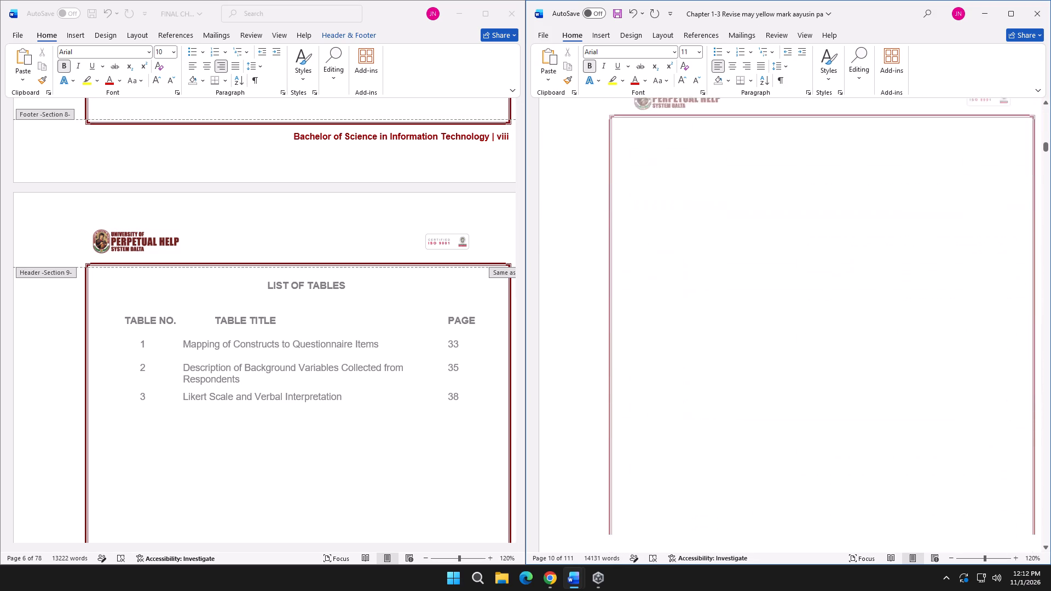
scroll(761, 357, "down", 14)
left_click(763, 366)
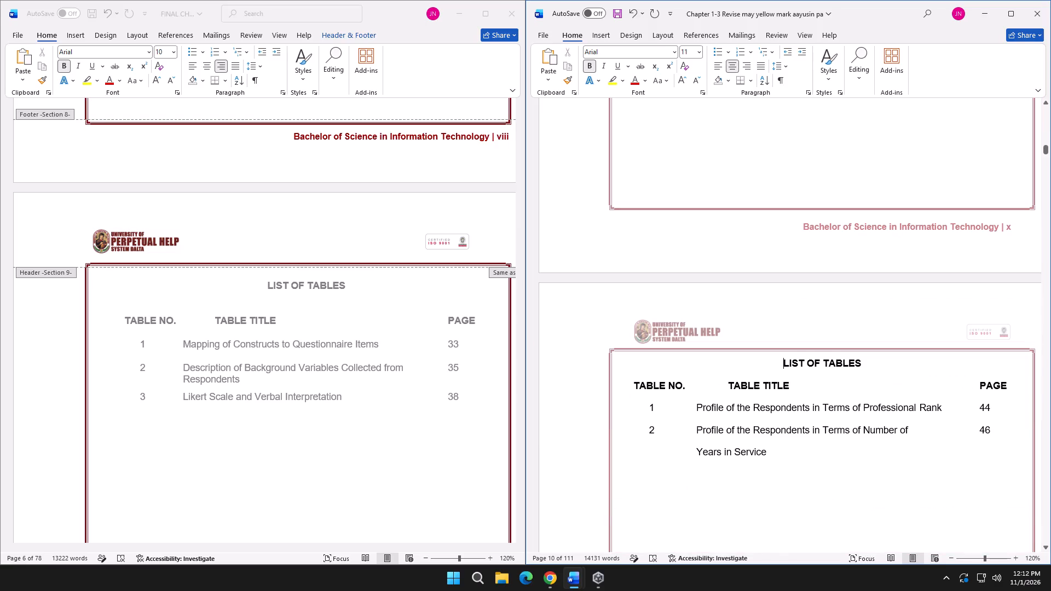
scroll(761, 368, "down", 7)
scroll(759, 369, "up", 7)
scroll(757, 374, "up", 20)
scroll(757, 374, "up", 3)
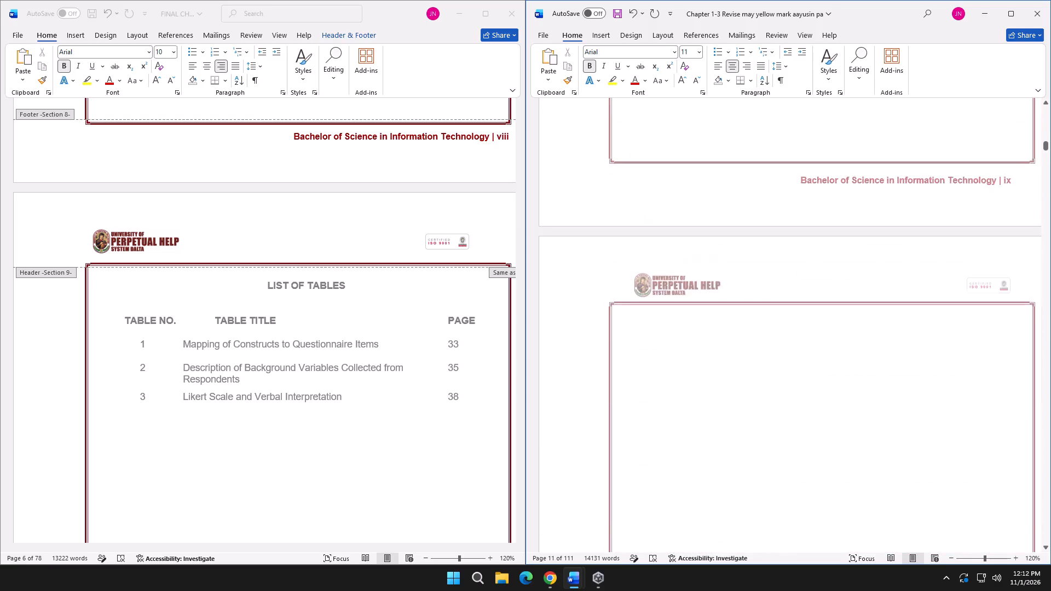
scroll(742, 423, "up", 20)
scroll(742, 423, "up", 7)
scroll(740, 425, "down", 7)
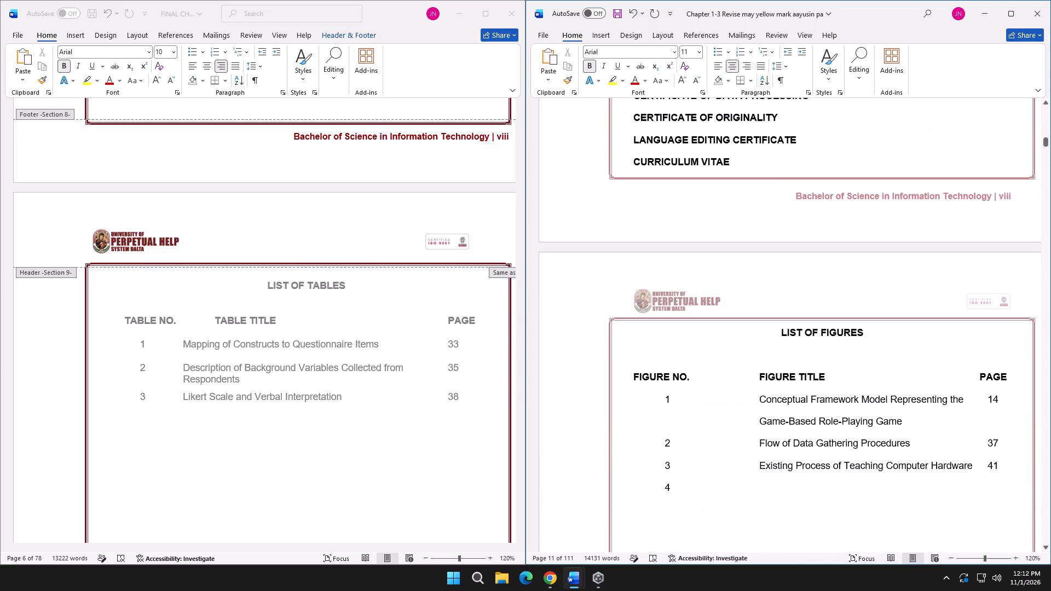
scroll(443, 361, "down", 20)
scroll(443, 361, "down", 5)
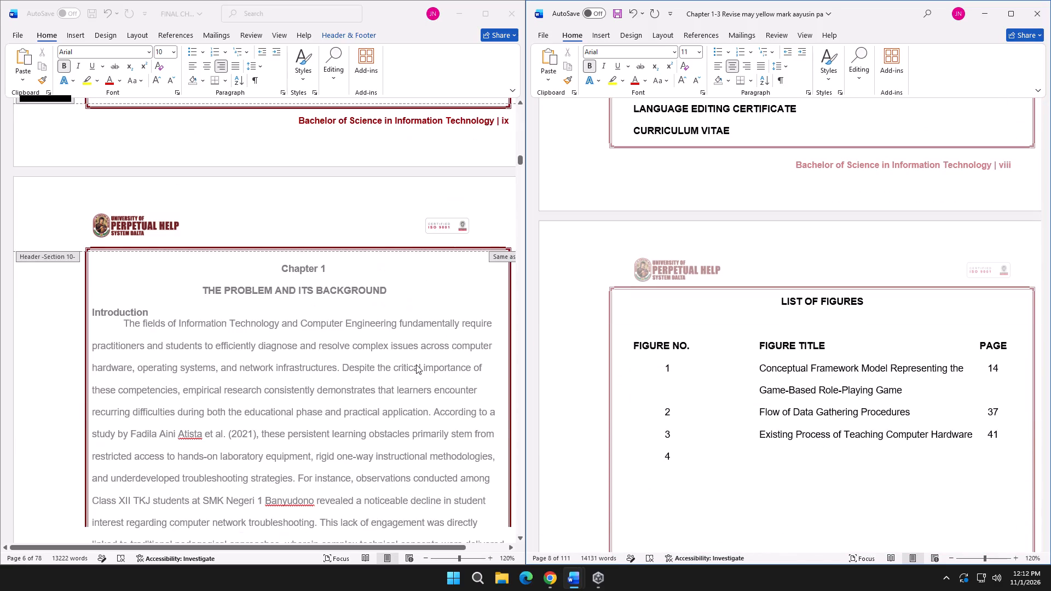
scroll(418, 363, "up", 20)
scroll(418, 363, "up", 2)
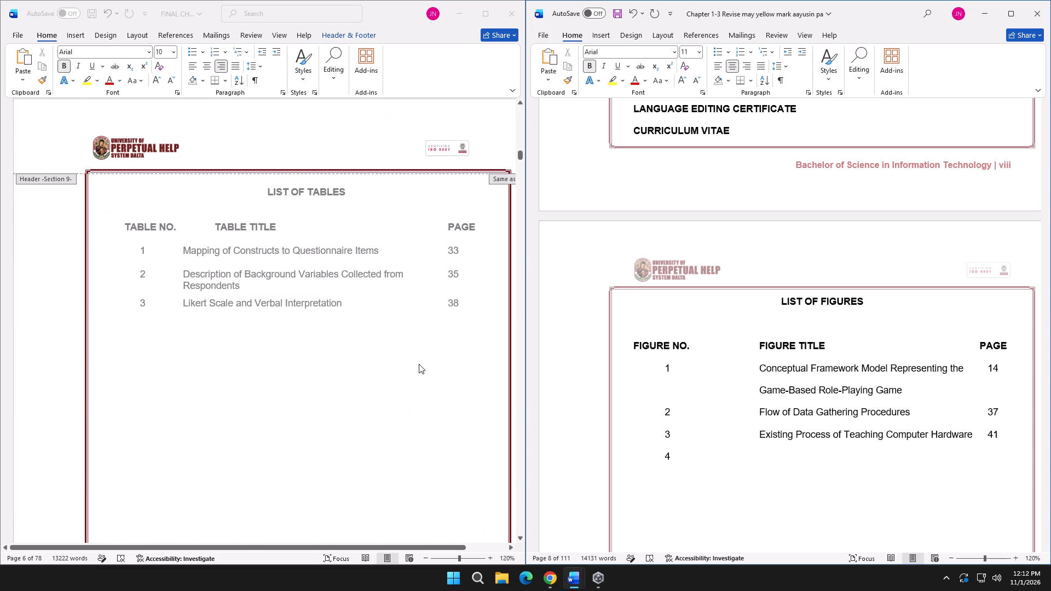
scroll(419, 364, "up", 8)
scroll(782, 422, "down", 20)
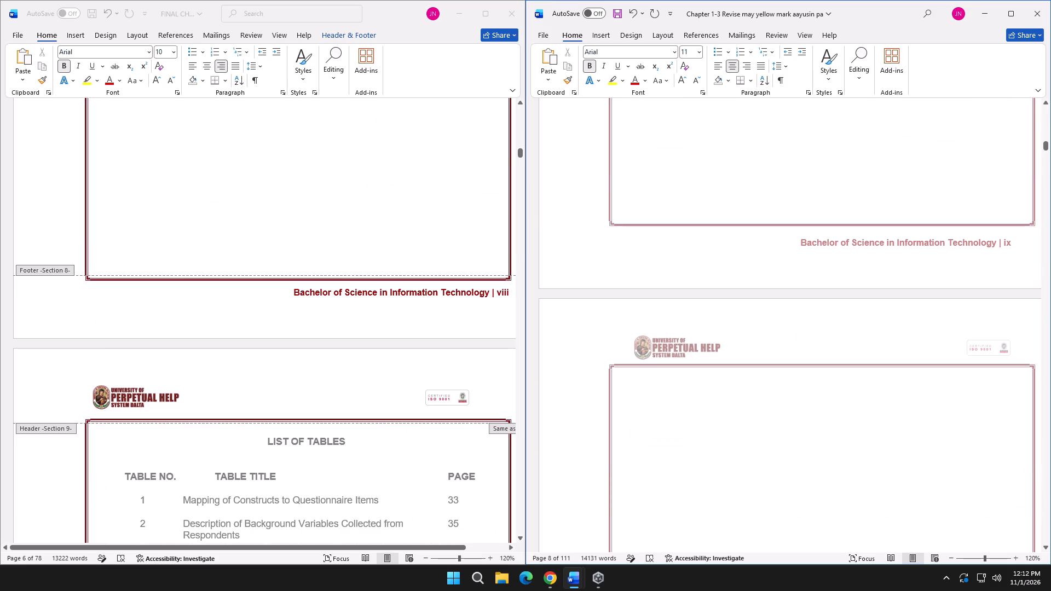
Delete backward through the empty lines on the blank page following the new List of Figures.
left_click(779, 416)
key("BackSpace")
key("BackSpace")
key("BackSpace")
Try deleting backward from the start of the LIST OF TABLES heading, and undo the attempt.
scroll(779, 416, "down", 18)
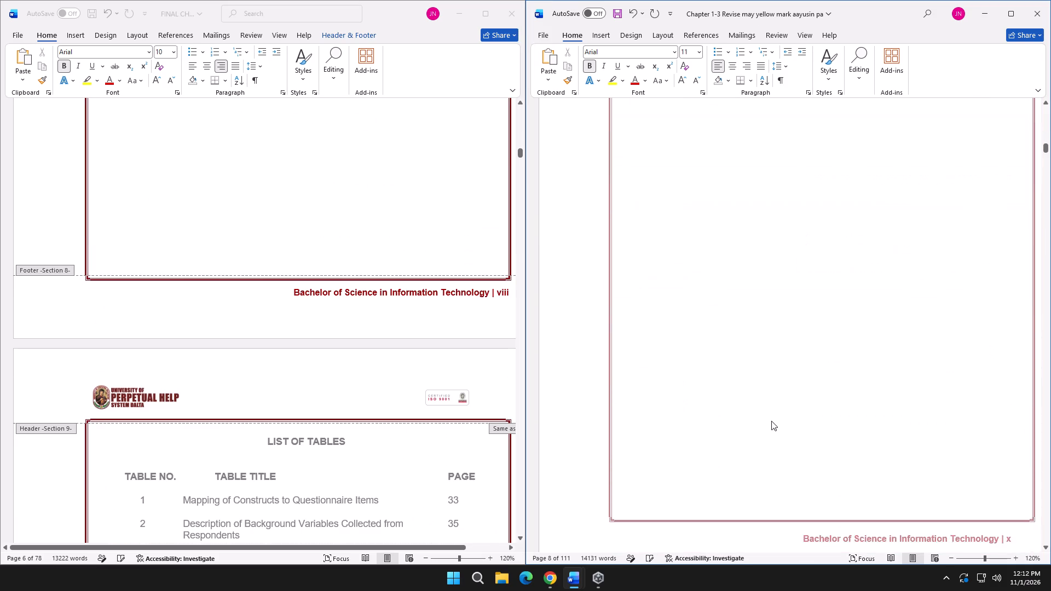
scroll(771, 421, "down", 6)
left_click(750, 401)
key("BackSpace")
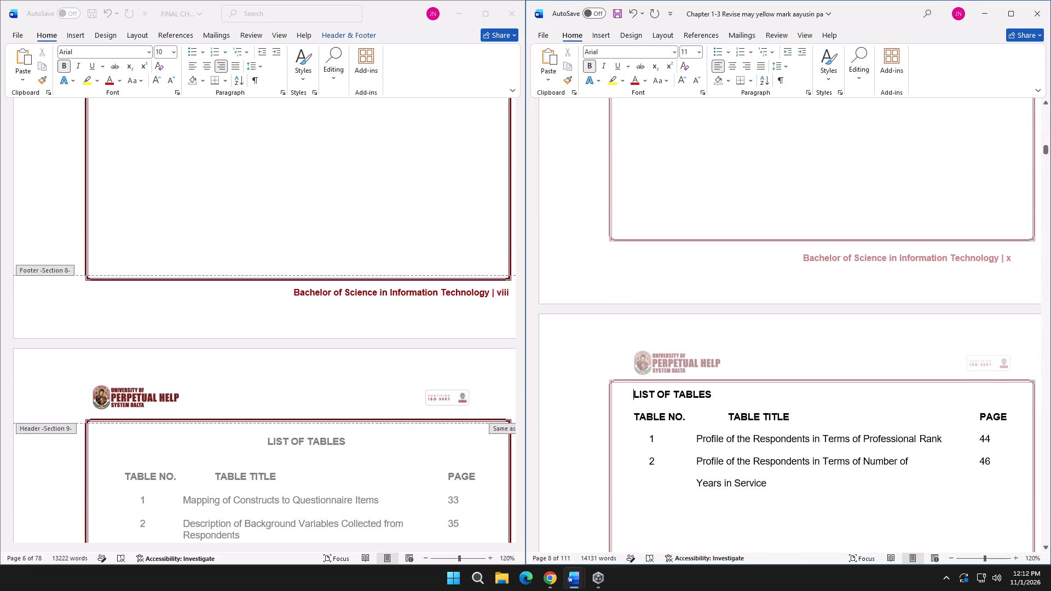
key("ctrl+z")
Remove the blank page between the List of Figures and List of Tables by deleting all of its empty lines.
left_click(734, 225)
key("BackSpace")
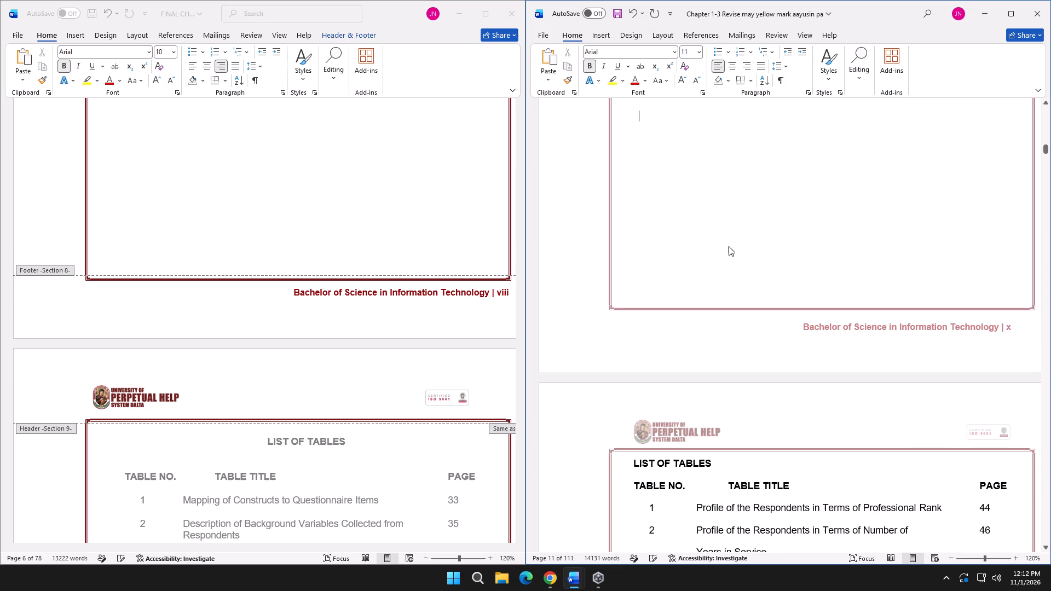
key("BackSpace")
key("BackSpace")
scroll(714, 318, "up", 13)
key("BackSpace")
key("BackSpace")
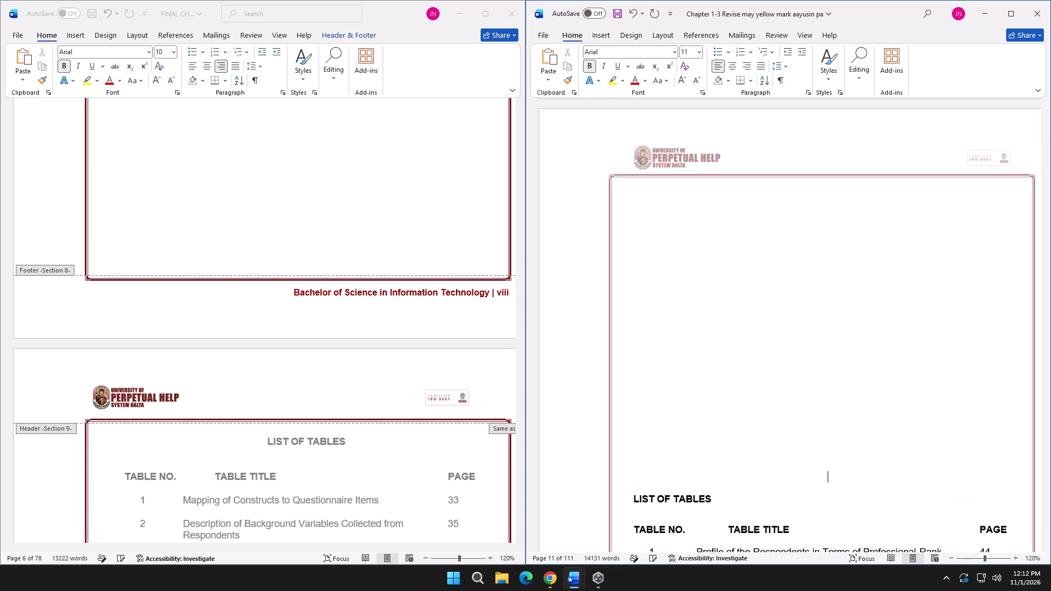
key("BackSpace")
key("BackSpace")
key("BackSpace")
key("BackSpace")
key("BackSpace")
key("BackSpace")
key("BackSpace")
key("BackSpace")
key("BackSpace")
key("BackSpace")
key("BackSpace")
key("BackSpace")
key("BackSpace")
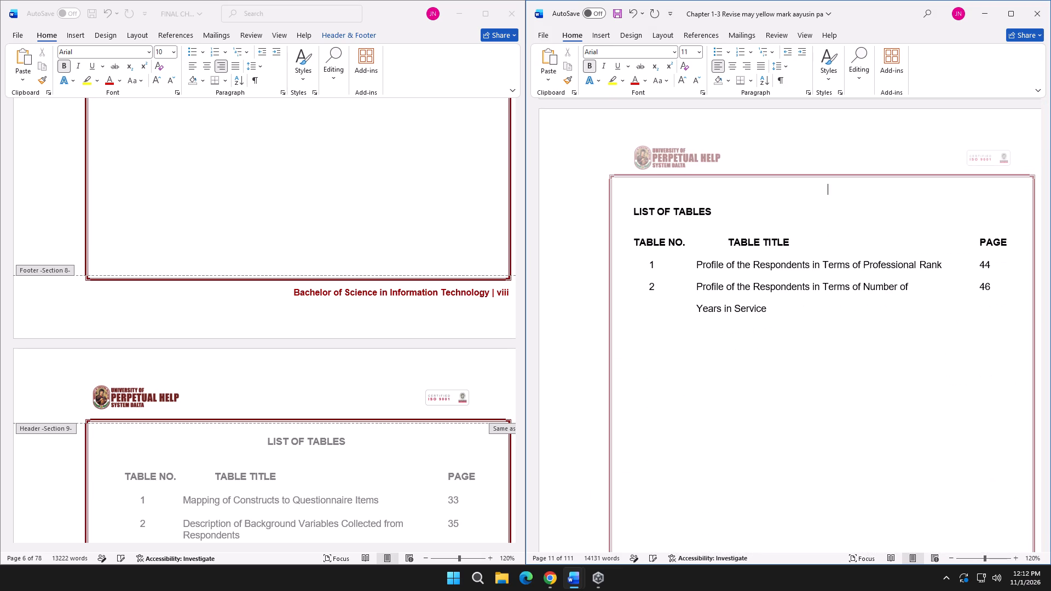
key("BackSpace")
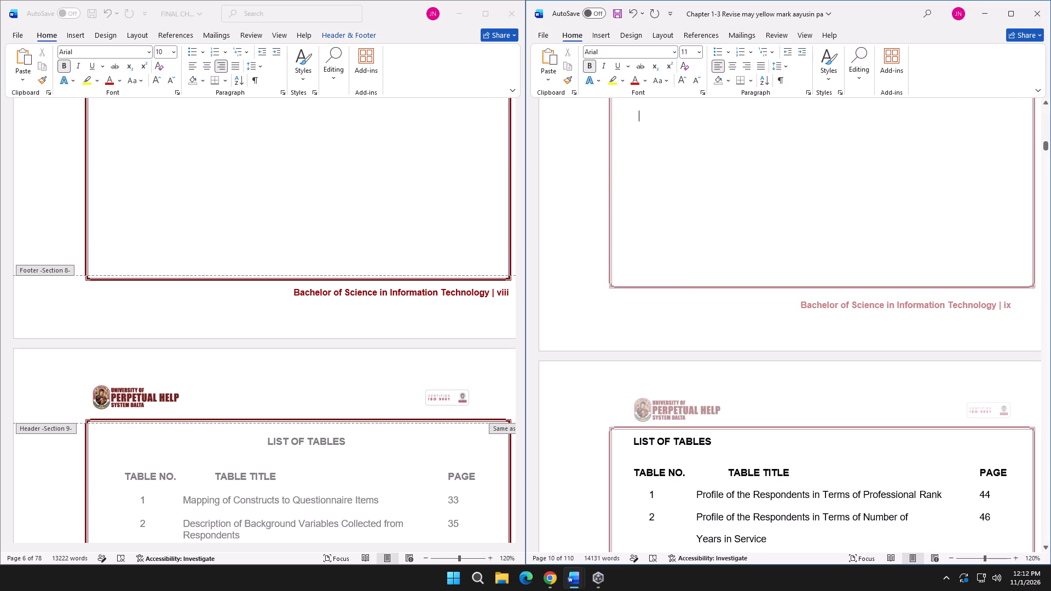
Center the LIST OF TABLES heading on its page.
left_click(628, 441)
key("Tab")
key("ctrl+z")
left_click(731, 64)
Compare the Table of Contents, List of Figures, List of Tables and Chapter 1 opening pages across both documents.
scroll(757, 290, "up", 13)
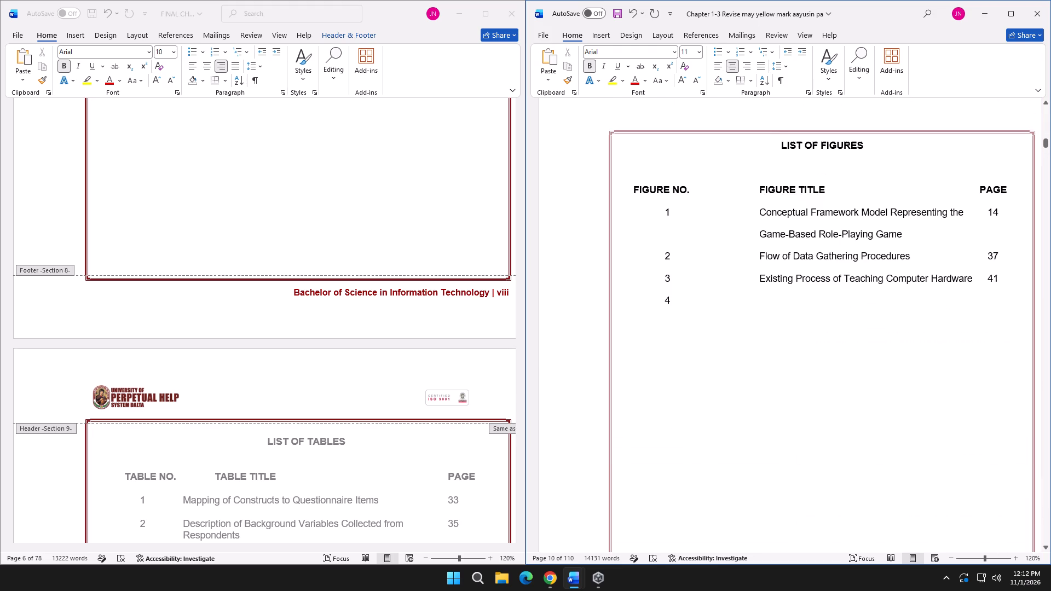
scroll(743, 328, "down", 20)
scroll(743, 328, "down", 20)
scroll(416, 268, "up", 10)
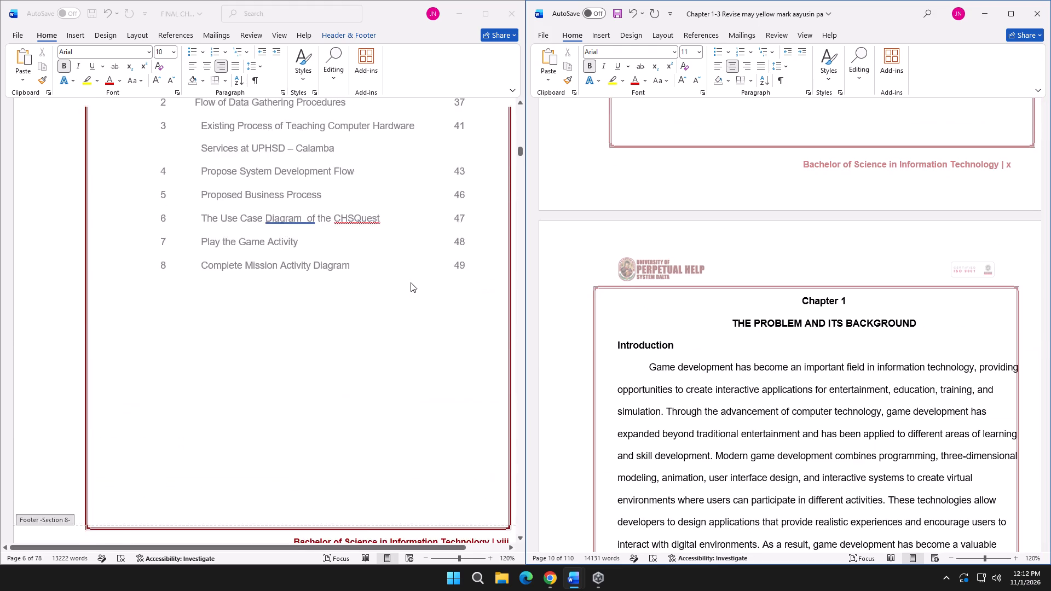
scroll(411, 282, "up", 11)
scroll(413, 286, "up", 13)
scroll(733, 268, "up", 4)
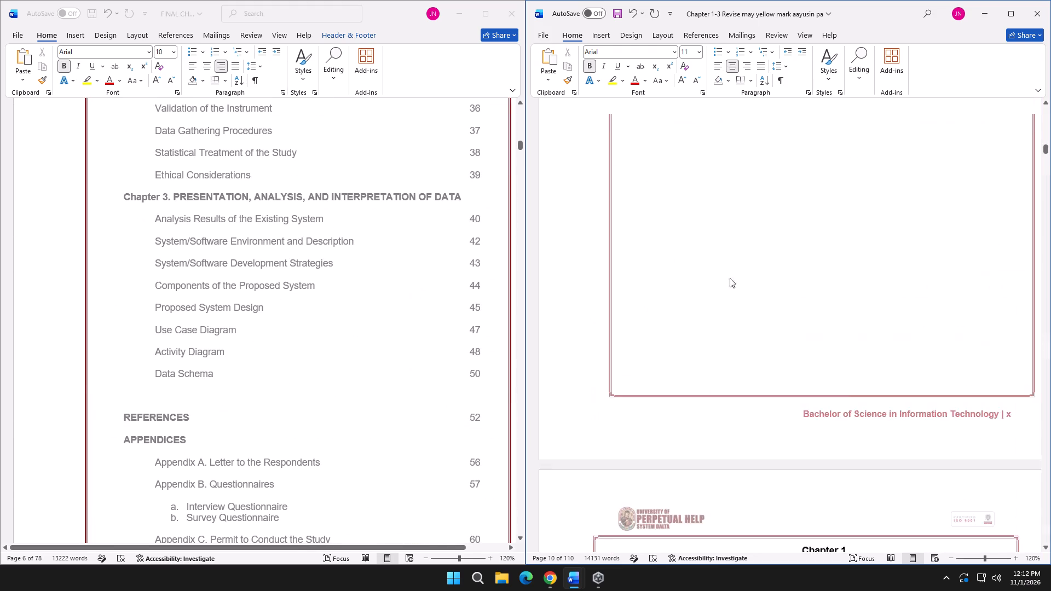
scroll(730, 278, "up", 20)
scroll(730, 278, "up", 20)
scroll(730, 278, "up", 11)
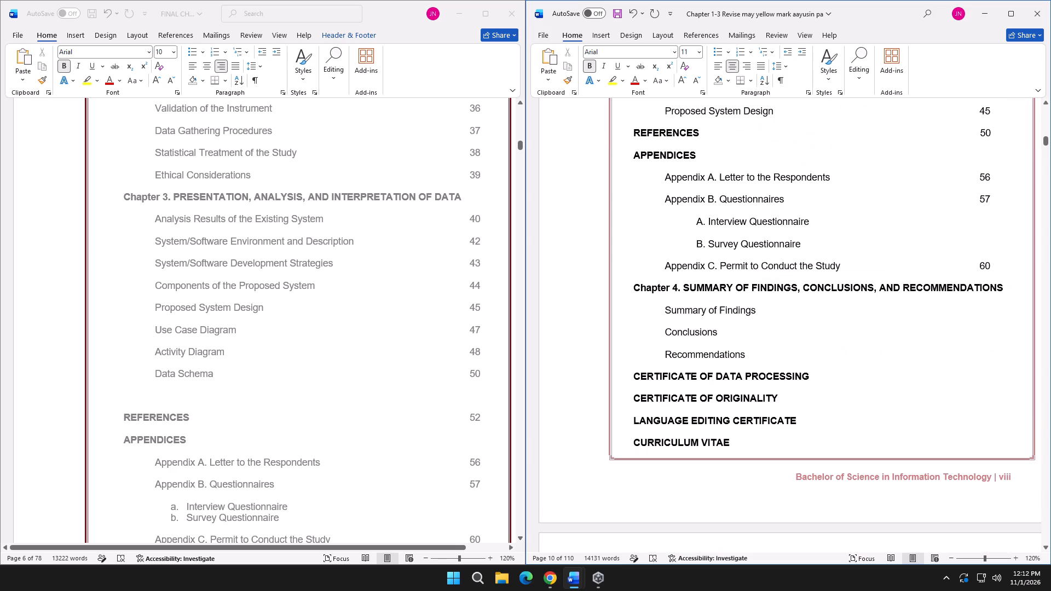
scroll(391, 307, "down", 16)
scroll(386, 310, "down", 10)
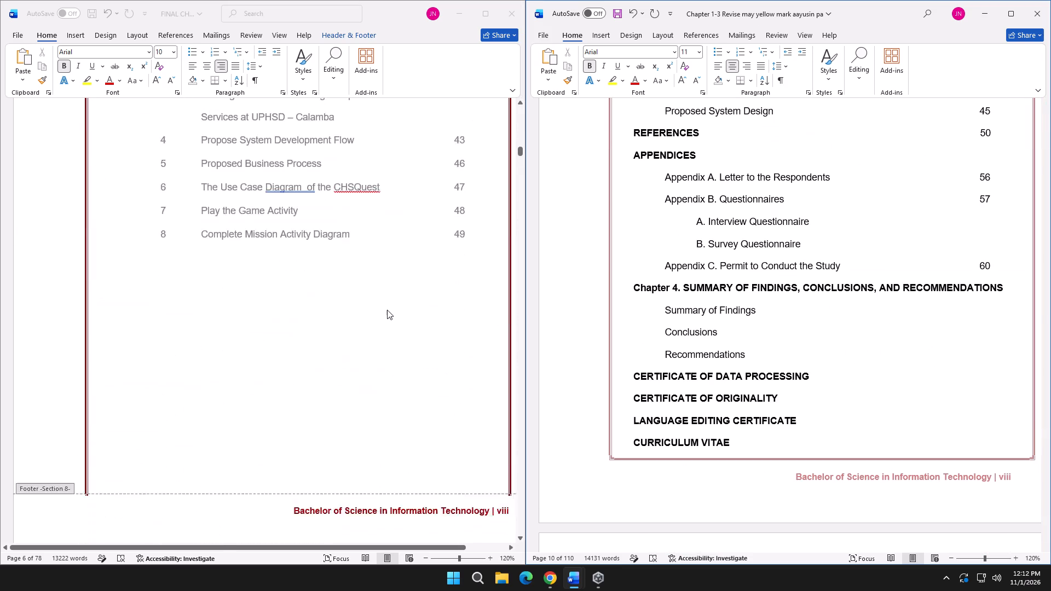
scroll(387, 310, "down", 20)
scroll(387, 310, "down", 20)
scroll(387, 310, "down", 11)
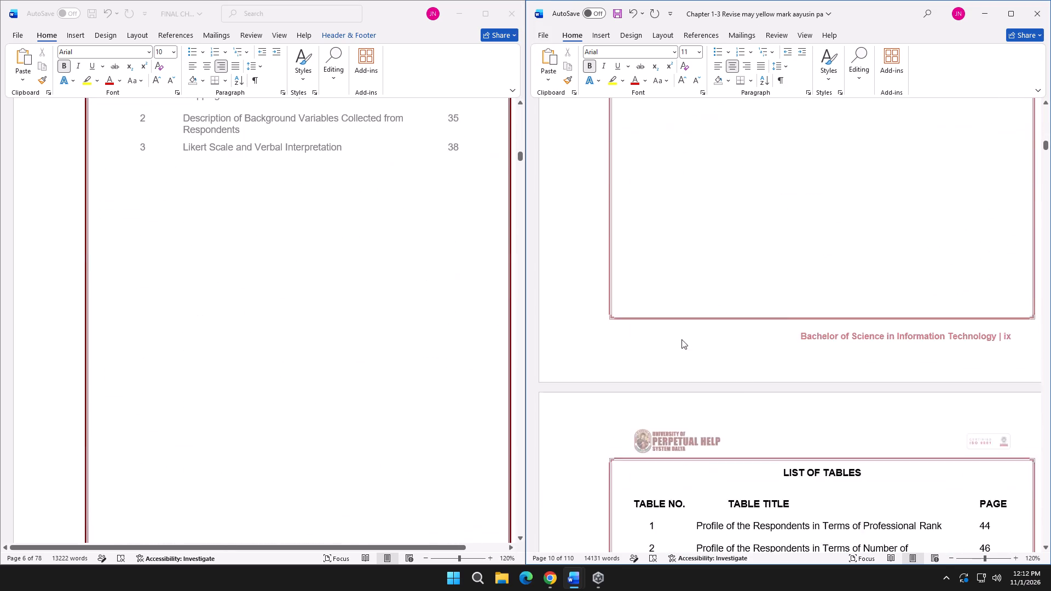
scroll(682, 339, "down", 3)
scroll(419, 286, "down", 20)
scroll(733, 342, "down", 16)
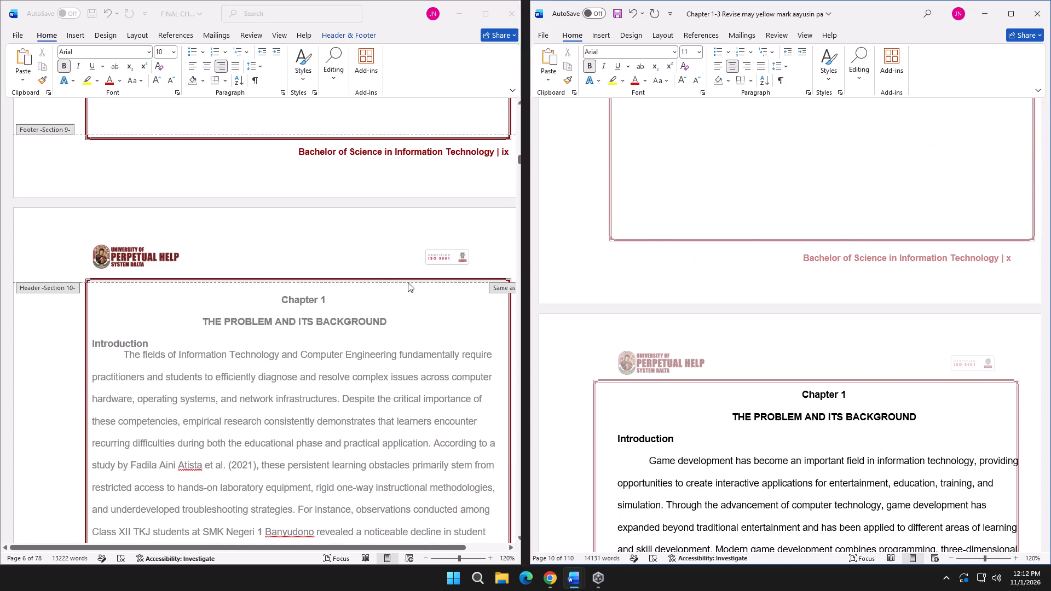
scroll(408, 282, "down", 3)
scroll(721, 327, "down", 6)
scroll(373, 262, "up", 5)
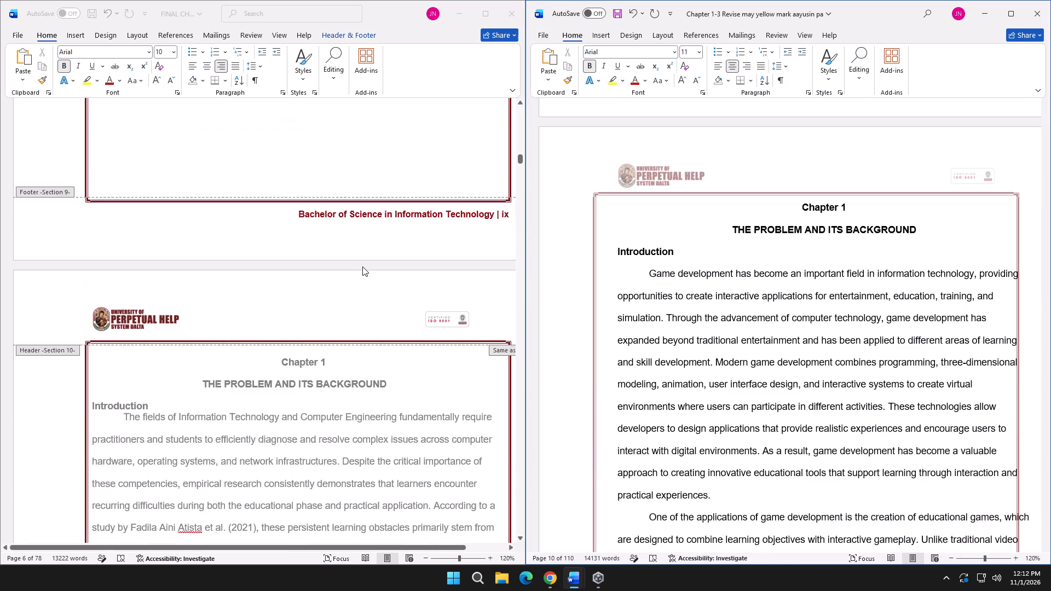
scroll(362, 266, "up", 17)
scroll(723, 312, "up", 6)
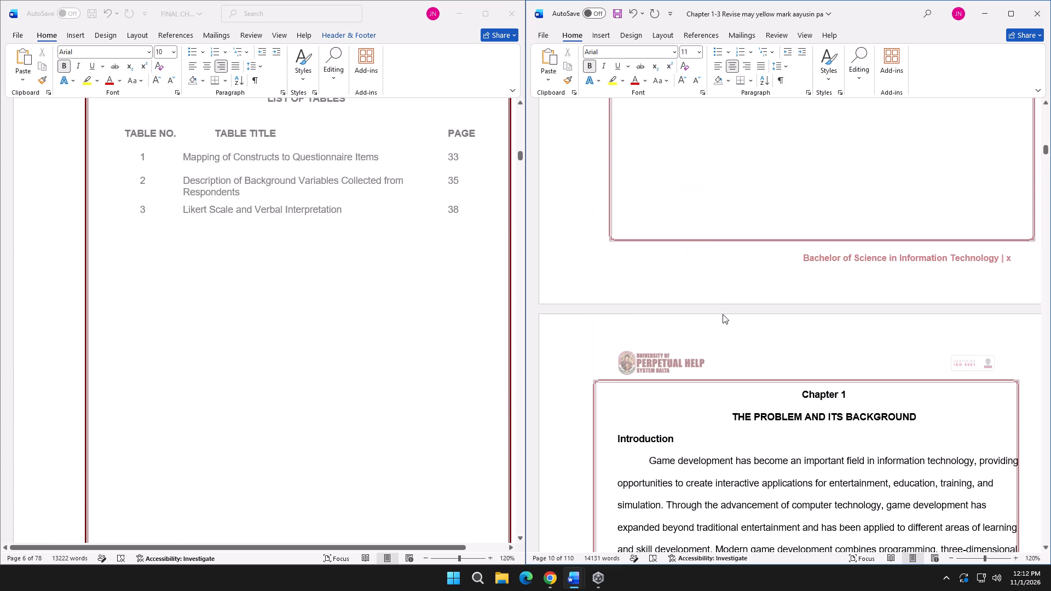
scroll(723, 314, "up", 16)
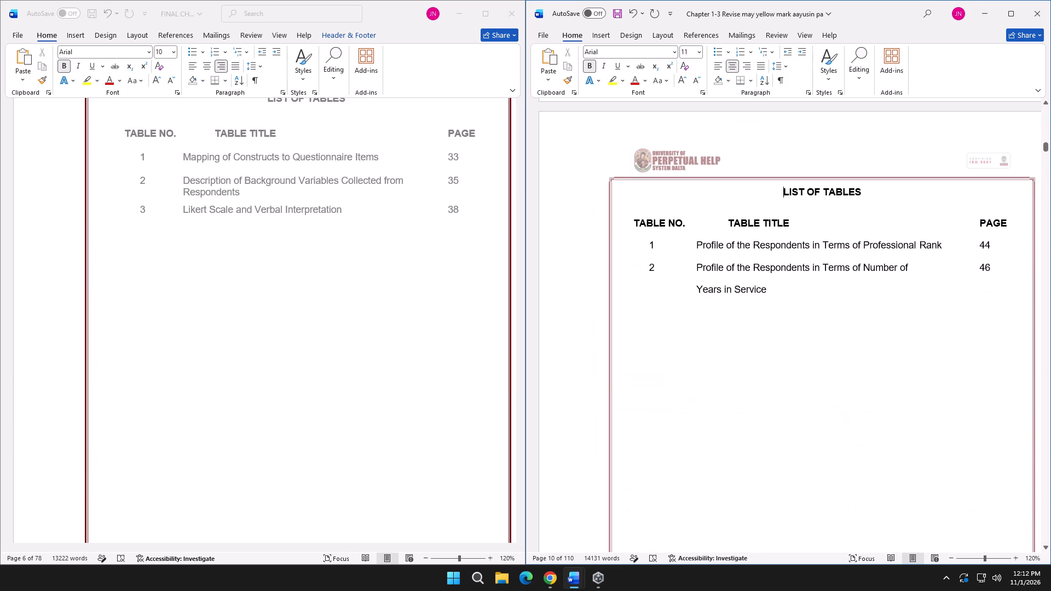
Search the revised document for "Table" and copy the Table 1 caption, "Mapping of Evaluation Constructs to Questionnaire Items".
key("ctrl+f")
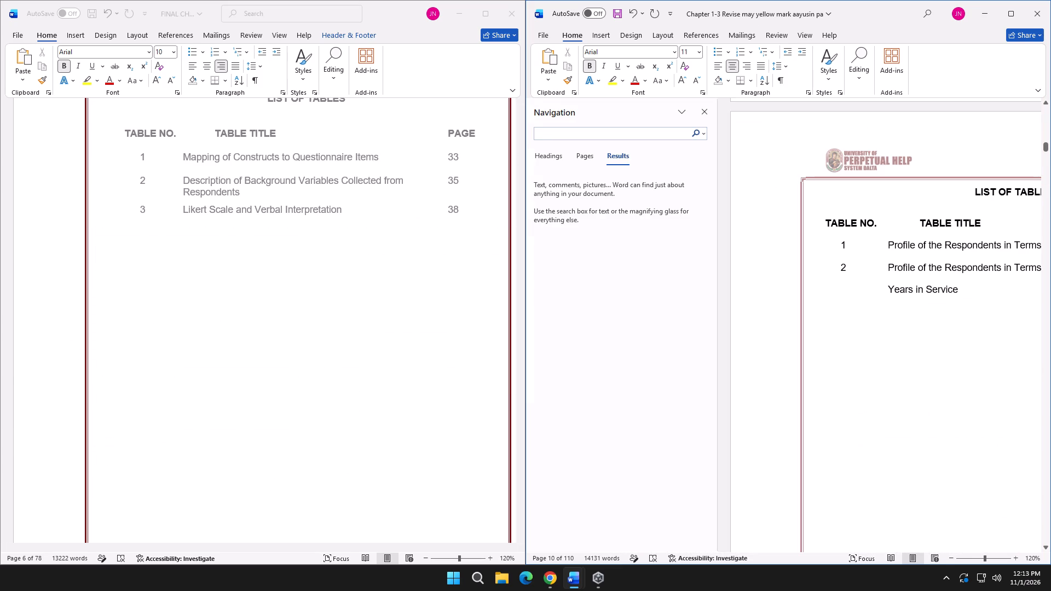
key("BackSpace")
type("ble")
key("Return")
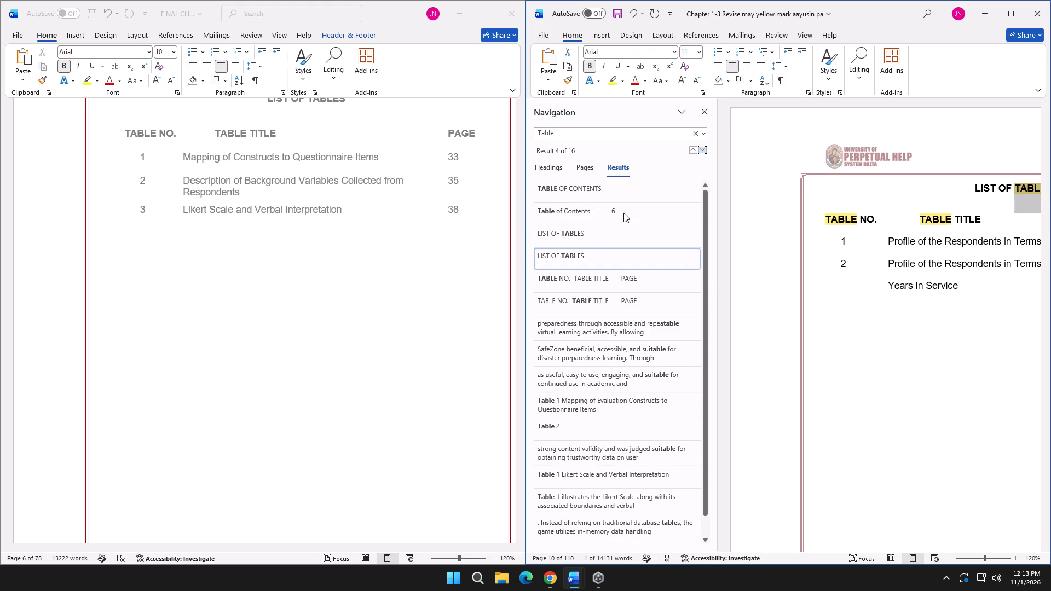
left_click(616, 286)
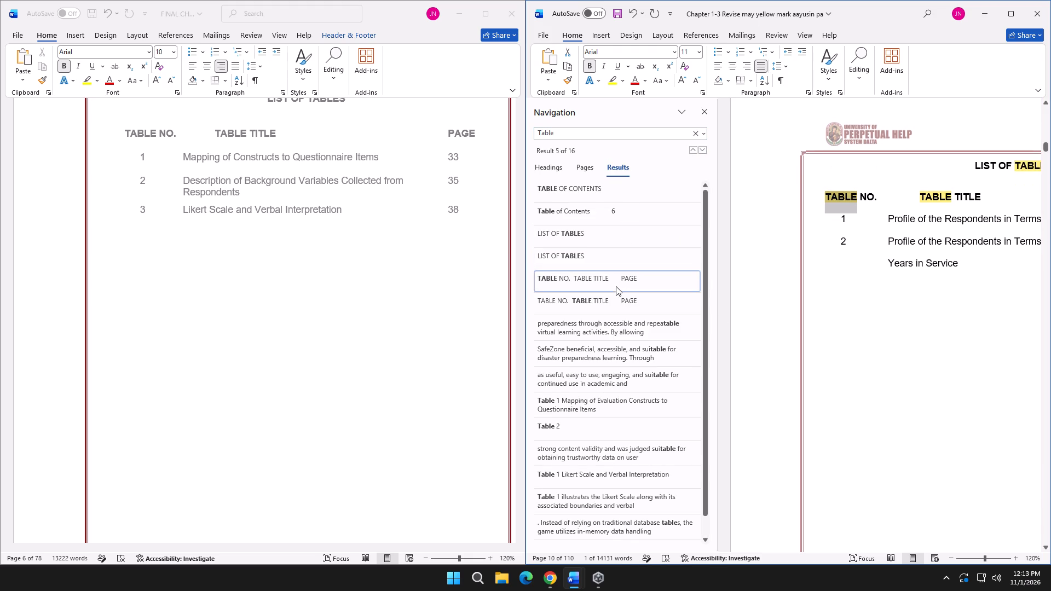
left_click(613, 303)
left_click(610, 325)
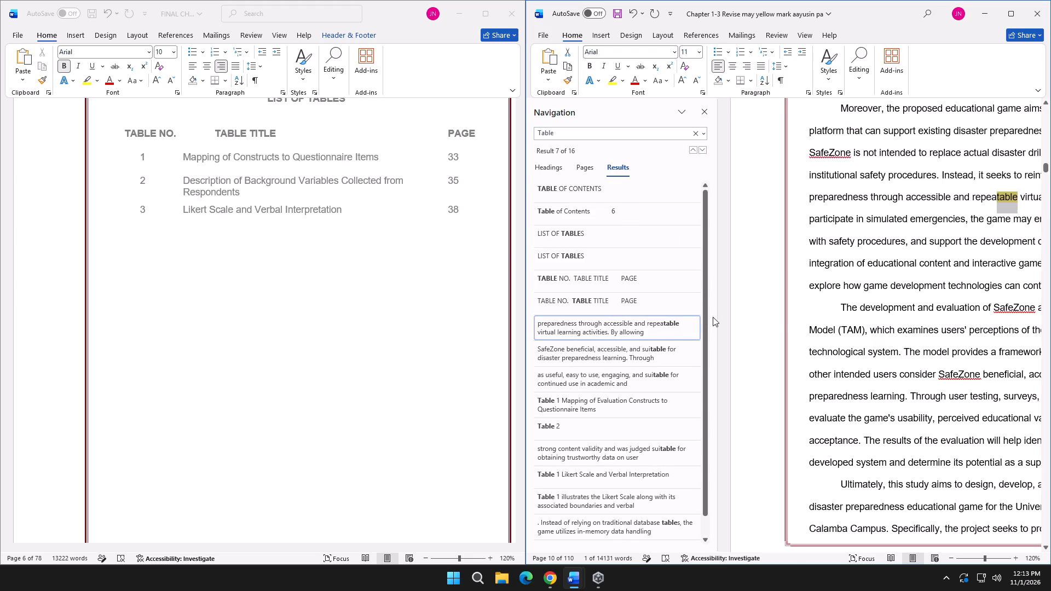
left_click(632, 355)
left_click(605, 406)
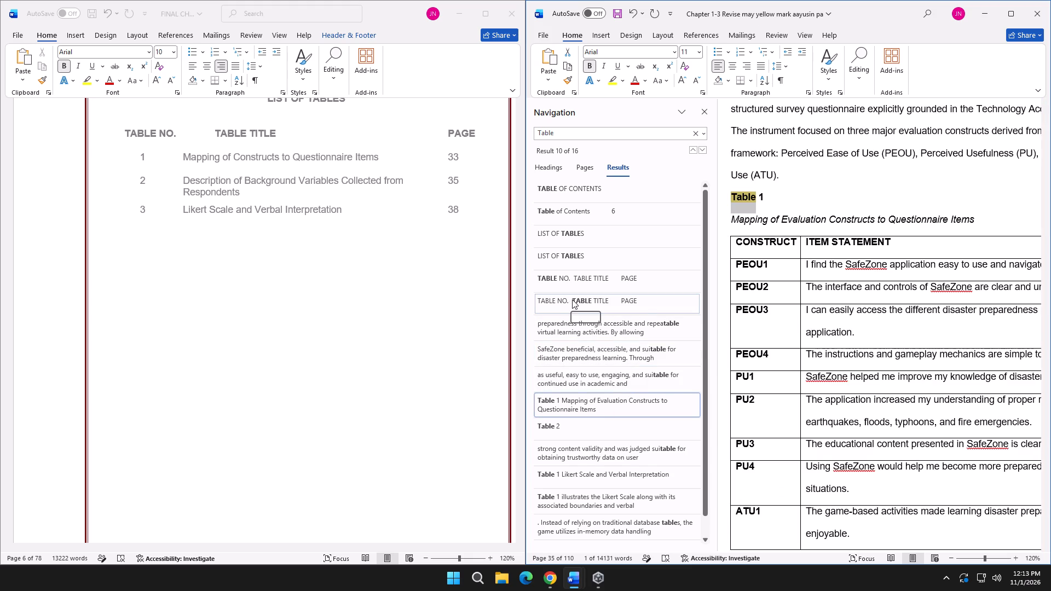
left_click_drag(977, 221, 821, 216)
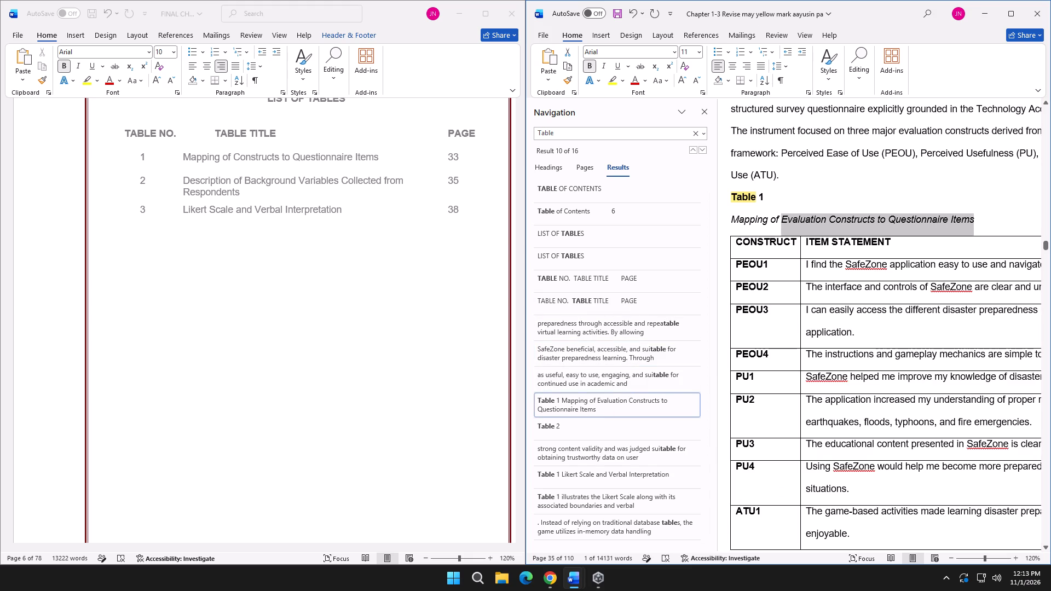
left_click_drag(821, 216, 731, 222)
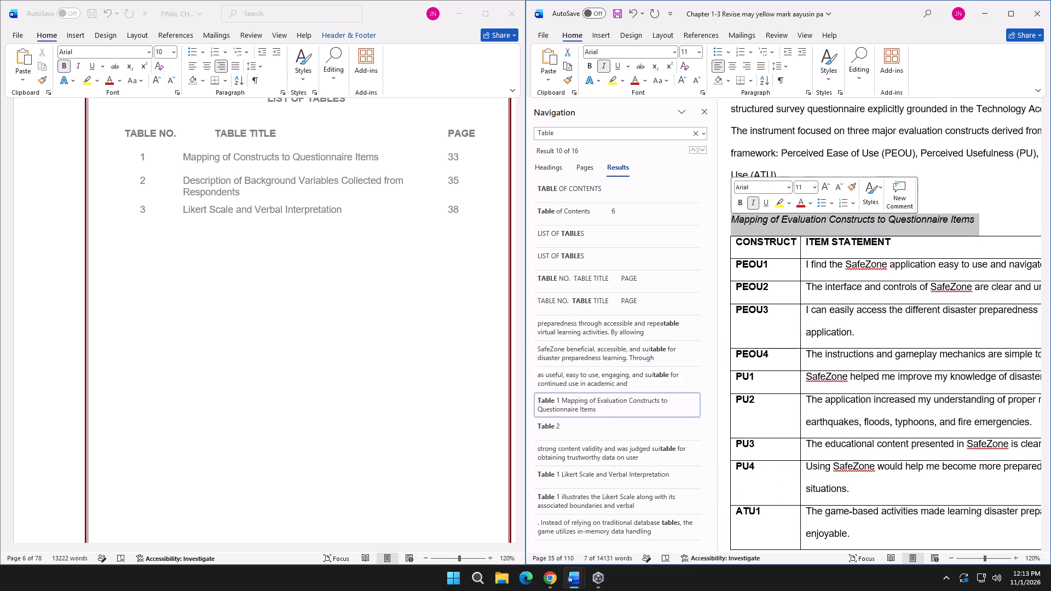
key("ctrl+c")
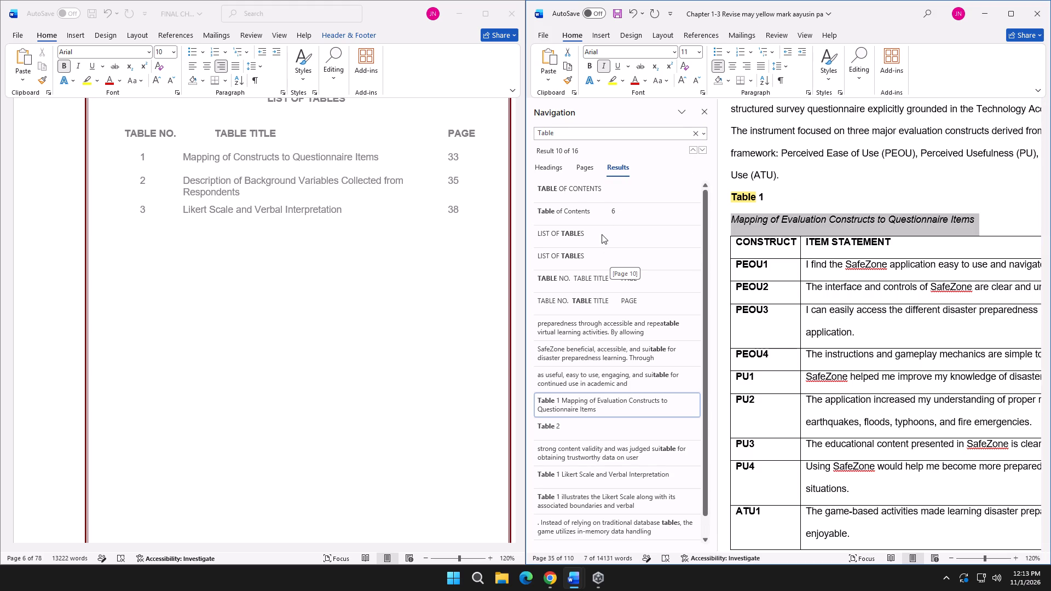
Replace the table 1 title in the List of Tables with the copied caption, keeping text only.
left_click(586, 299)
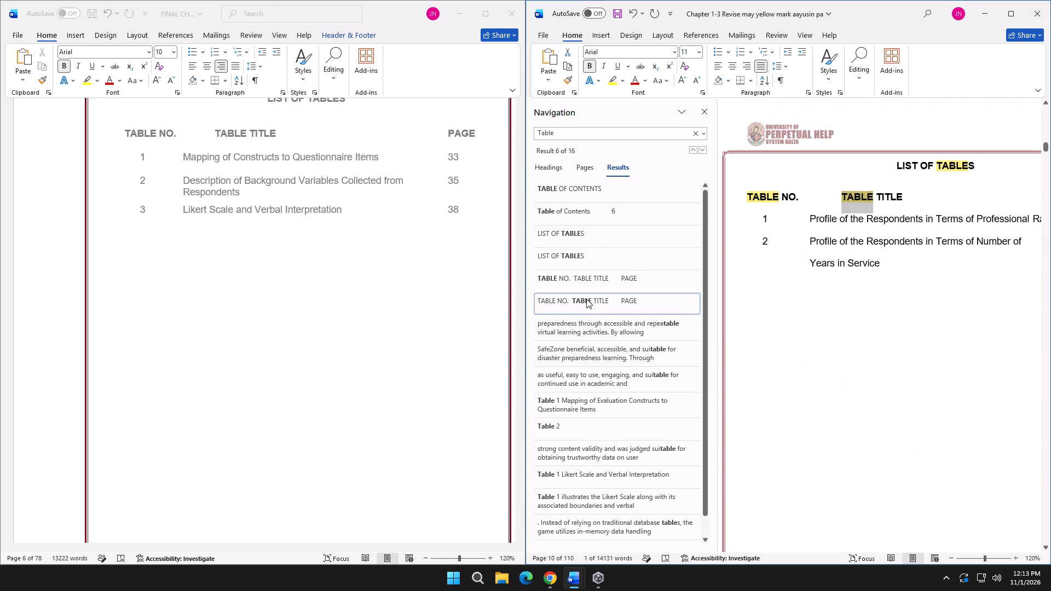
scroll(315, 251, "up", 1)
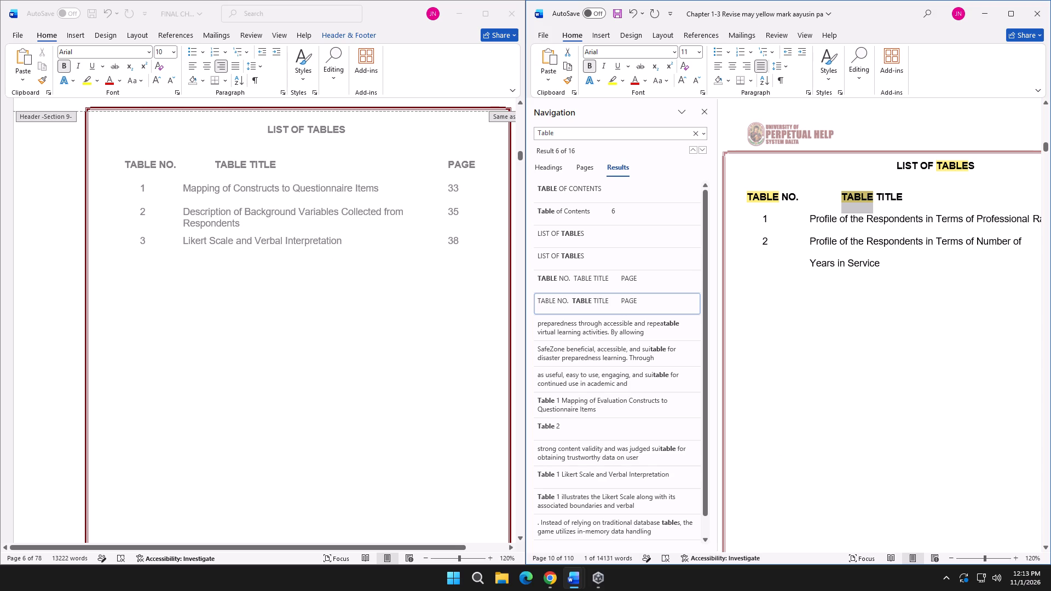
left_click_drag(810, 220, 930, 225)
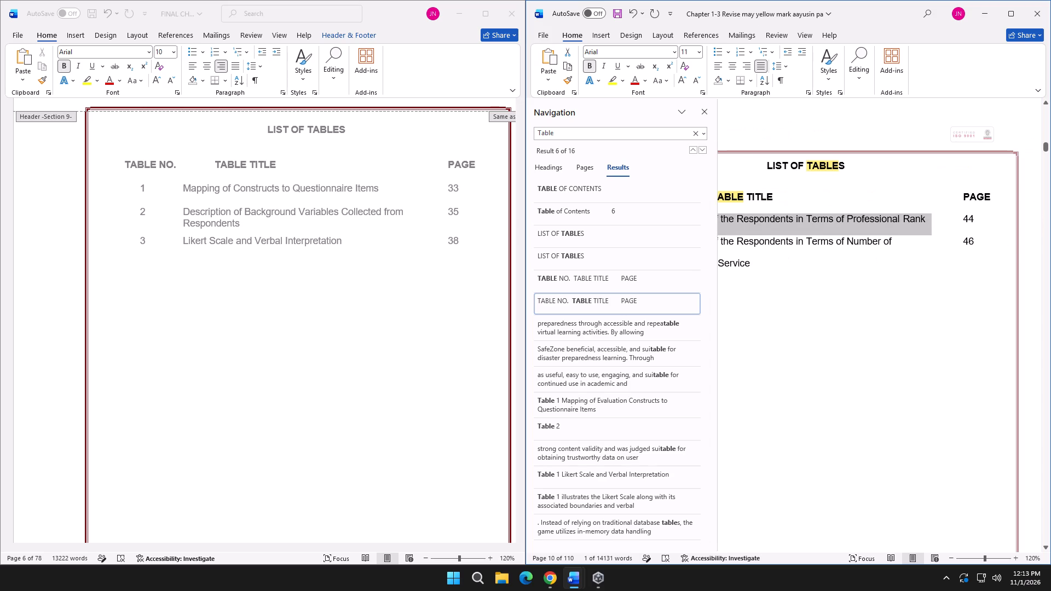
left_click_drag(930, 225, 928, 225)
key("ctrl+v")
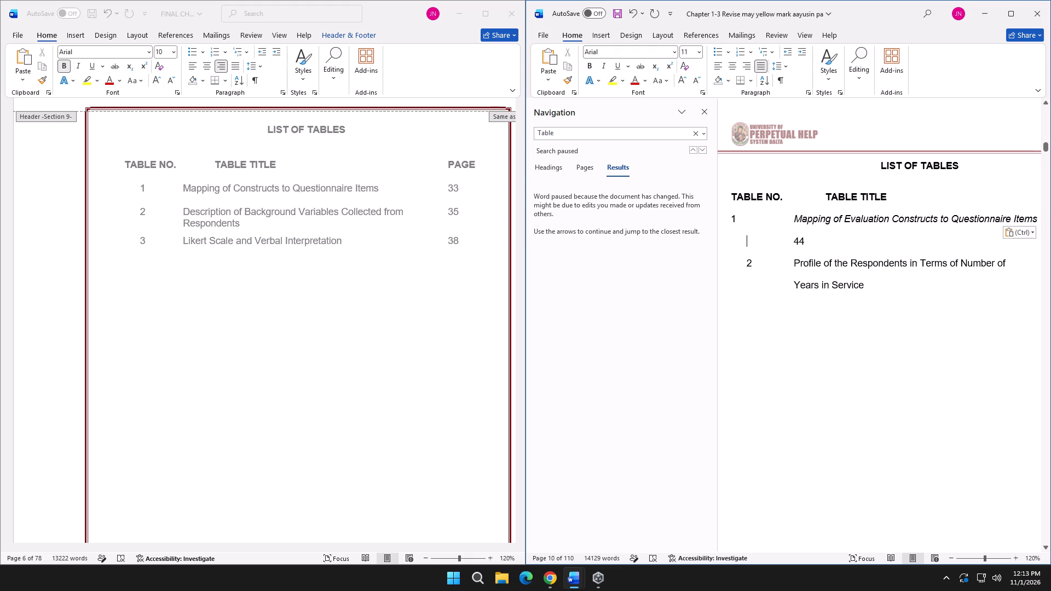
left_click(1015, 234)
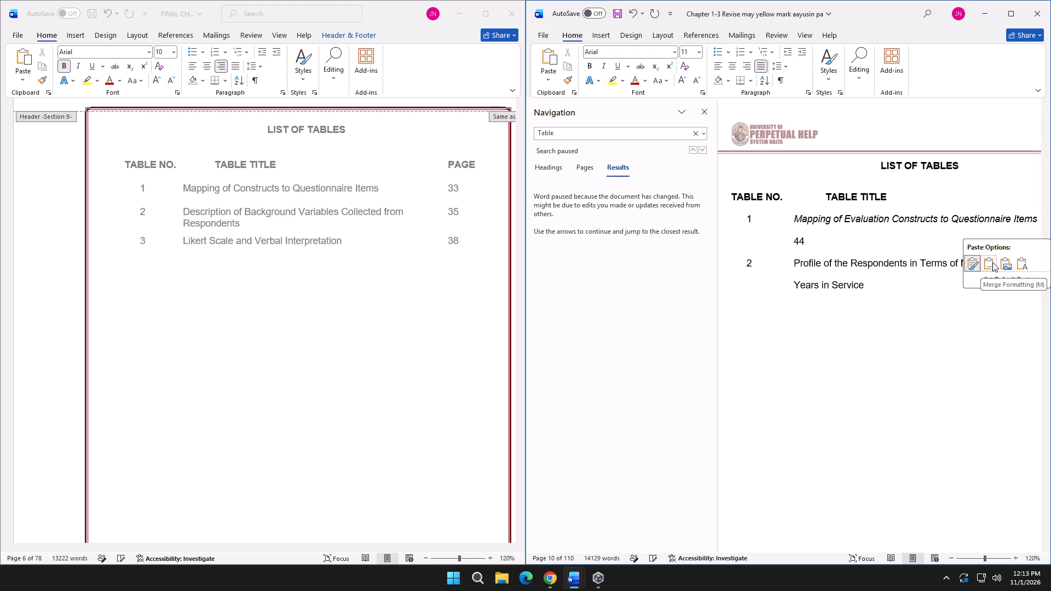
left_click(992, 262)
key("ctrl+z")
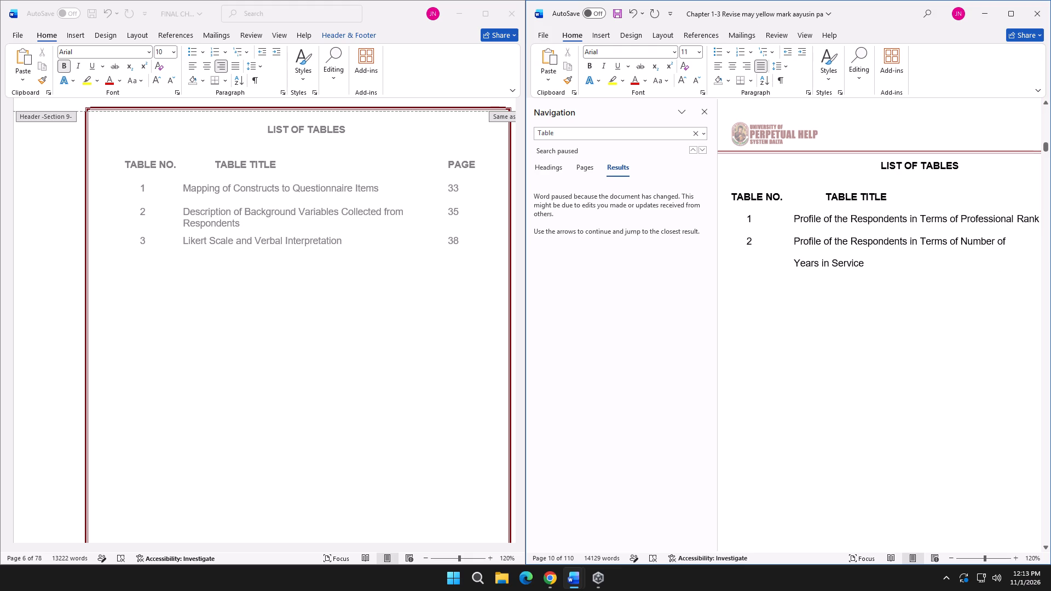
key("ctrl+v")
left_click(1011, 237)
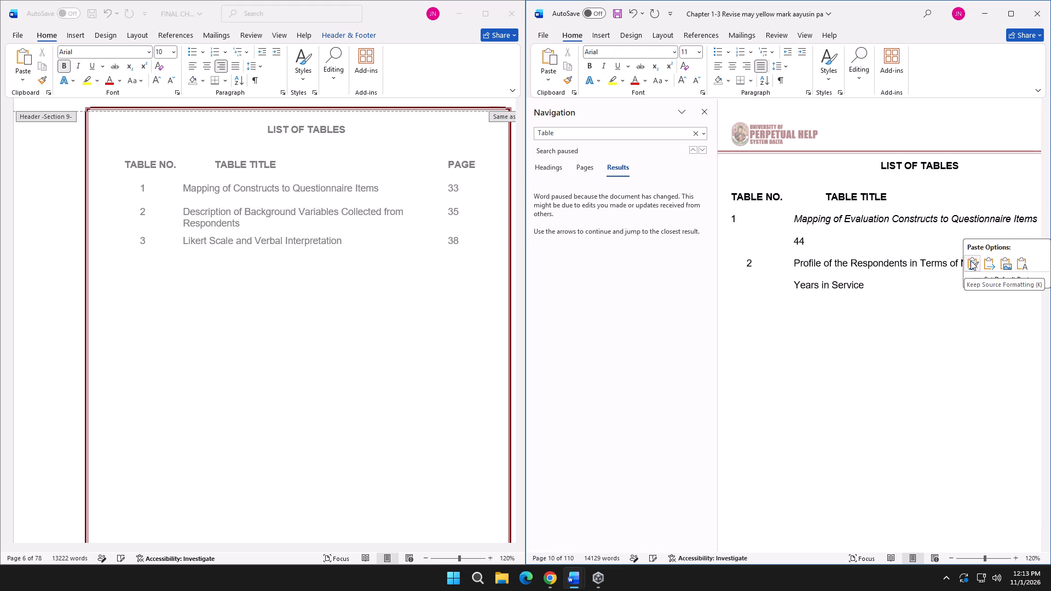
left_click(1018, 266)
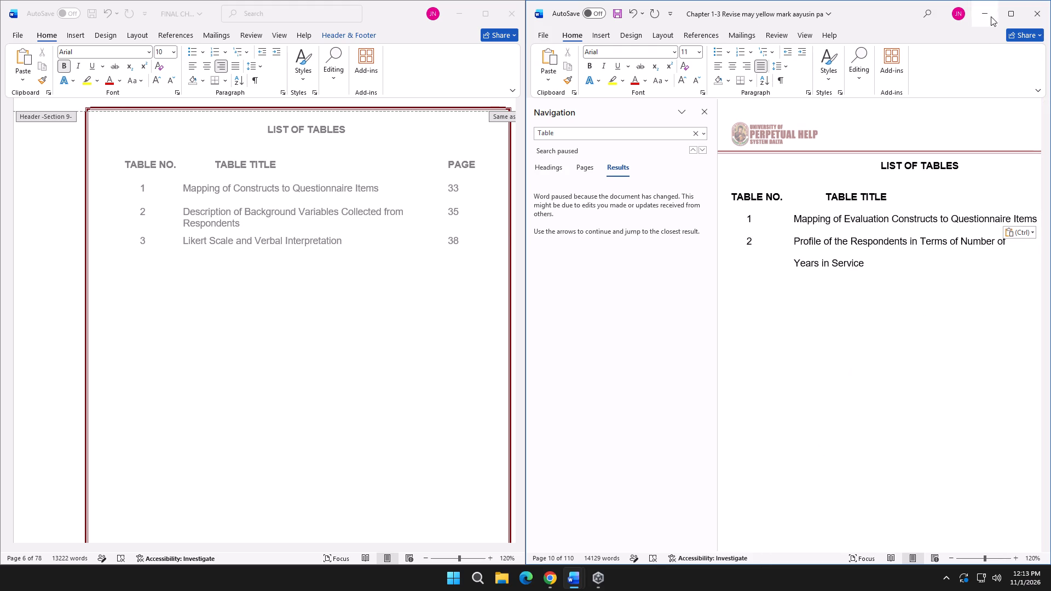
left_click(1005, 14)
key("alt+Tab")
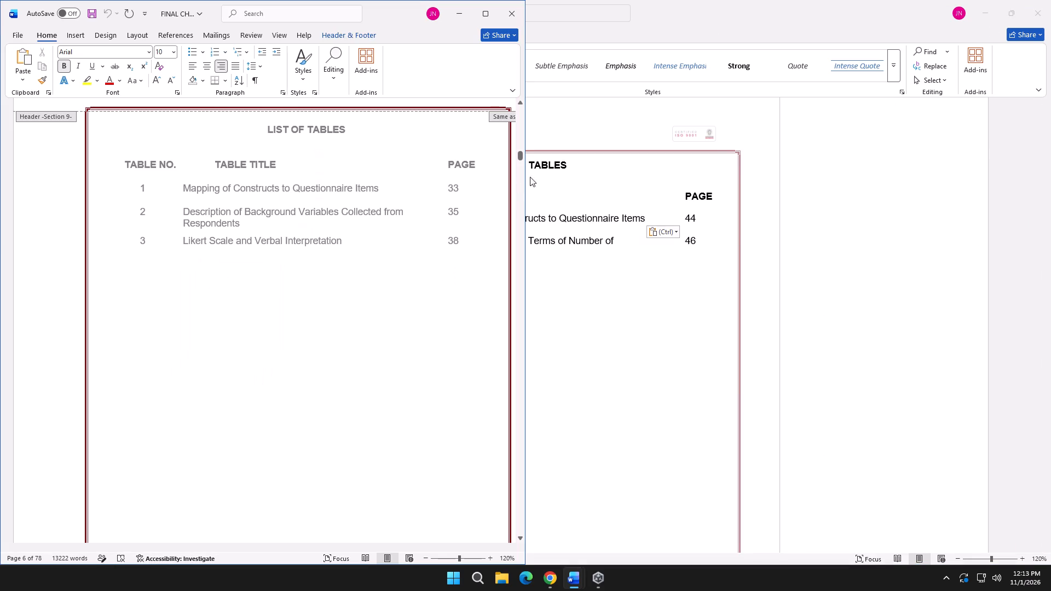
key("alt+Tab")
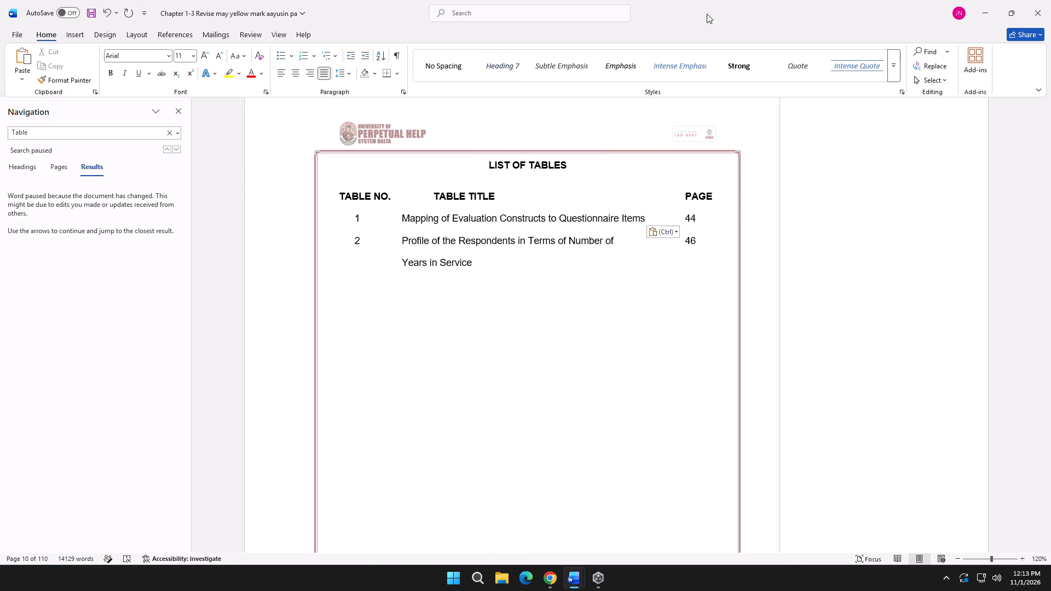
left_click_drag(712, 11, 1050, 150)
Search for "Table" again and examine the Table 1 caption, its questionnaire items and page in the enlarged document window.
left_click(655, 133)
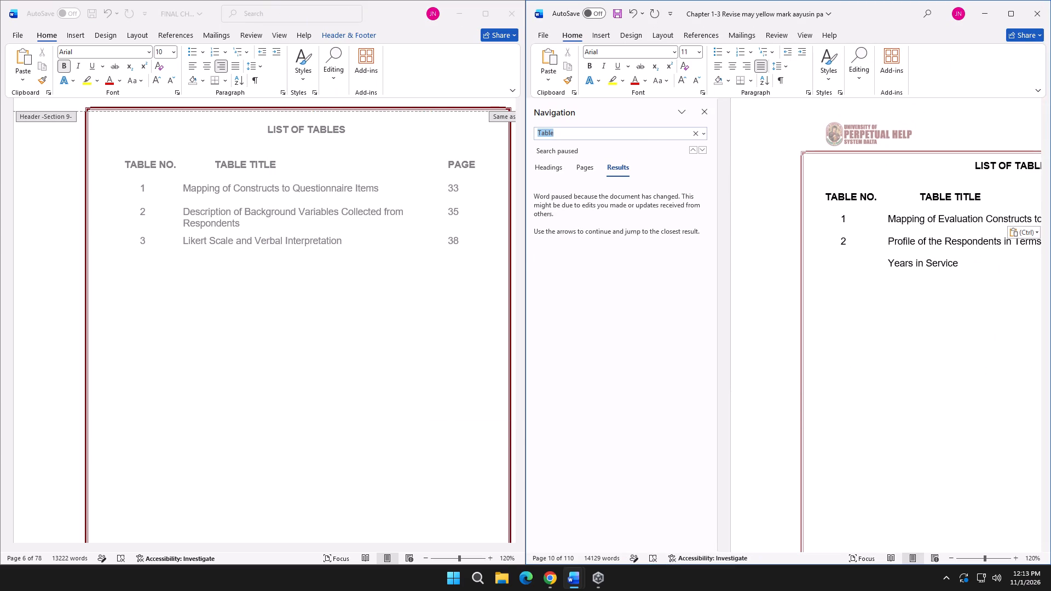
left_click(655, 133)
key("Return")
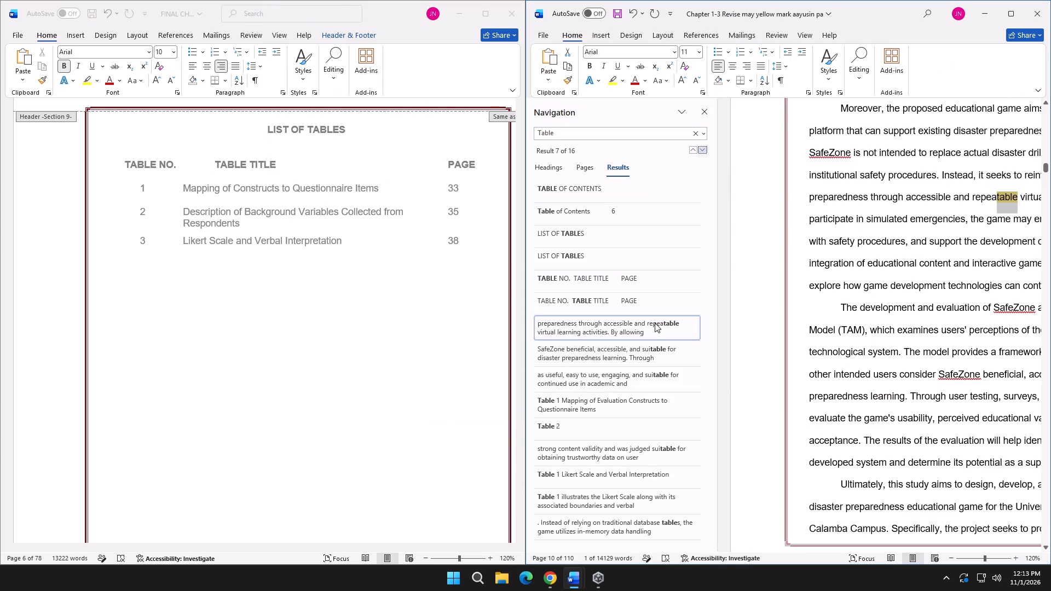
left_click(619, 414)
left_click(608, 408)
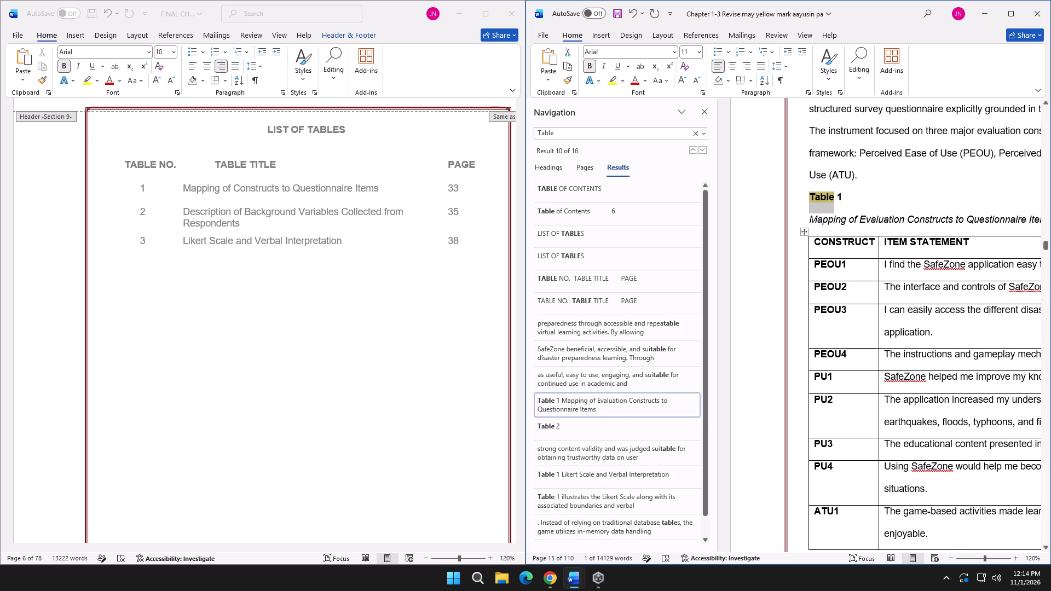
scroll(1050, 457, "down", 5)
scroll(871, 439, "down", 5)
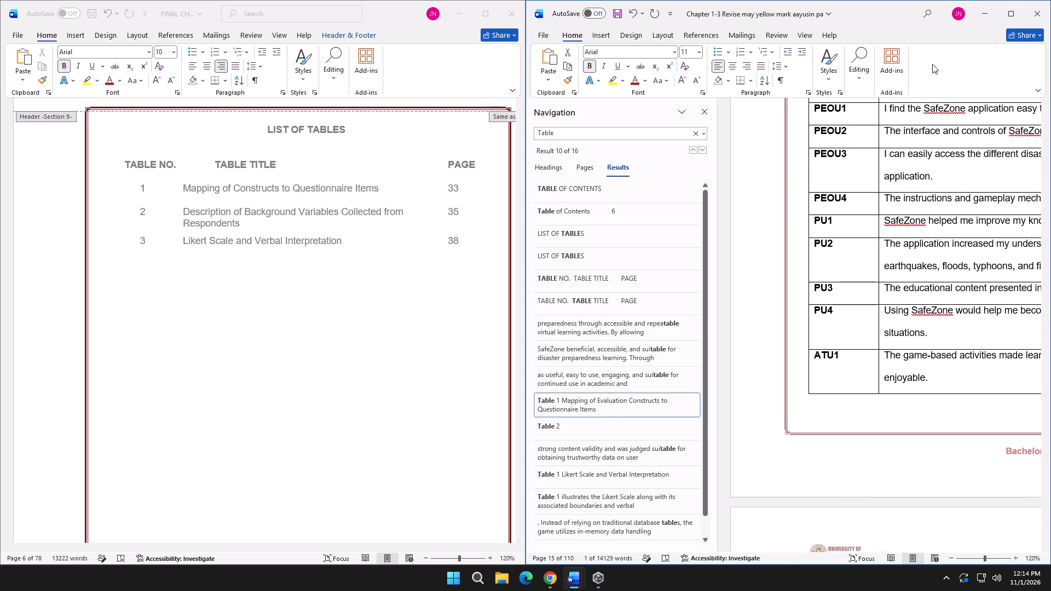
left_click(1001, 13)
scroll(660, 373, "up", 4)
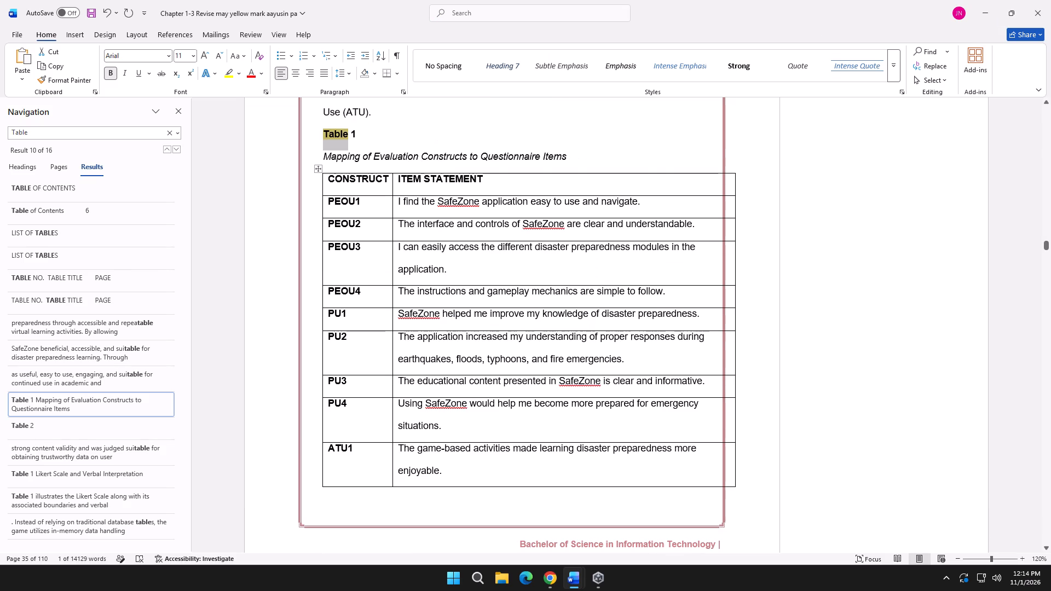
scroll(657, 378, "down", 4)
scroll(657, 376, "up", 3)
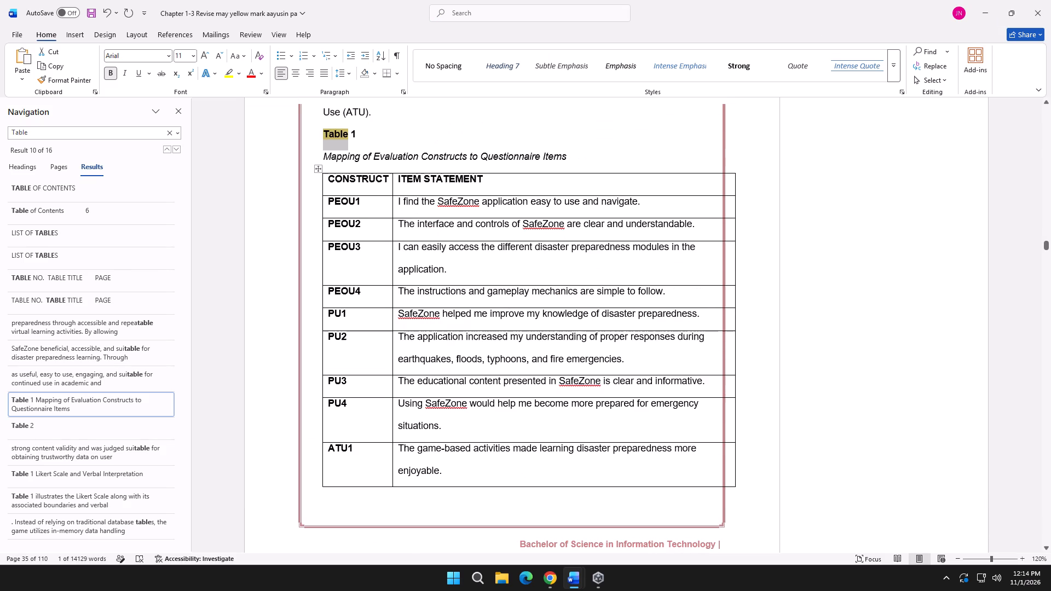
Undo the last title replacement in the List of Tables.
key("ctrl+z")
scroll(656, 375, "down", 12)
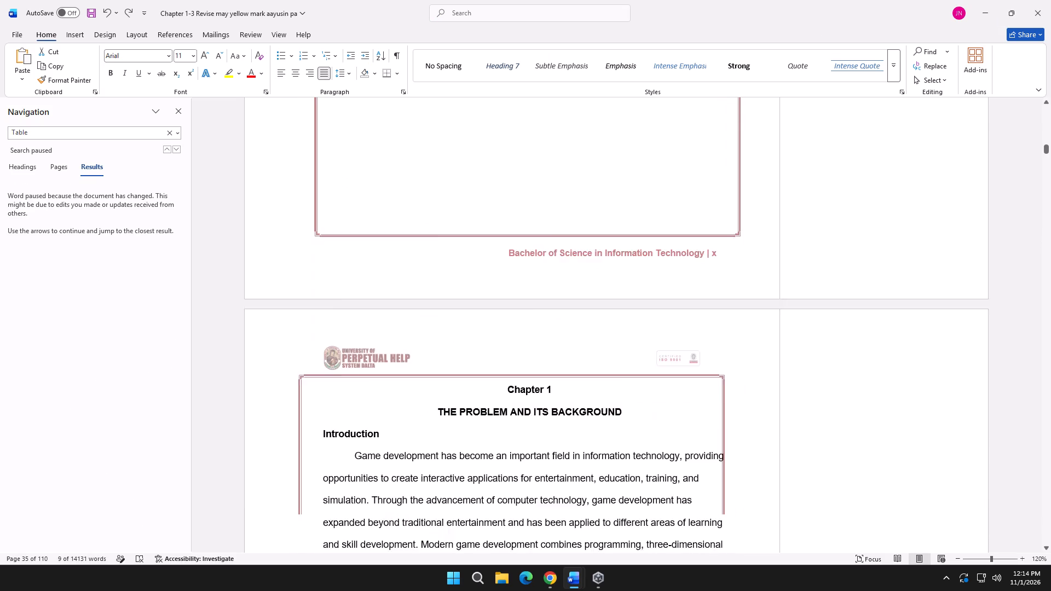
Rerun the paused search for "Table" in the revised document.
scroll(655, 375, "down", 13)
left_click(121, 126)
left_click(122, 135)
key("Return")
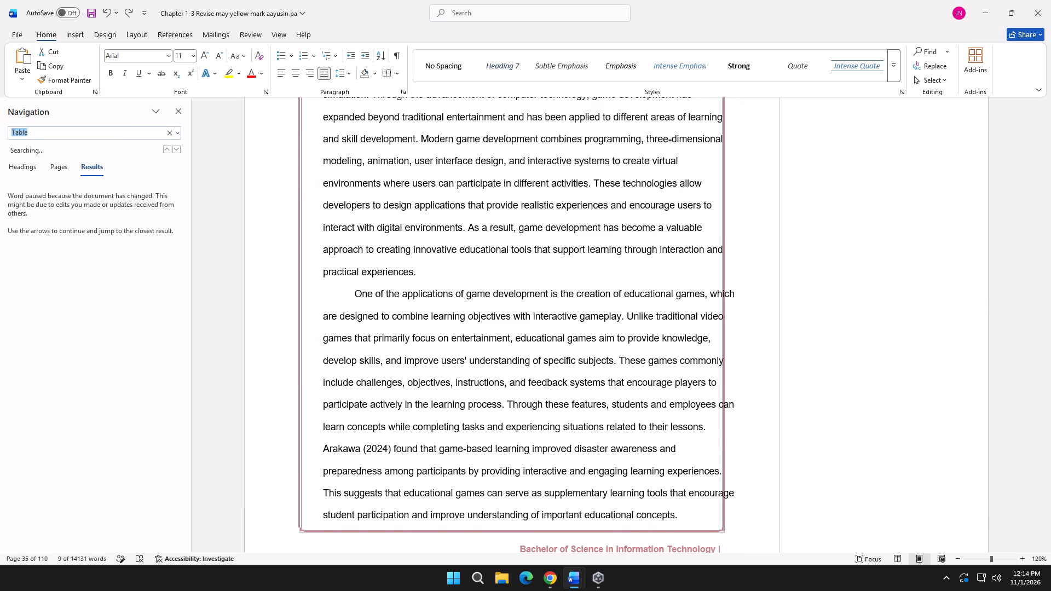
Look through the Chapter 1 pages, from the Introduction to the Review of Related Literature and Studies, for table captions.
scroll(495, 335, "down", 19)
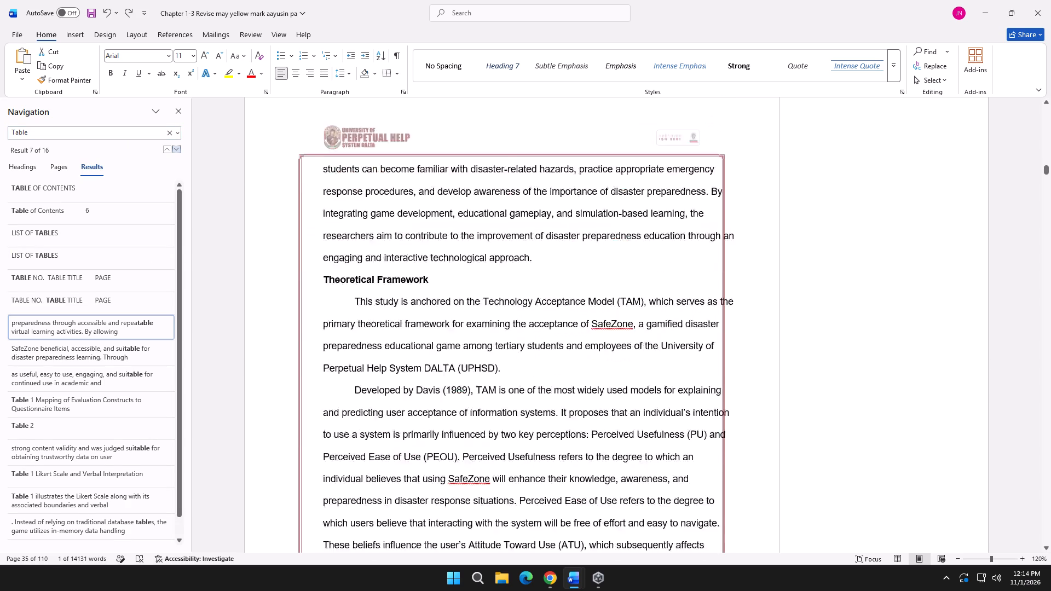
scroll(501, 340, "down", 18)
scroll(500, 341, "down", 6)
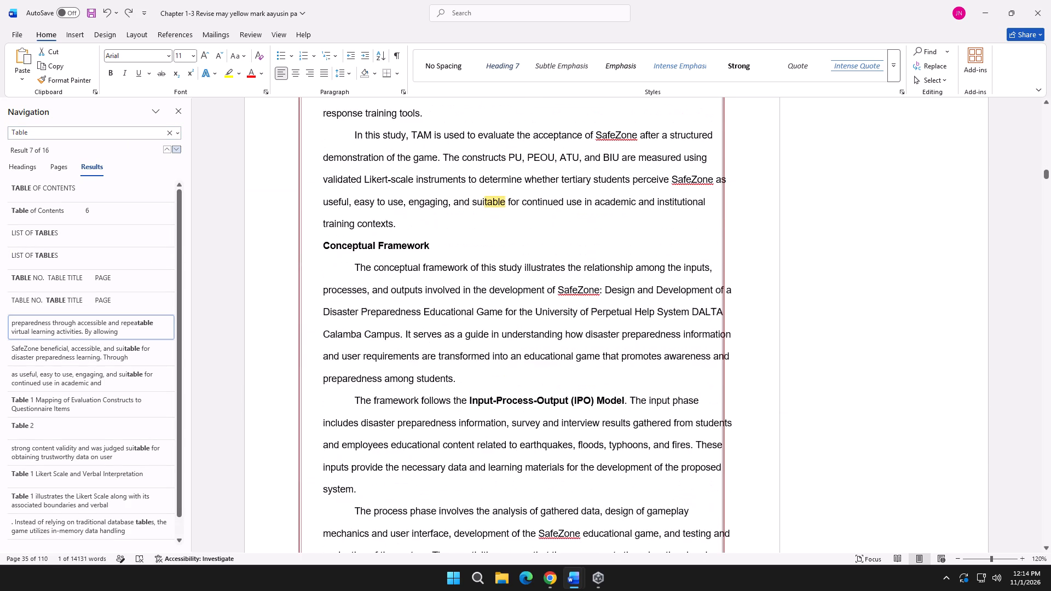
scroll(500, 341, "down", 19)
scroll(499, 341, "down", 13)
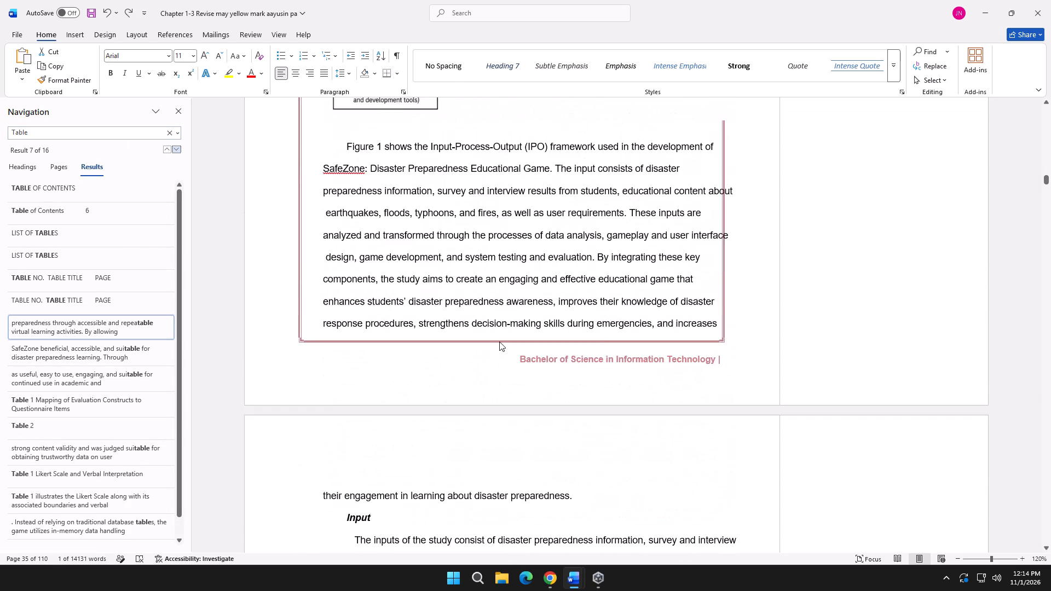
scroll(499, 341, "down", 15)
scroll(498, 343, "down", 16)
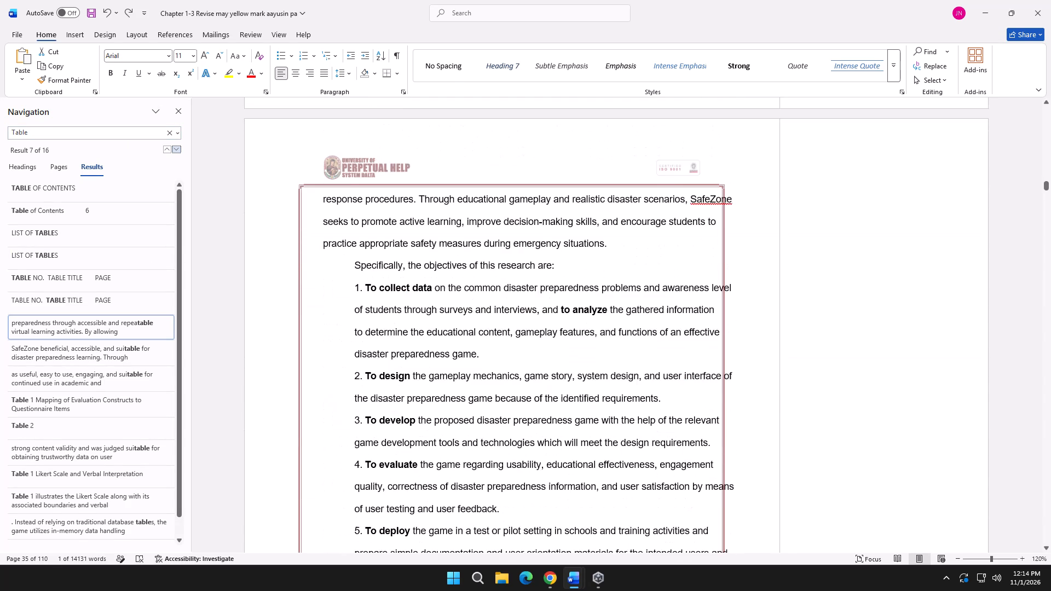
scroll(498, 343, "down", 8)
scroll(497, 343, "down", 15)
scroll(476, 332, "down", 20)
scroll(476, 332, "down", 17)
scroll(597, 0, "down", 4)
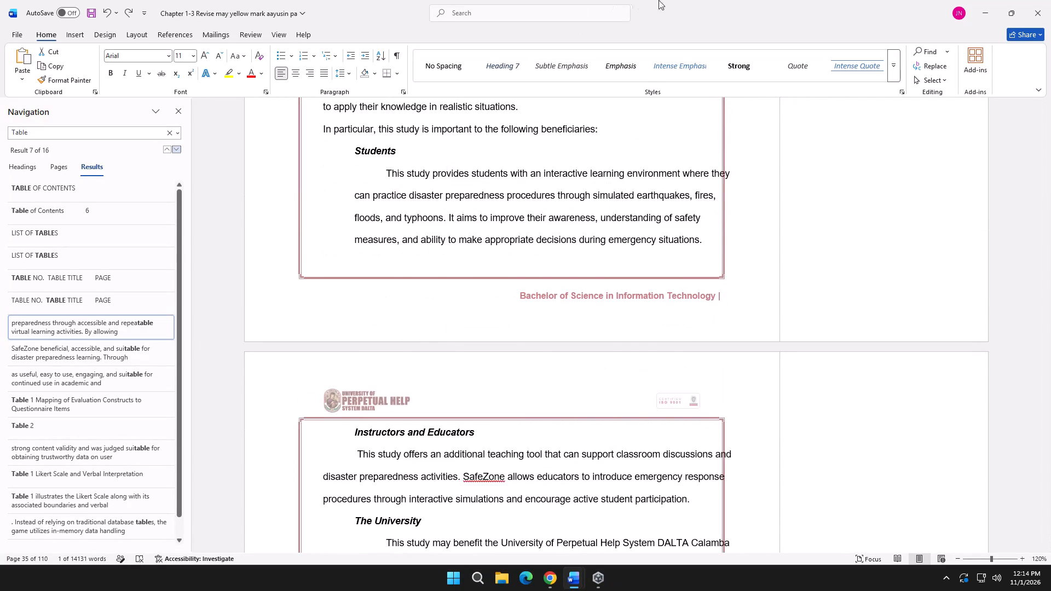
scroll(659, 0, "down", 19)
scroll(659, 305, "down", 18)
scroll(626, 287, "down", 9)
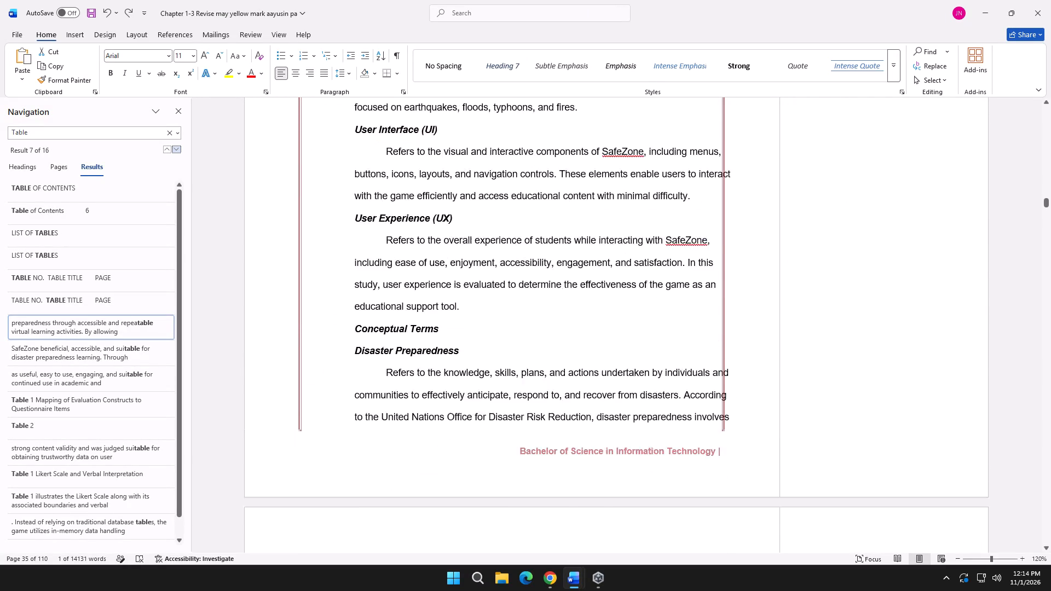
scroll(622, 220, "down", 20)
scroll(622, 220, "down", 8)
scroll(700, 190, "down", 7)
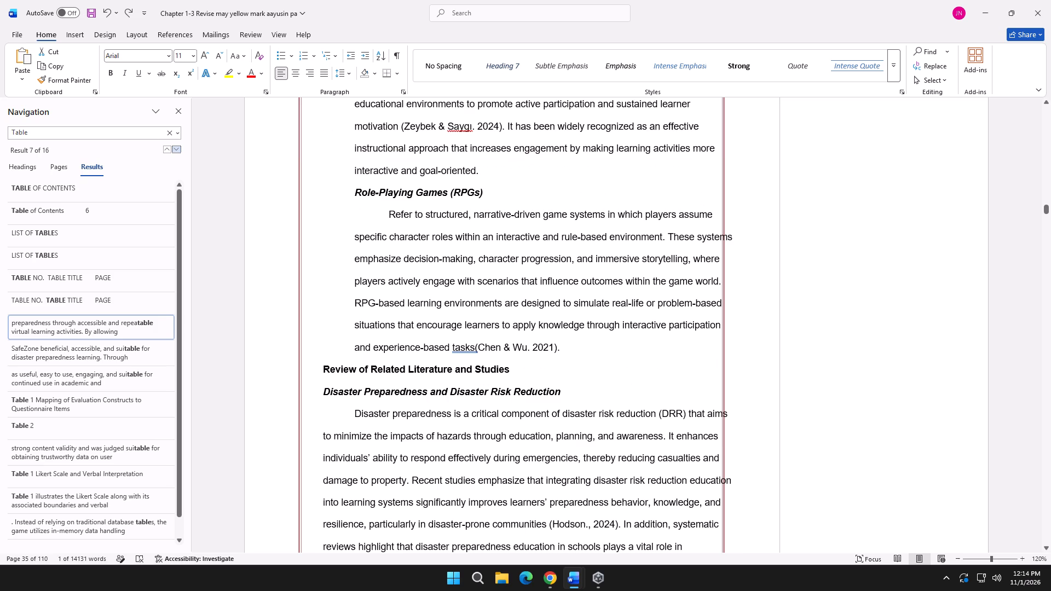
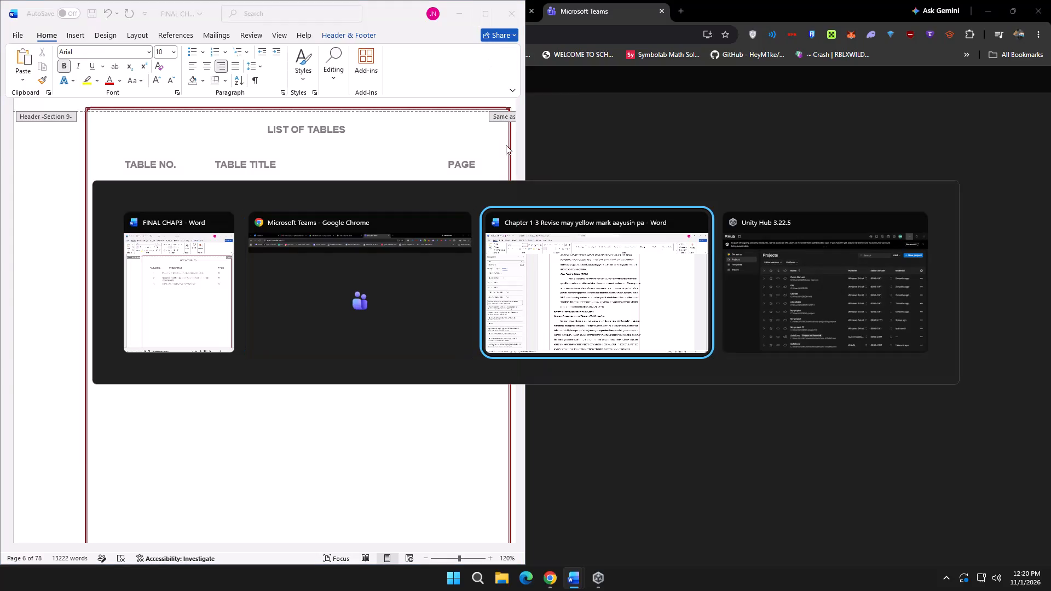
Place the Chapter 1-3 Revise document side by side with FINAL CHAP3.
left_click_drag(701, 13, 1050, 179)
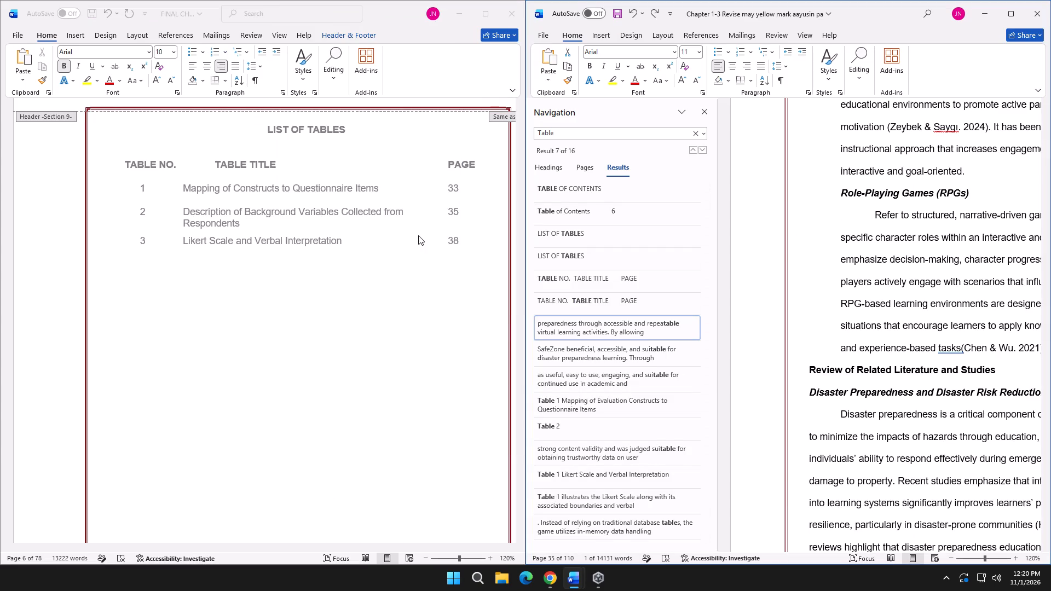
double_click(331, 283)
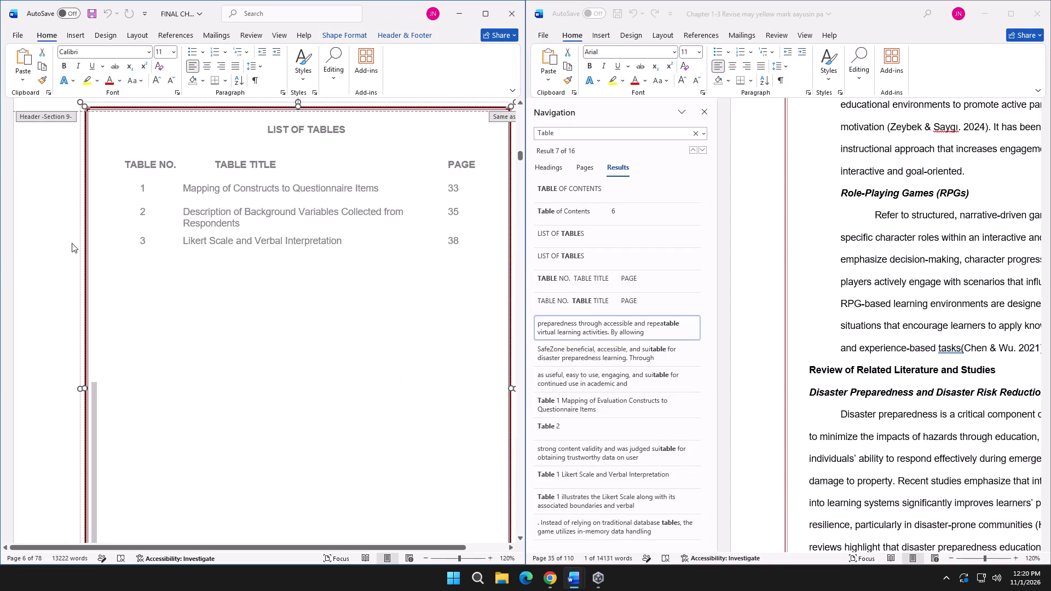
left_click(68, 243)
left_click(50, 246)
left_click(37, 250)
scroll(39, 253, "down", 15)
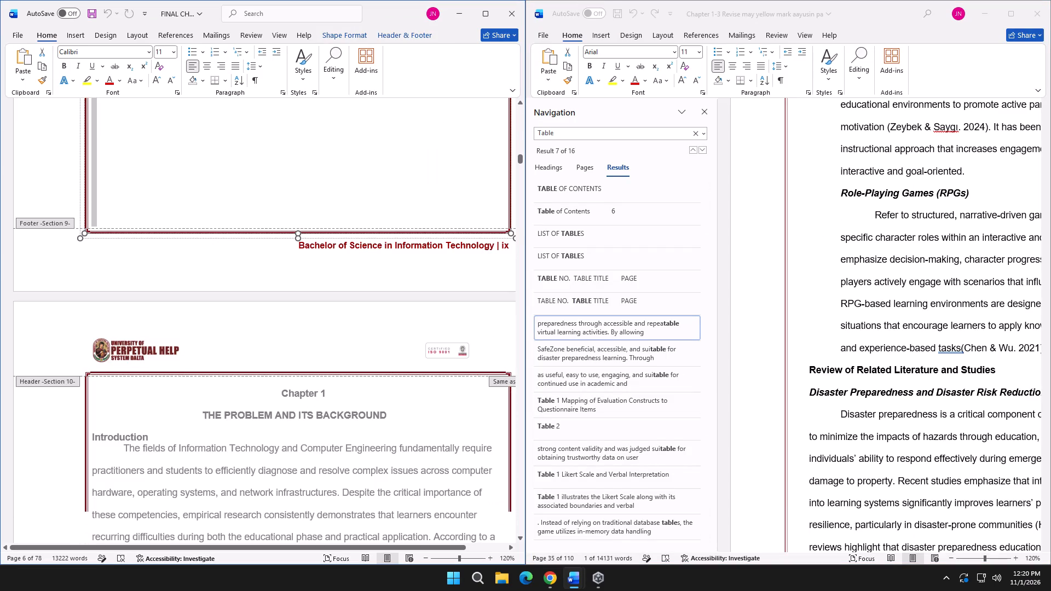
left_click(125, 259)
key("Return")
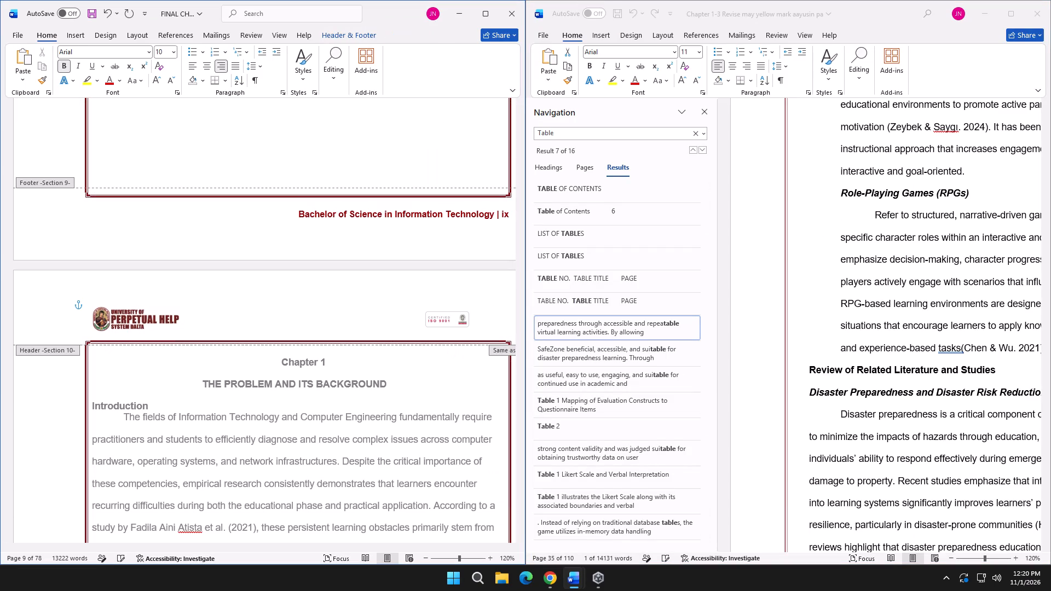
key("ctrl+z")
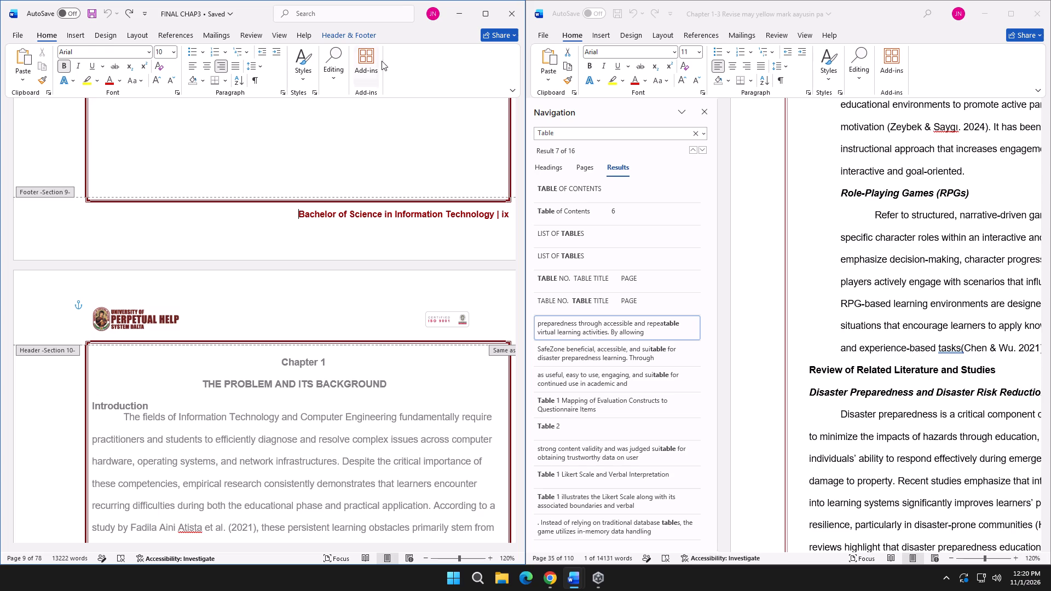
Leave header and footer editing in FINAL CHAP3 and return to its title page.
left_click(344, 37)
left_click(477, 67)
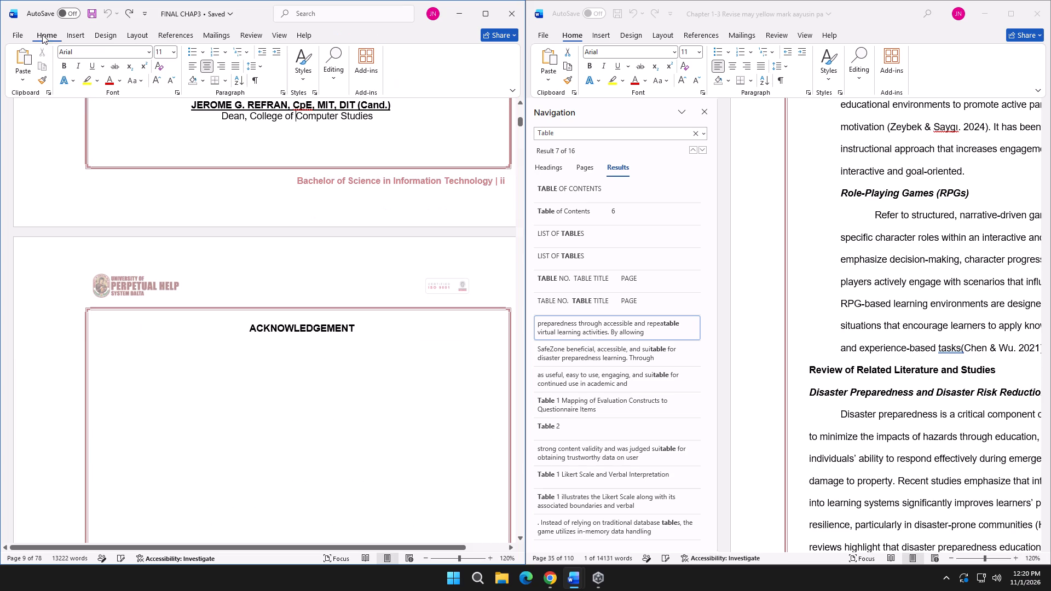
scroll(273, 246, "up", 20)
scroll(273, 246, "up", 6)
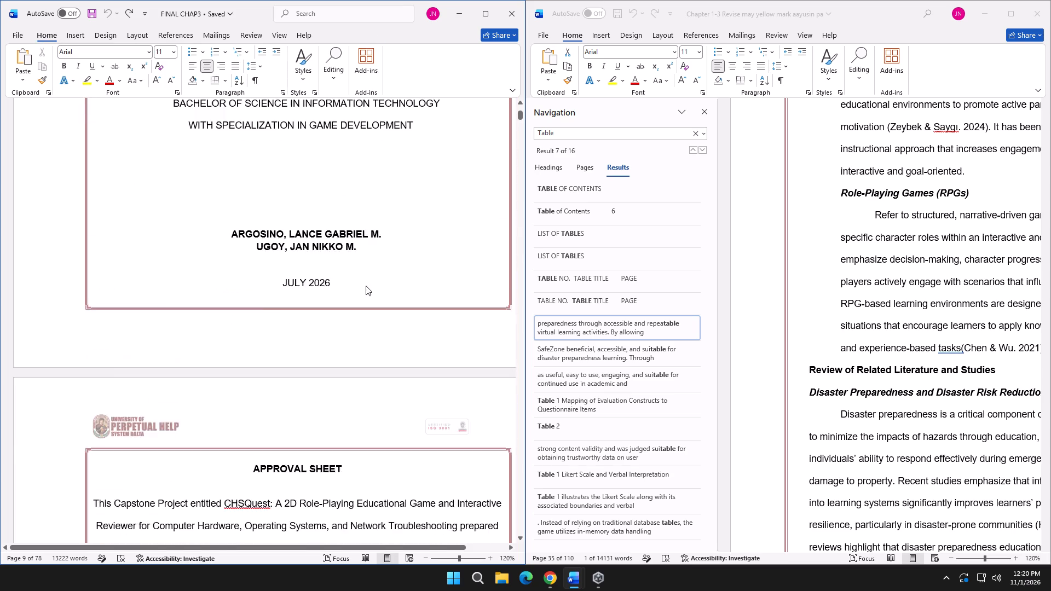
scroll(366, 286, "up", 20)
scroll(366, 286, "up", 2)
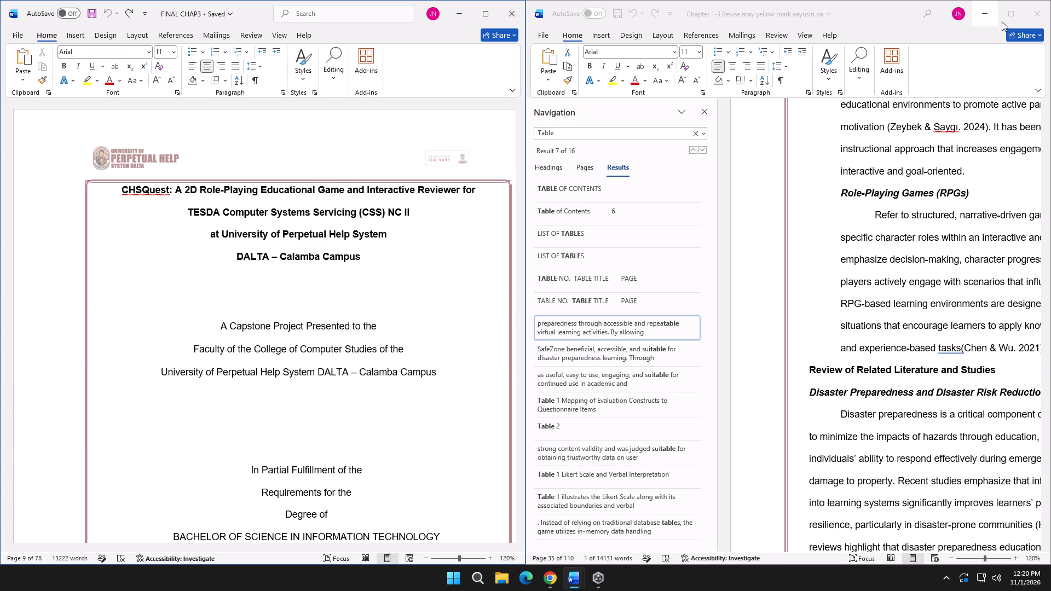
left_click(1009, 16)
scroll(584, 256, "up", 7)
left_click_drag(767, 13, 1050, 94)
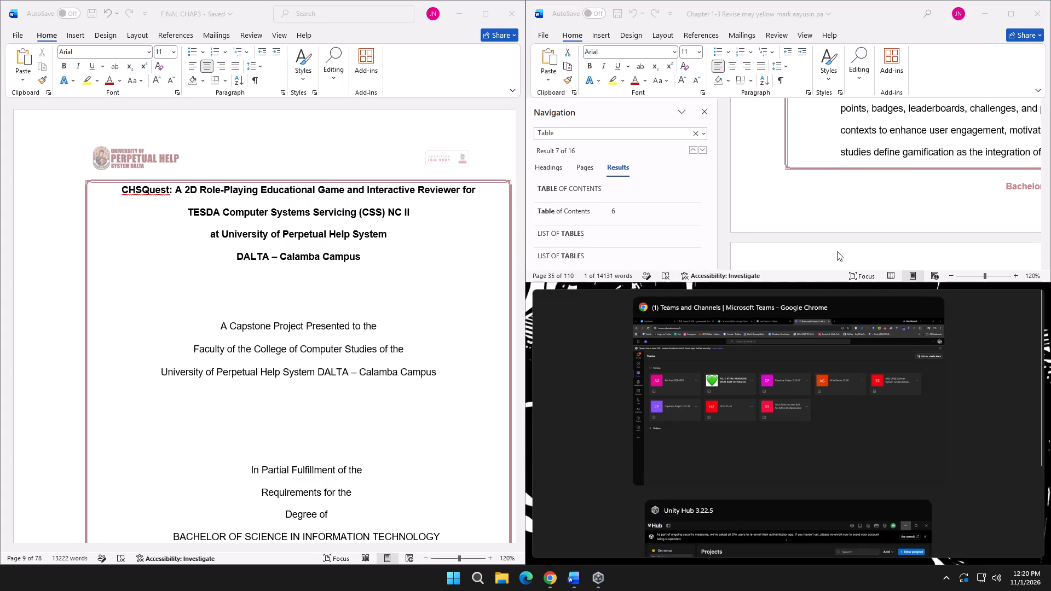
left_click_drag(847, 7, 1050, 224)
Close the Navigation pane in the Chapter 1-3 Revise document and go to its title page.
scroll(805, 281, "up", 7)
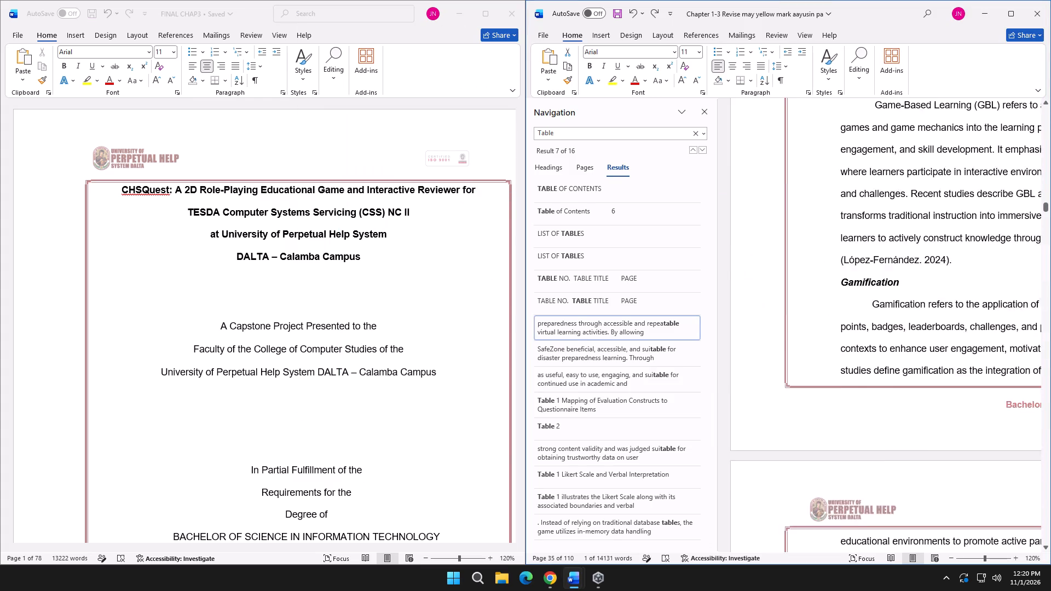
scroll(829, 309, "up", 7)
scroll(774, 476, "up", 6)
left_click(703, 114)
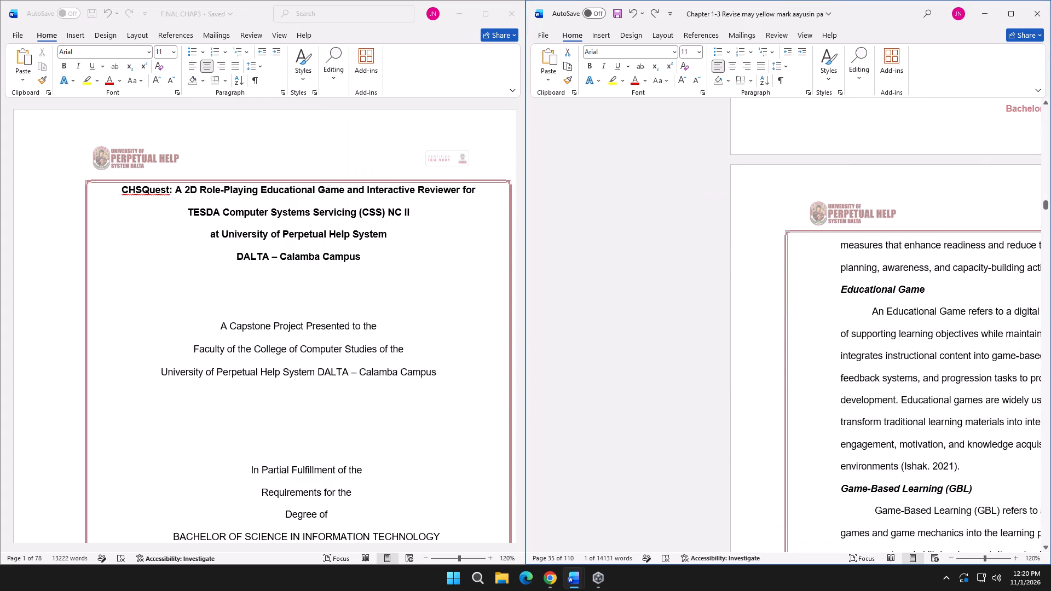
scroll(796, 326, "up", 20)
scroll(796, 326, "up", 7)
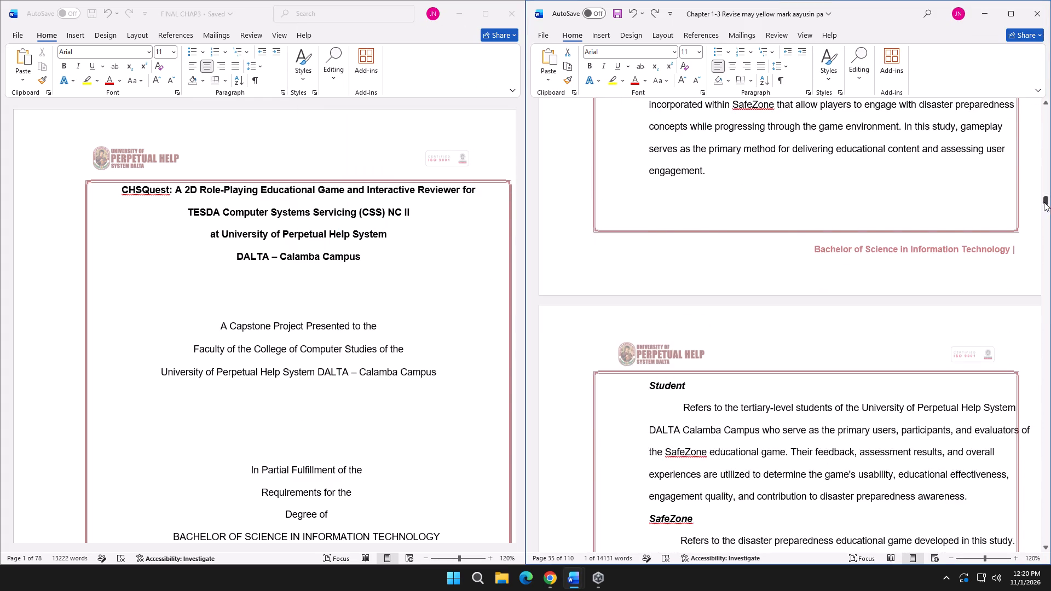
left_click_drag(1044, 202, 1047, 84)
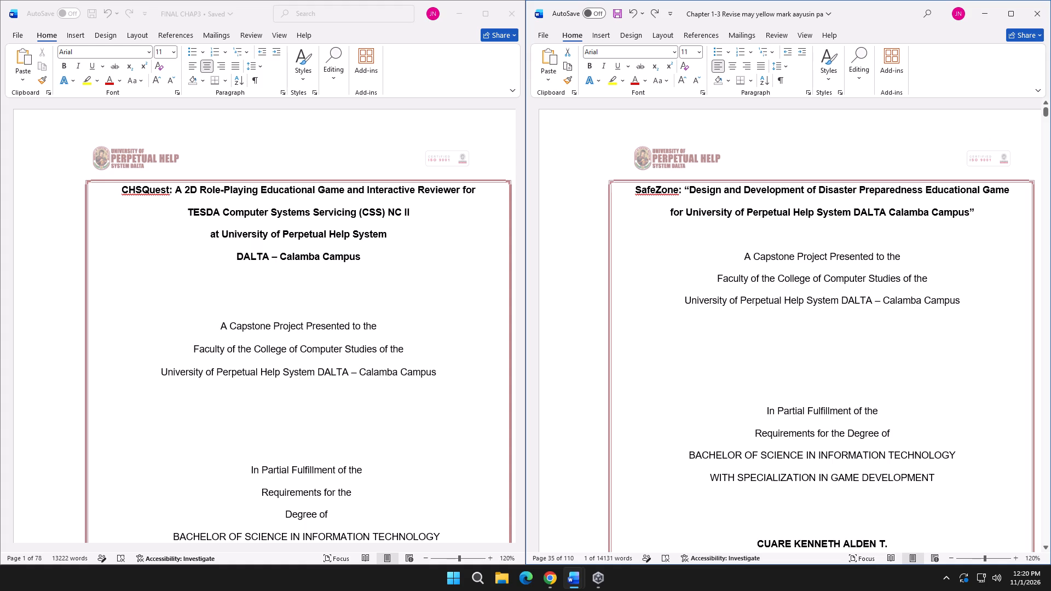
Replace the CHSQuest title on FINAL CHAP3's title page with the SafeZone title copied from the Chapter 1-3 Revise document.
left_click_drag(637, 190, 974, 222)
key("ctrl+c")
left_click(380, 251)
left_click_drag(363, 258, 120, 191)
key("ctrl+v")
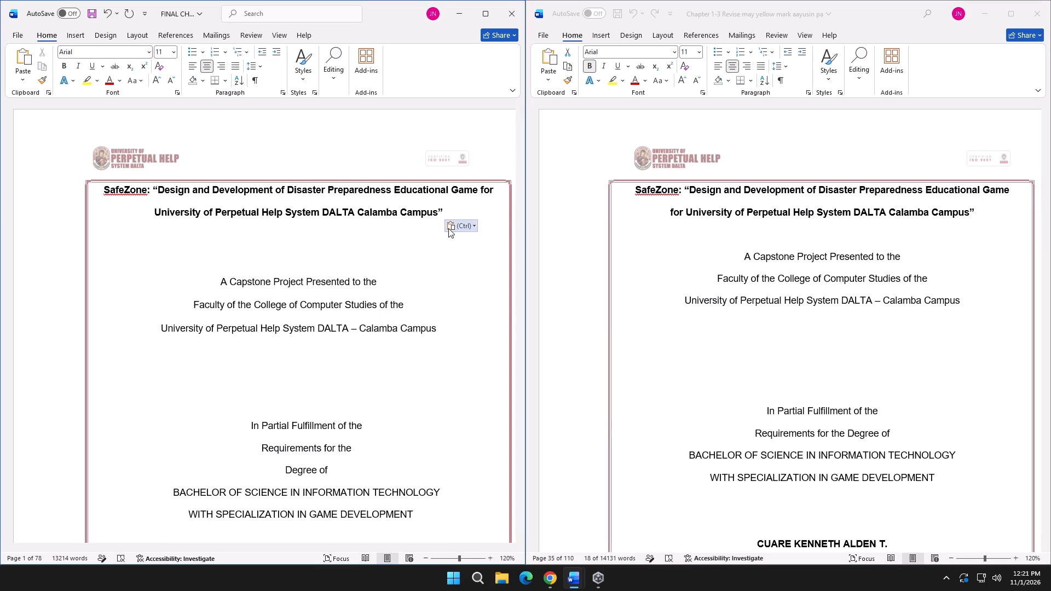
scroll(279, 291, "down", 2)
left_click(267, 209)
left_click(238, 222)
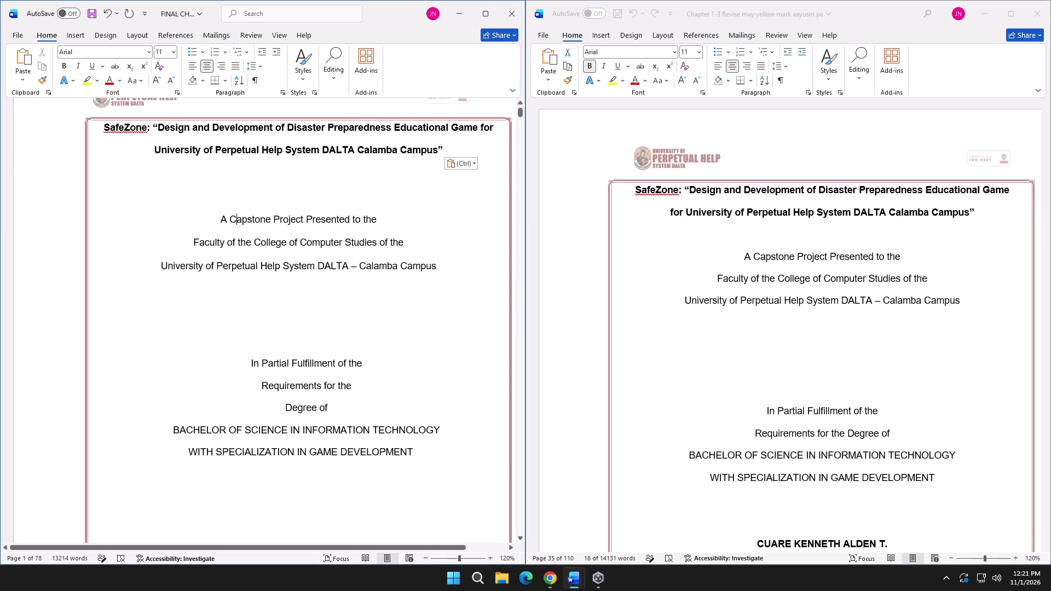
Replace the first author's name on FINAL CHAP3's title page with the SafeZone document's first author, keeping the second author on a separate line.
scroll(282, 254, "down", 5)
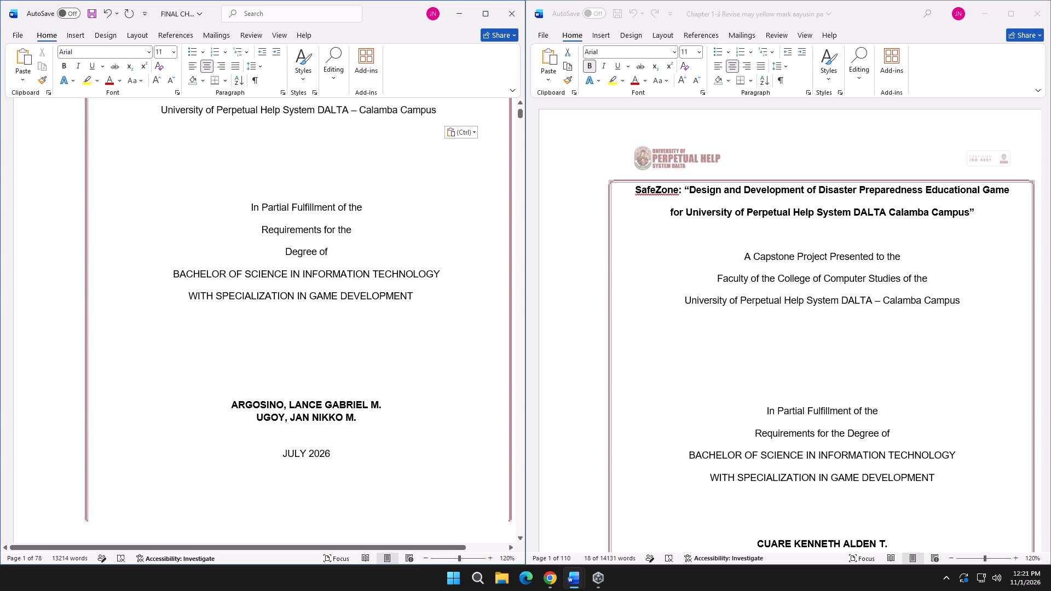
scroll(288, 270, "down", 4)
left_click_drag(231, 280, 373, 286)
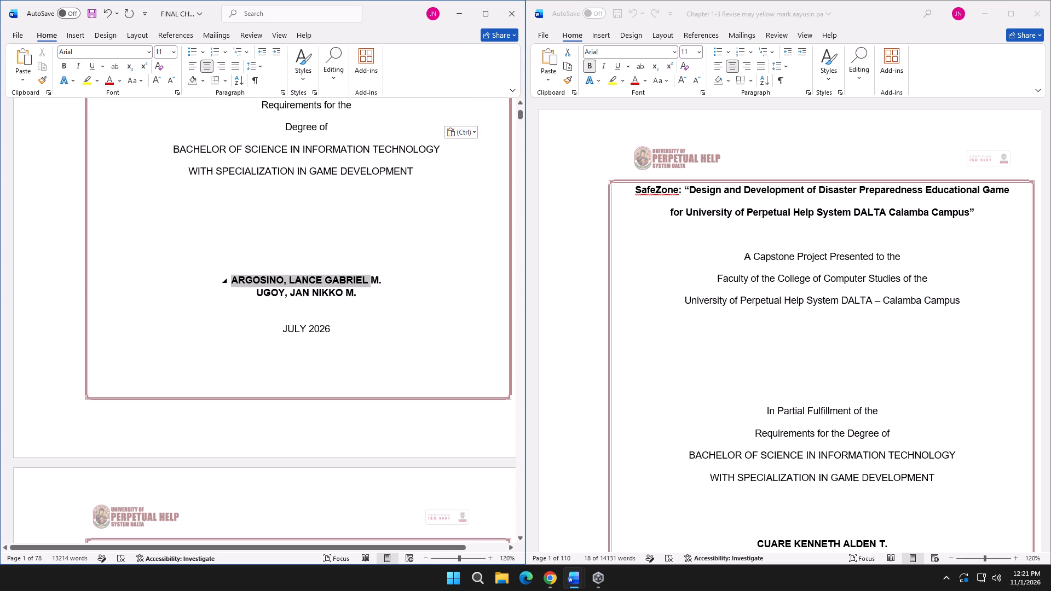
left_click_drag(373, 286, 378, 286)
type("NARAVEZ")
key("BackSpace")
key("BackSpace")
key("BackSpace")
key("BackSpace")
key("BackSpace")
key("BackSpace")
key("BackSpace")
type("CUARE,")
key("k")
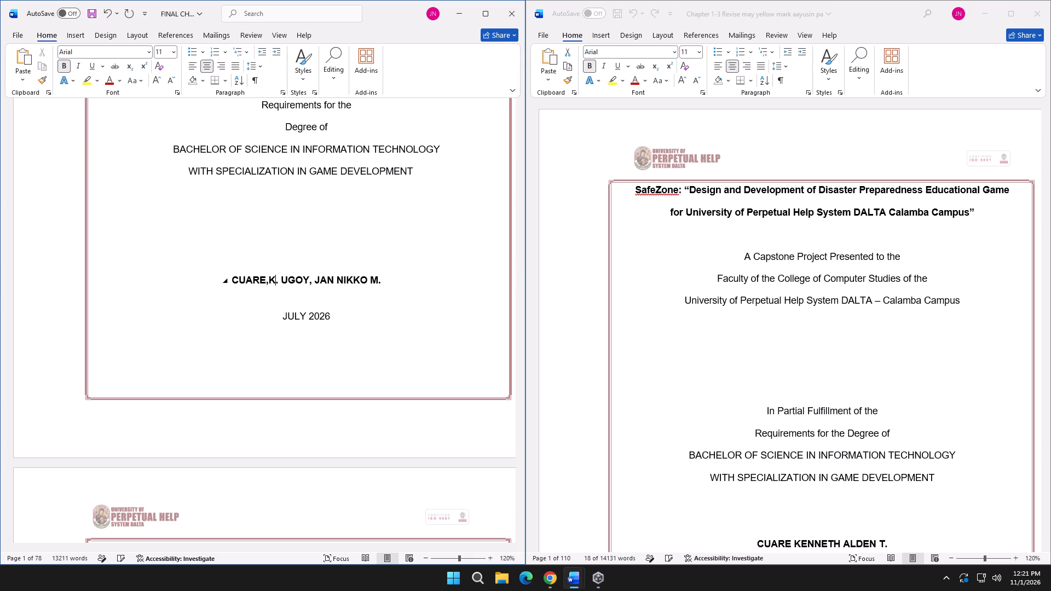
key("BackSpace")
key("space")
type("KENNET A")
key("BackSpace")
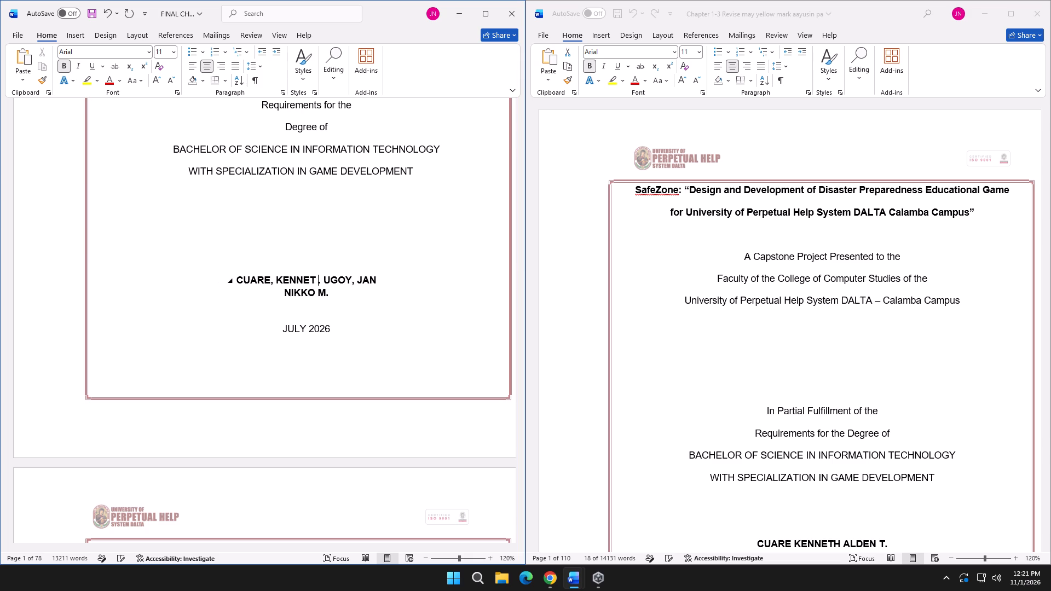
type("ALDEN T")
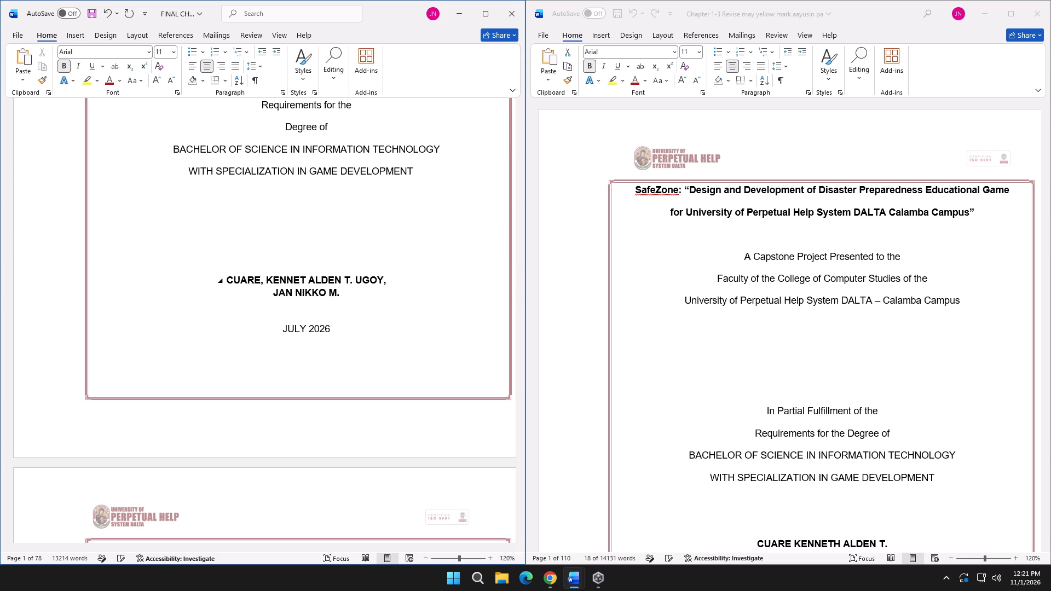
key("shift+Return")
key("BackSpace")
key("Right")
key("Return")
Replace the second author's name on FINAL CHAP3's title page with the SafeZone document's second author, surname first in capitals.
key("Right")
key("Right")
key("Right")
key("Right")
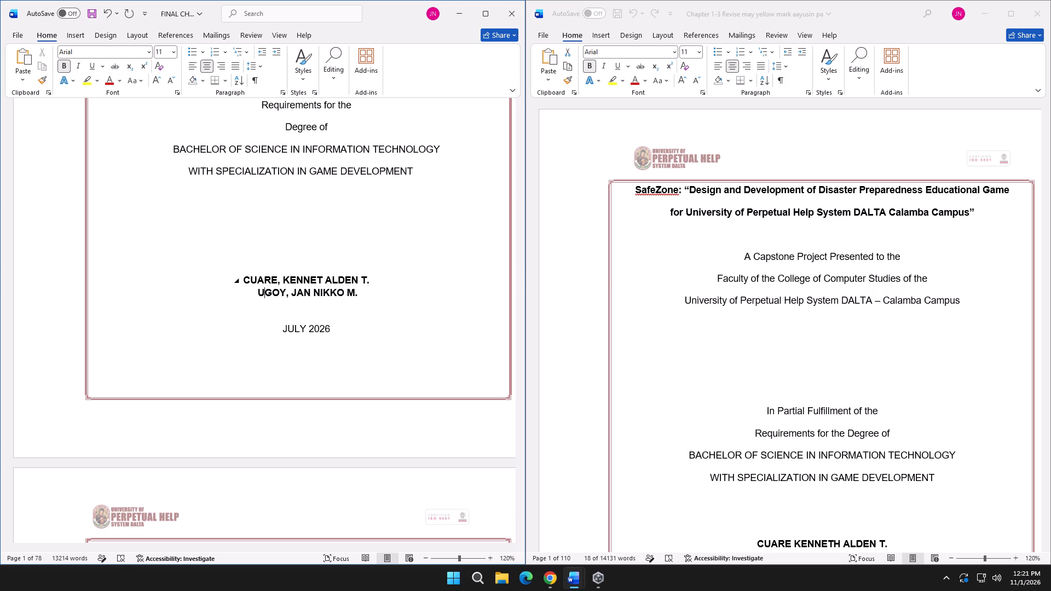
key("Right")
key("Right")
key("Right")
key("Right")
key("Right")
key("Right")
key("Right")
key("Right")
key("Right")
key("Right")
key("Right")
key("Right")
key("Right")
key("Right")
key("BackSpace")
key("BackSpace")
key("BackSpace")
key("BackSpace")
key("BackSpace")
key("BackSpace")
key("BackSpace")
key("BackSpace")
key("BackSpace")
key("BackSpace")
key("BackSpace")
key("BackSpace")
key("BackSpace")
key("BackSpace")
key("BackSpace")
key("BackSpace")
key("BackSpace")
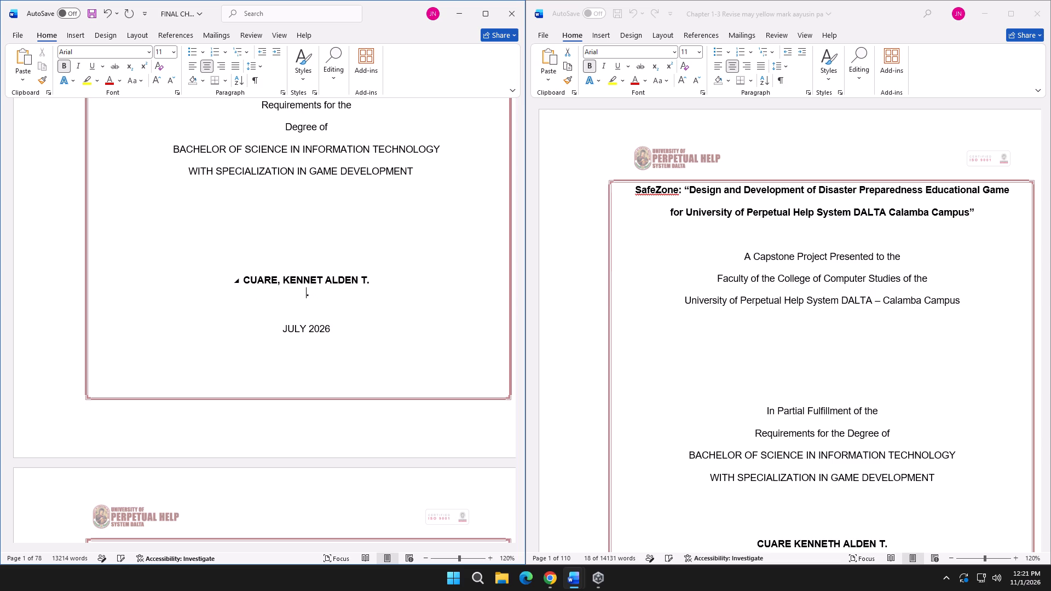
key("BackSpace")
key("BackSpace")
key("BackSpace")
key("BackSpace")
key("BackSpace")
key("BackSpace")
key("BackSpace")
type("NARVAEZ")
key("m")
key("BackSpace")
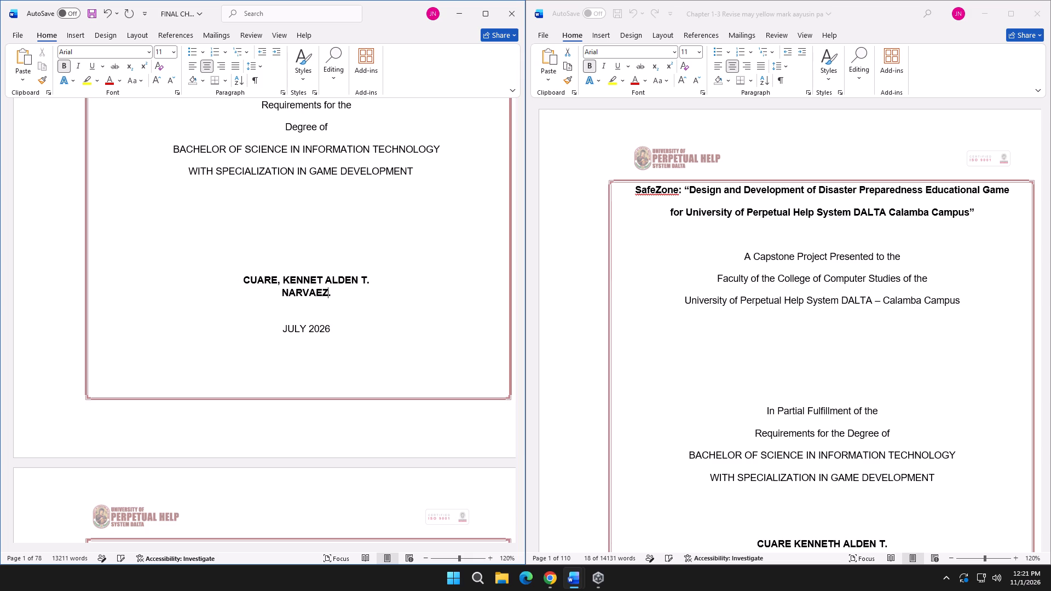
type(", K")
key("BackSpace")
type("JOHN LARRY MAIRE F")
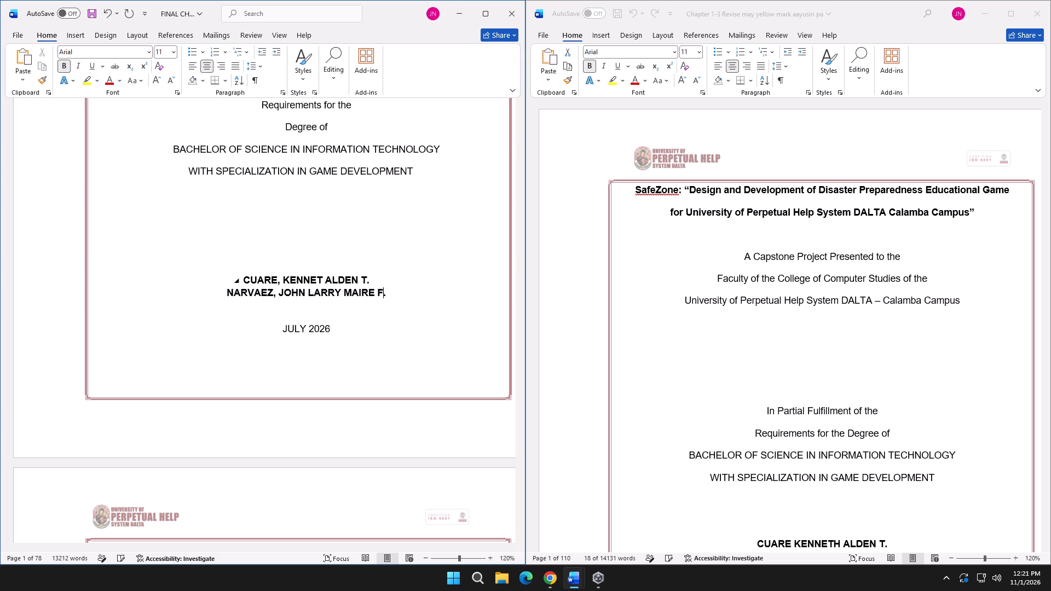
Add blank lines above the JULY 2026 date on FINAL CHAP3's title page, comparing it with the SafeZone document's layout.
scroll(368, 335, "down", 6)
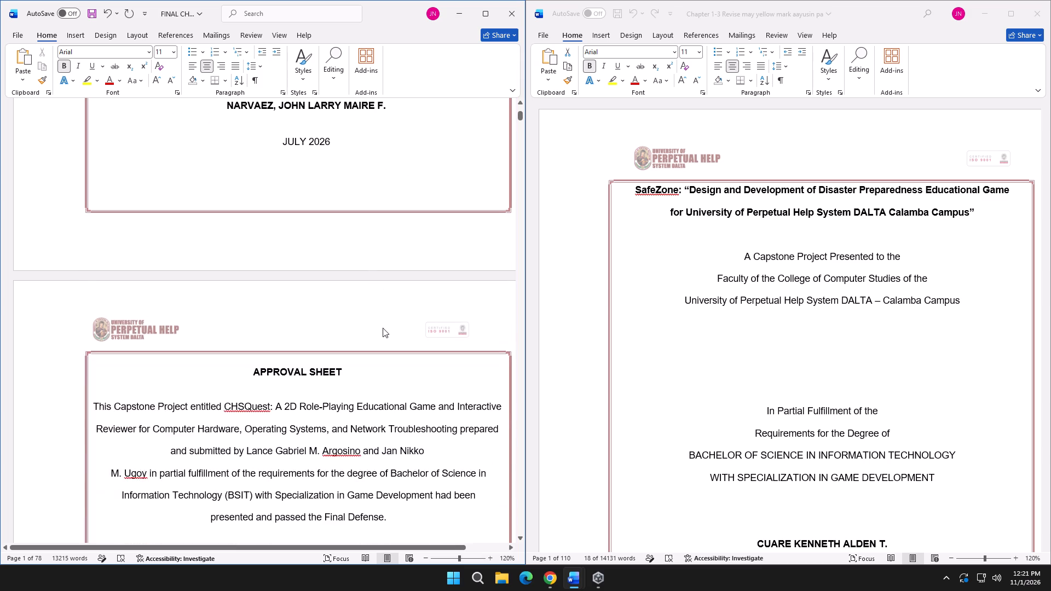
scroll(725, 419, "down", 10)
scroll(730, 417, "up", 4)
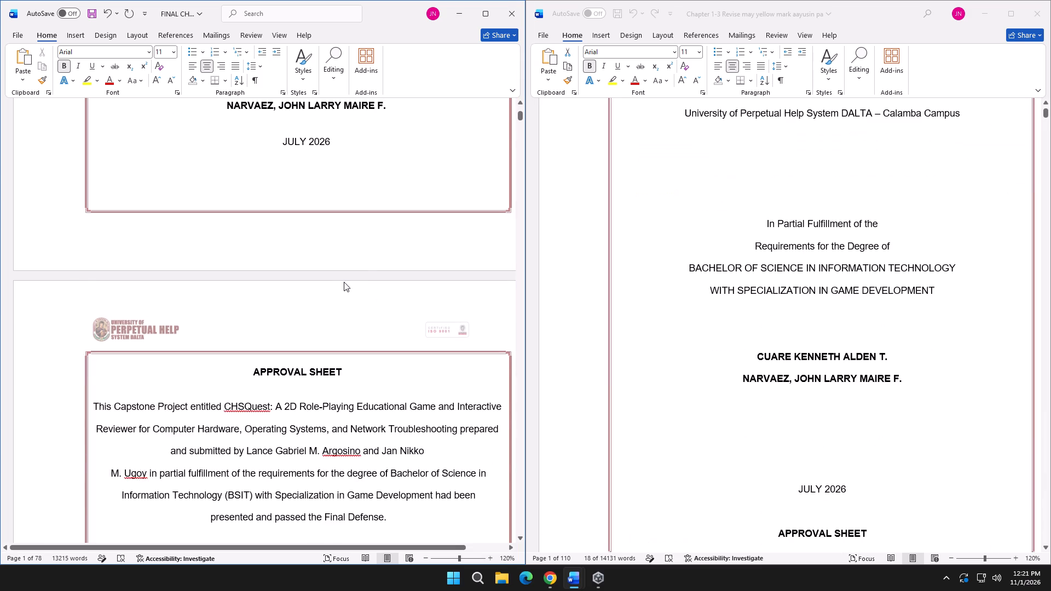
scroll(344, 282, "down", 4)
scroll(344, 282, "up", 4)
scroll(732, 386, "up", 5)
scroll(730, 387, "down", 5)
scroll(343, 273, "up", 6)
left_click(278, 328)
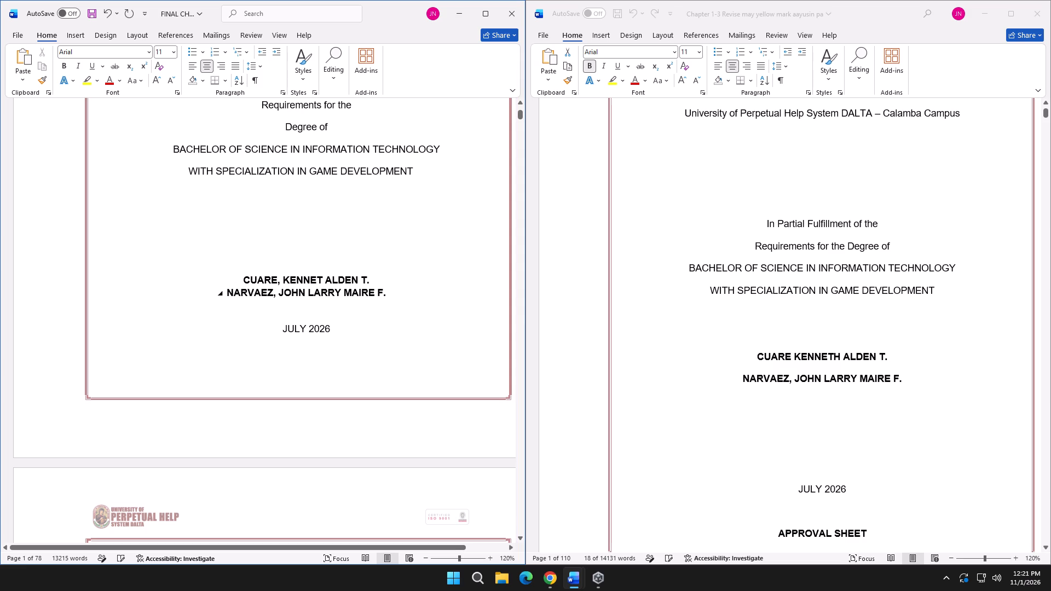
key("Return")
scroll(421, 291, "down", 2)
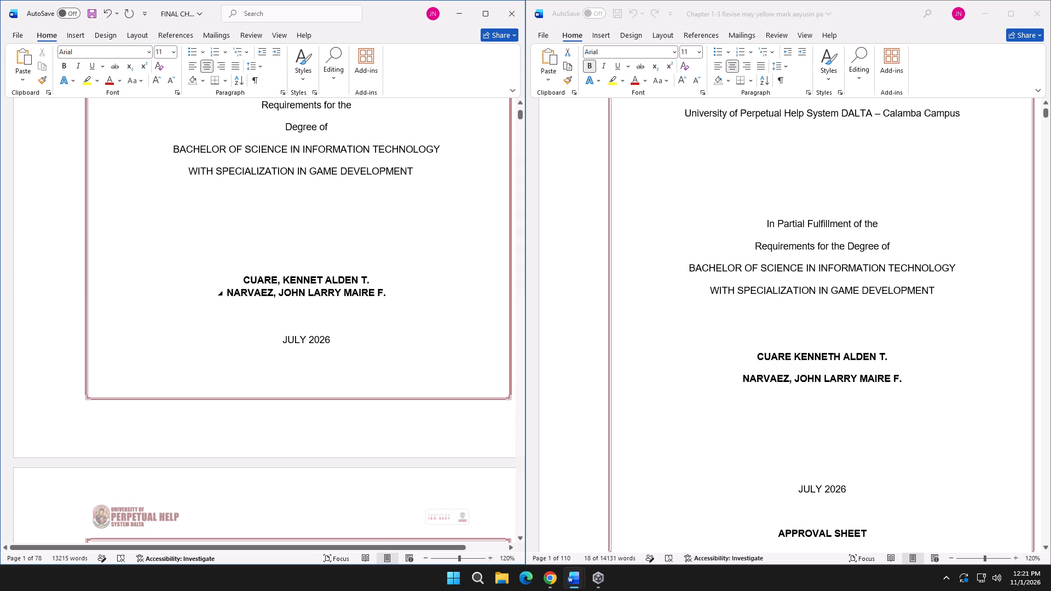
scroll(418, 292, "down", 2)
key("BackSpace")
key("Return")
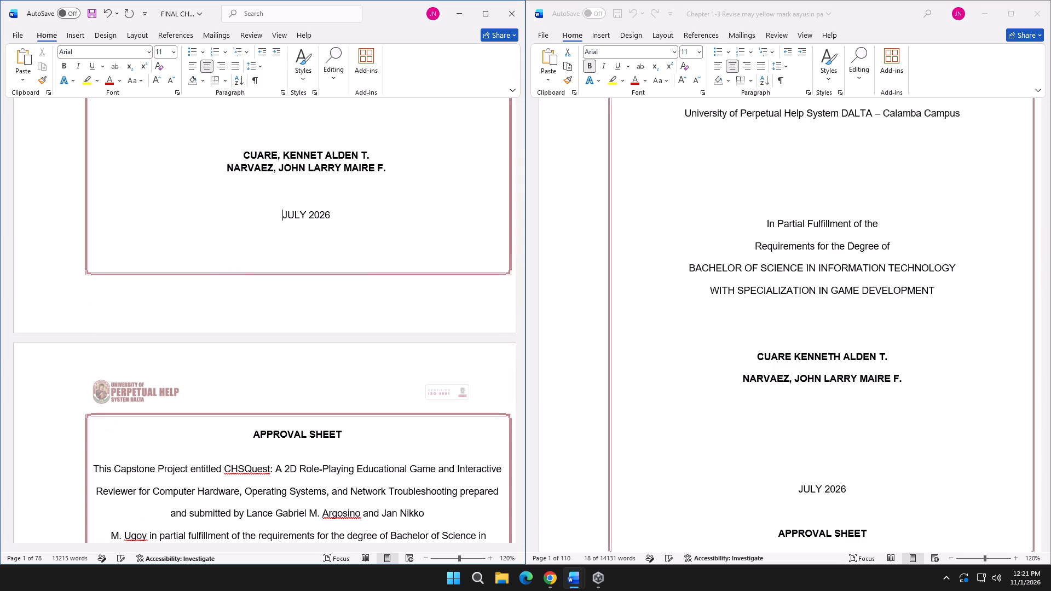
key("Return")
key("Return")
key("Return")
scroll(417, 292, "down", 5)
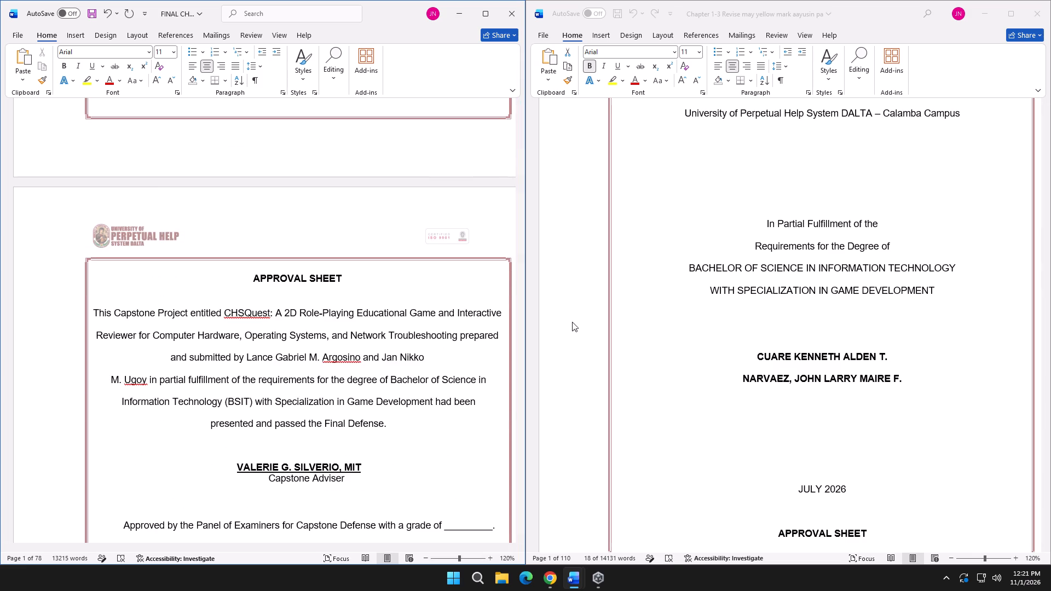
Replace the CHSQuest statement under FINAL CHAP3's APPROVAL SHEET heading with the SafeZone project paragraph copied from the Chapter 1-3 Revise document.
scroll(594, 342, "down", 13)
scroll(669, 361, "down", 3)
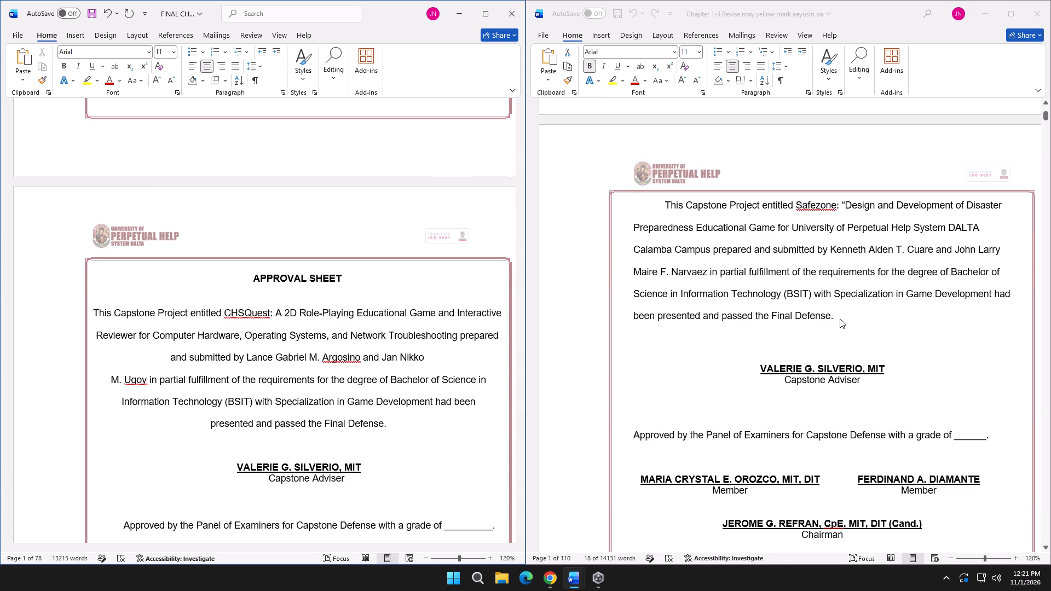
left_click(837, 316)
left_click_drag(836, 317, 659, 209)
key("ctrl+c")
left_click(284, 344)
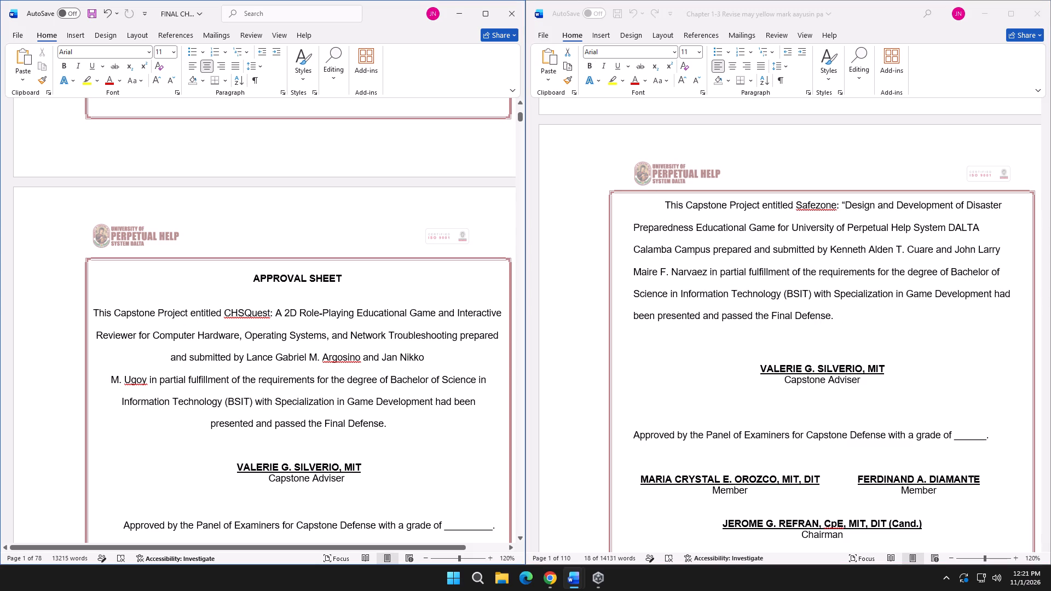
left_click_drag(385, 423, 86, 317)
key("ctrl+v")
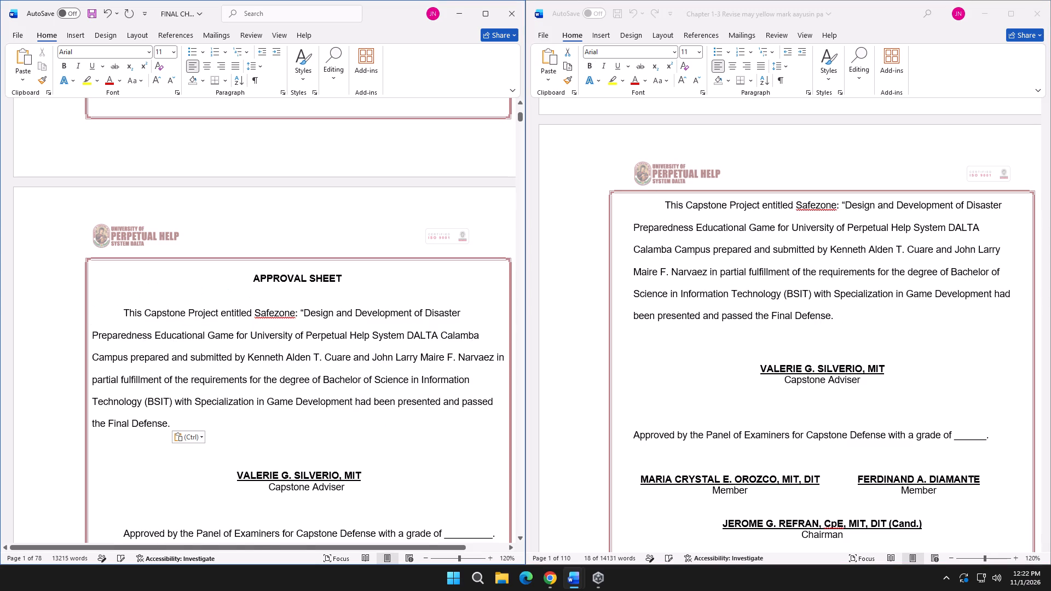
Center the pasted SafeZone paragraph on FINAL CHAP3's approval sheet.
left_click(206, 72)
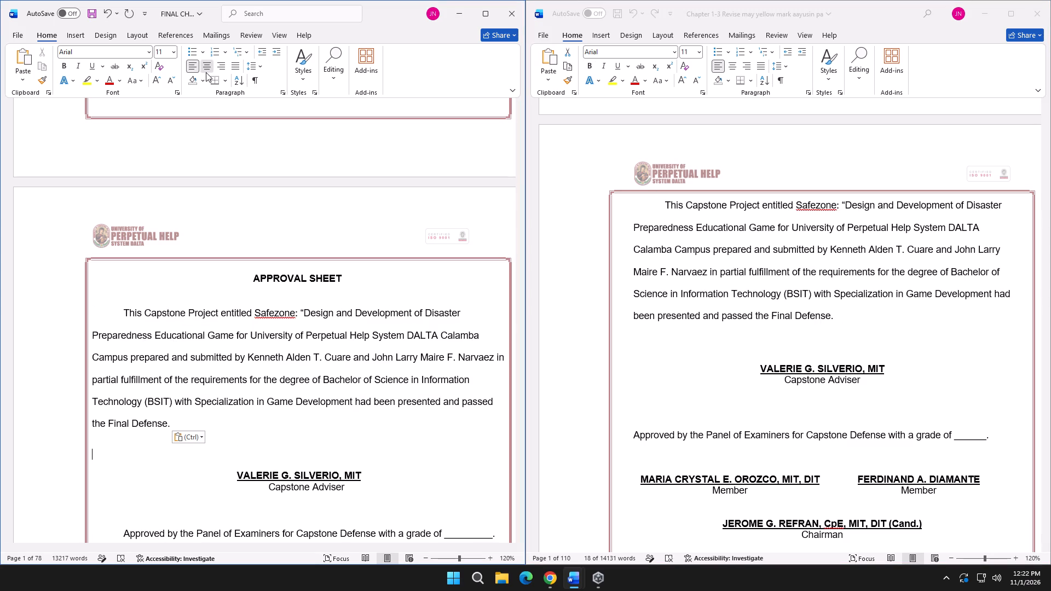
key("ctrl+z")
left_click(172, 429)
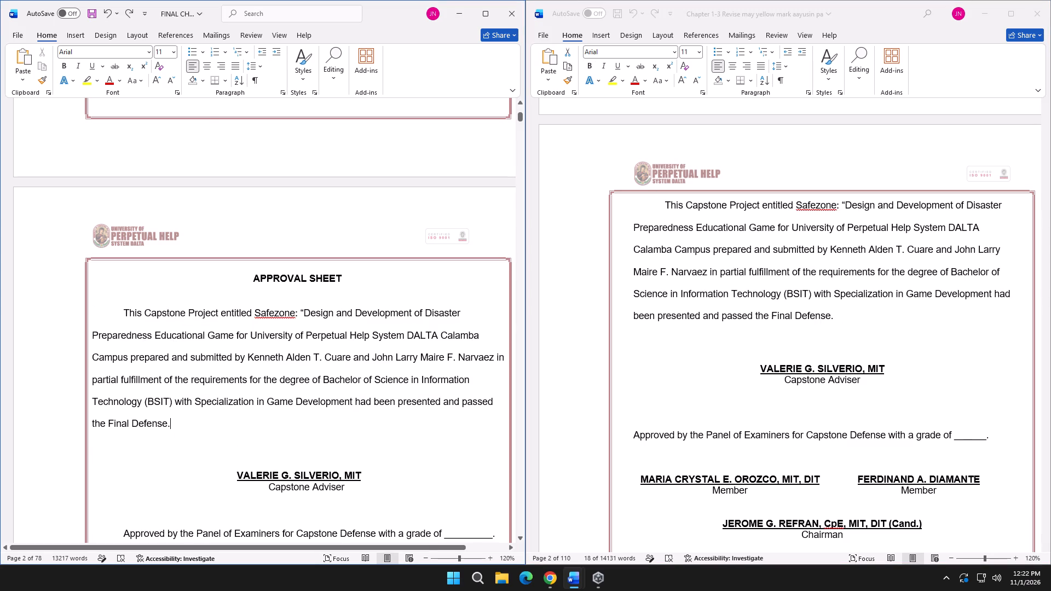
left_click_drag(173, 428, 121, 310)
left_click(206, 71)
Delete the first dedication, including its Lance signature, from FINAL CHAP3's DEDICATION page.
scroll(367, 419, "down", 7)
scroll(667, 404, "down", 6)
scroll(390, 338, "down", 5)
scroll(773, 375, "down", 3)
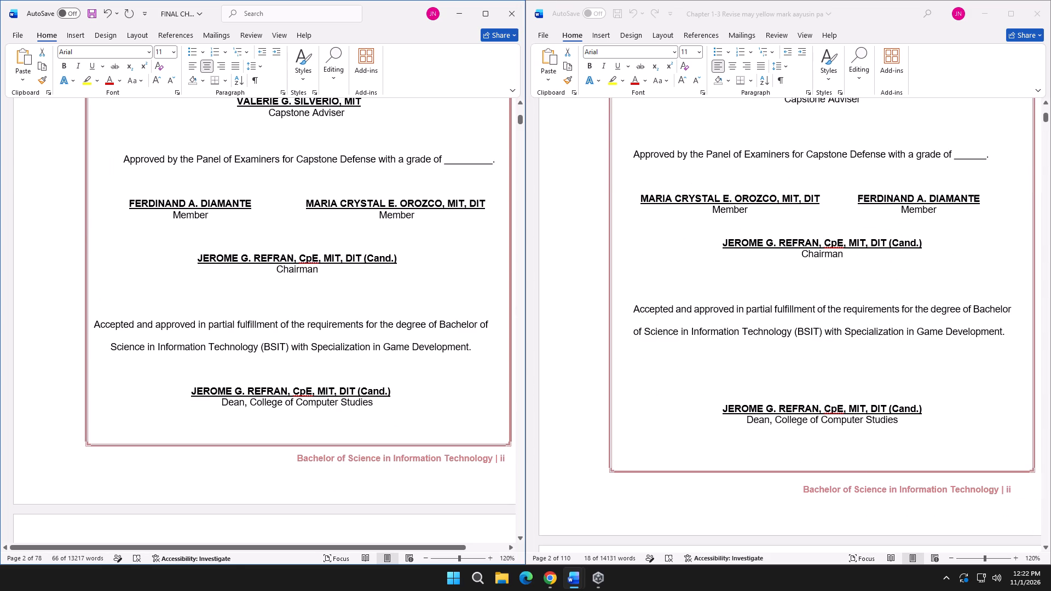
scroll(388, 304, "down", 12)
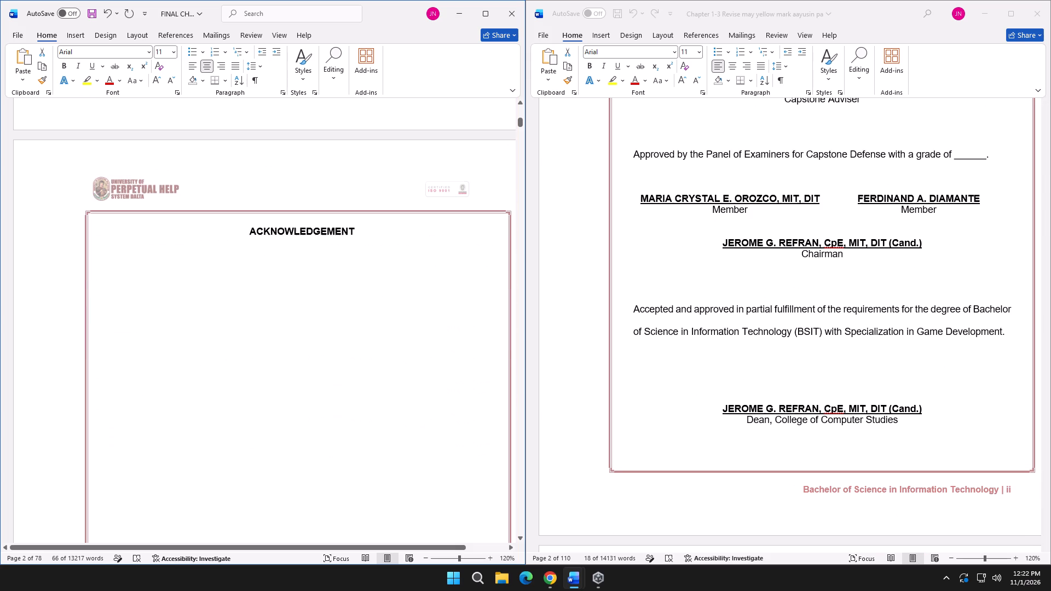
scroll(725, 384, "down", 20)
scroll(725, 384, "down", 12)
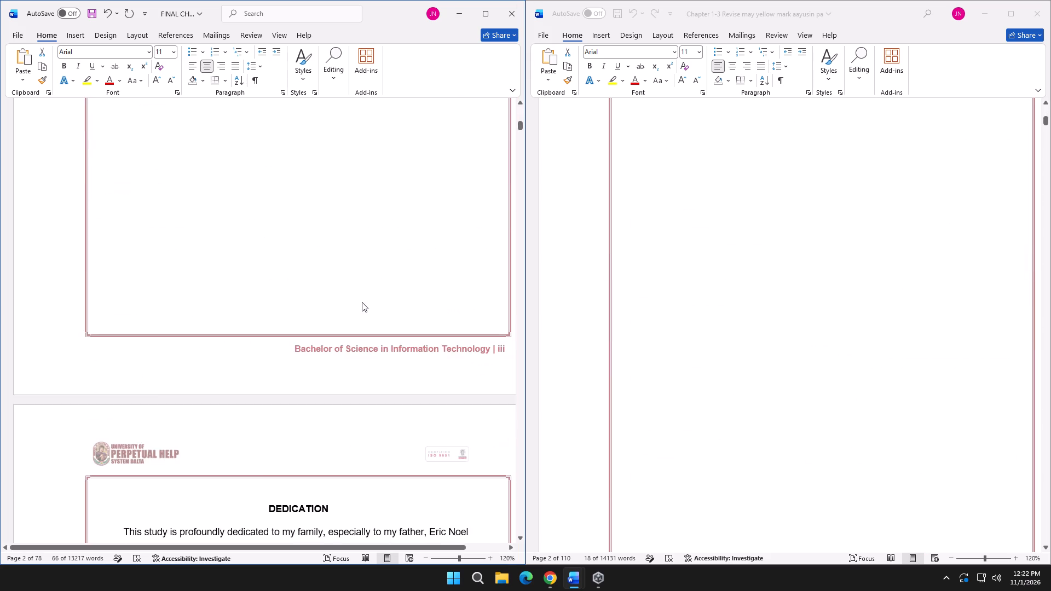
scroll(362, 302, "down", 12)
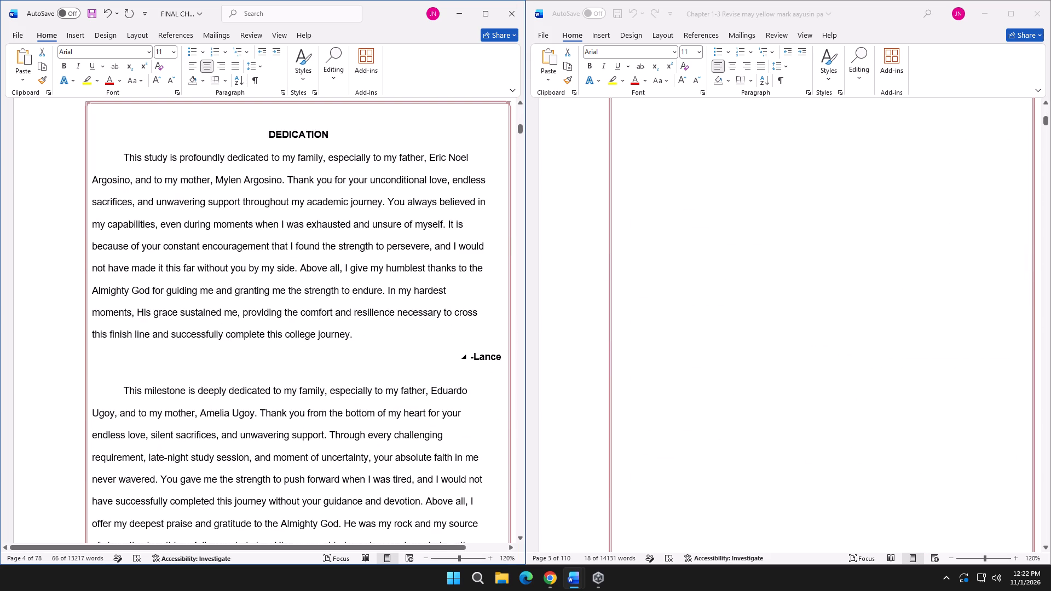
left_click_drag(501, 358, 115, 160)
key("BackSpace")
Delete the remaining dedication text and its Nikko signature from FINAL CHAP3's DEDICATION page.
scroll(751, 349, "down", 15)
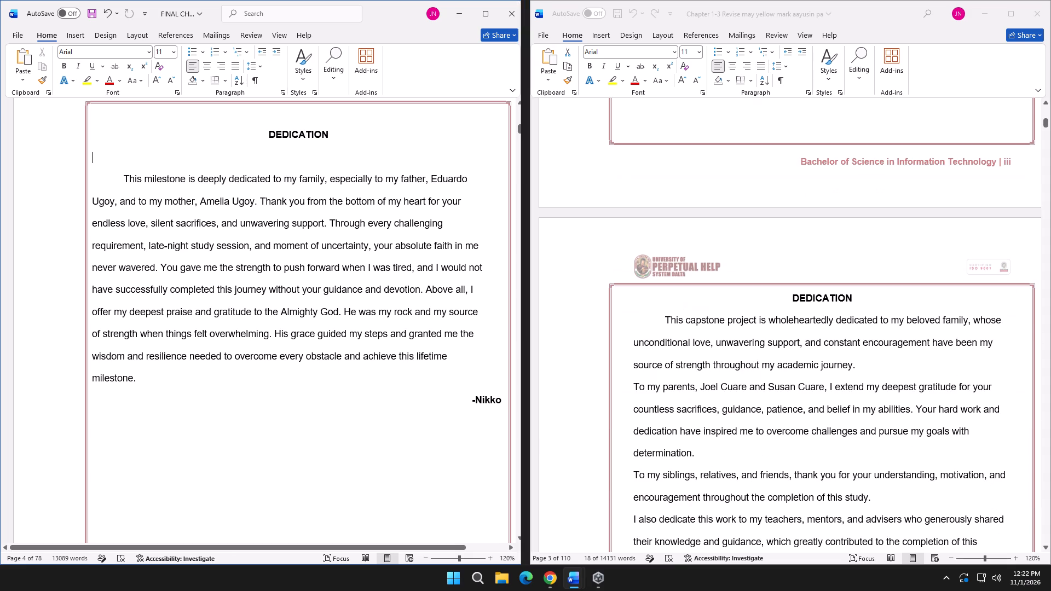
left_click_drag(146, 384, 105, 183)
key("BackSpace")
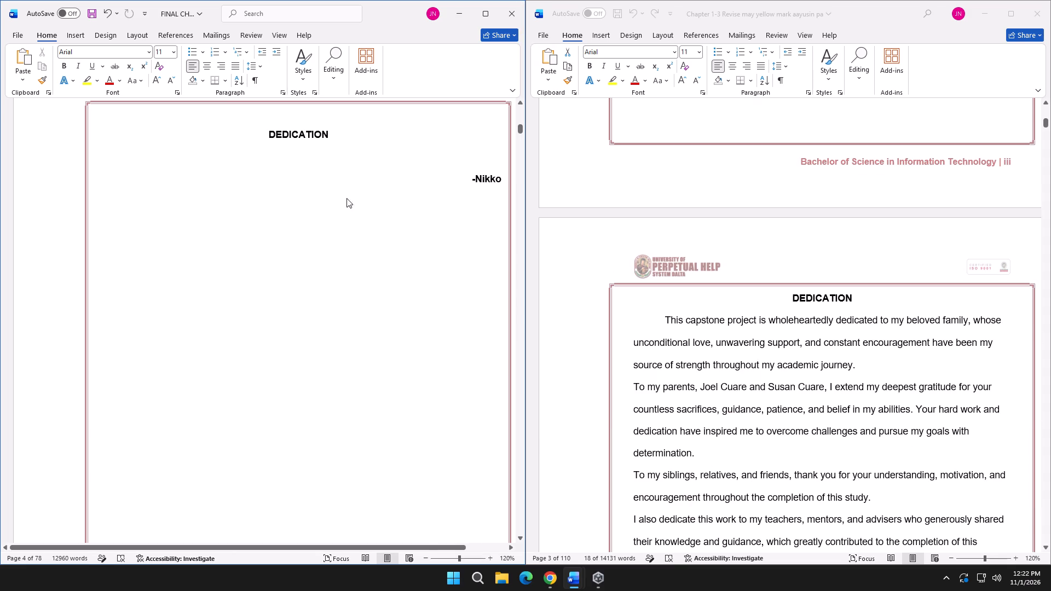
left_click_drag(501, 181, 472, 181)
key("BackSpace")
Copy the dedication signed Kenneth from the SafeZone document into FINAL CHAP3's DEDICATION page, left-aligned with an indented first line.
scroll(735, 338, "down", 5)
scroll(736, 336, "up", 3)
scroll(734, 337, "down", 5)
scroll(743, 337, "up", 1)
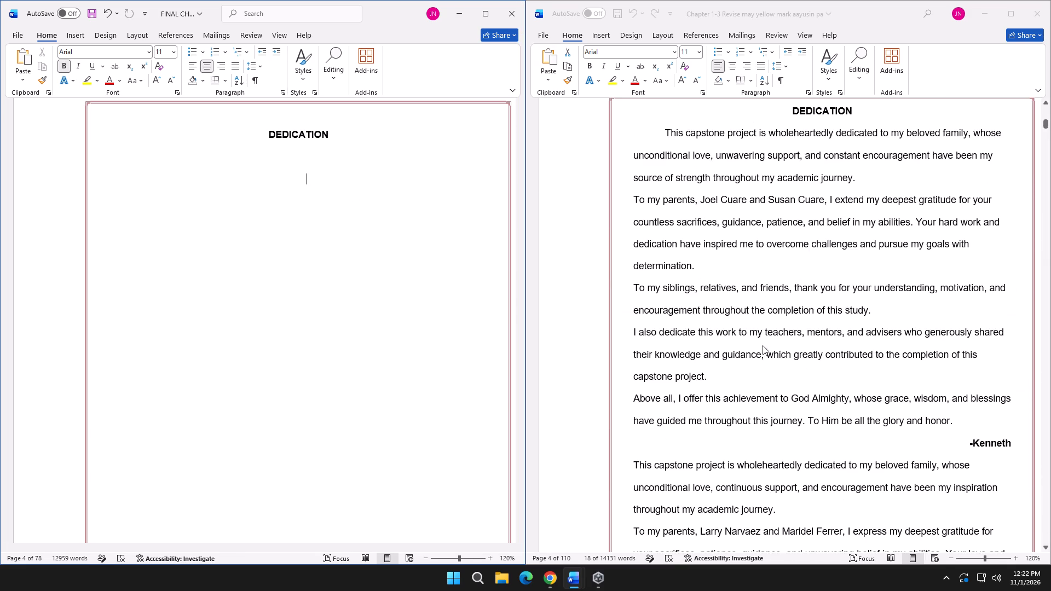
left_click(1014, 443)
left_click_drag(1014, 443, 855, 375)
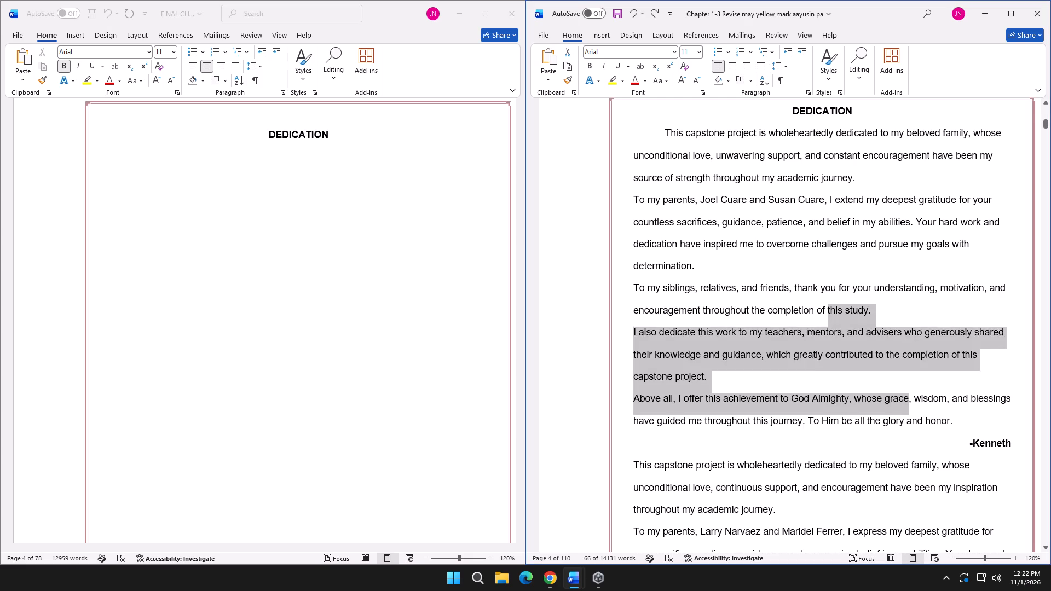
left_click_drag(855, 375, 684, 240)
left_click(660, 140)
left_click_drag(666, 134, 1018, 443)
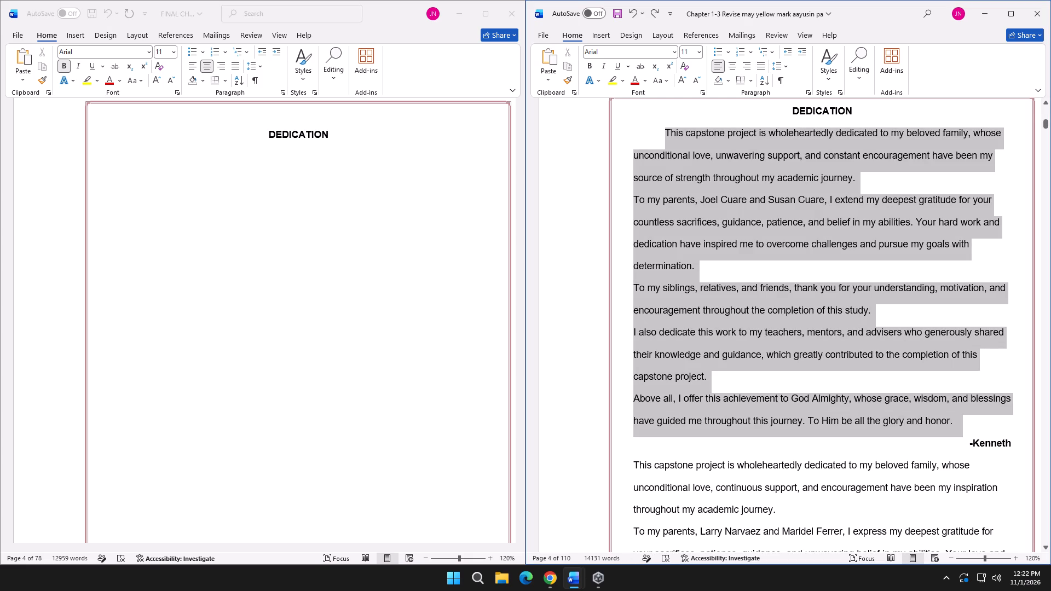
left_click_drag(1018, 443, 1017, 448)
key("ctrl+c")
left_click(246, 175)
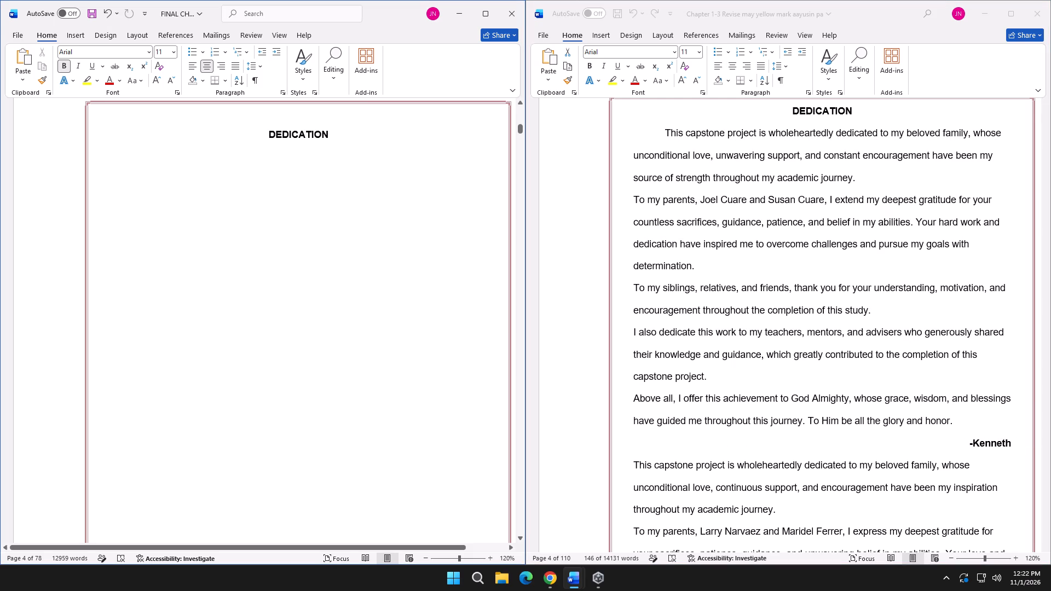
scroll(250, 186, "up", 1)
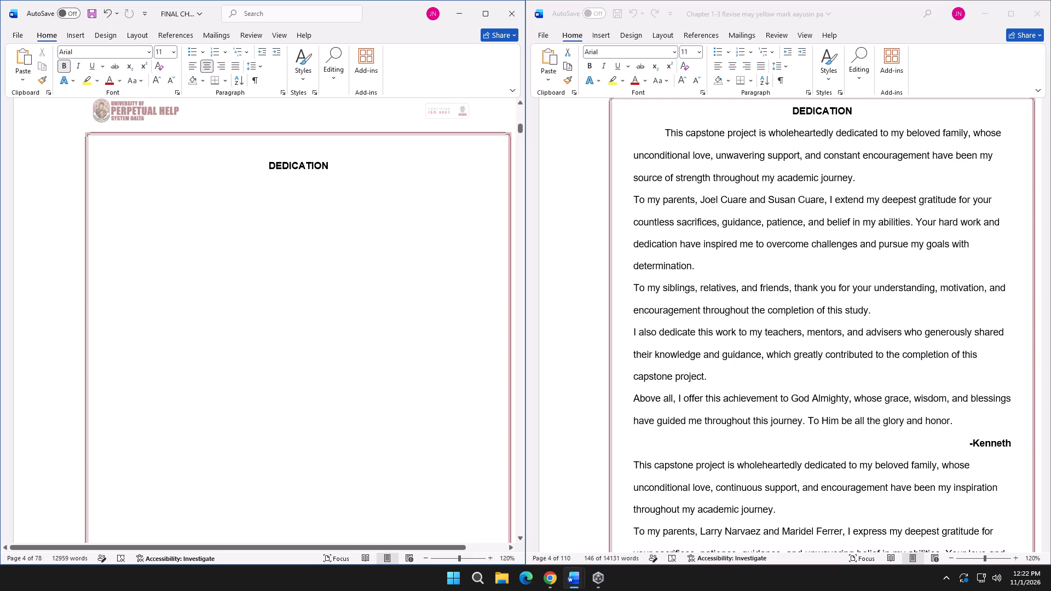
left_click(197, 65)
key("Tab")
key("ctrl+v")
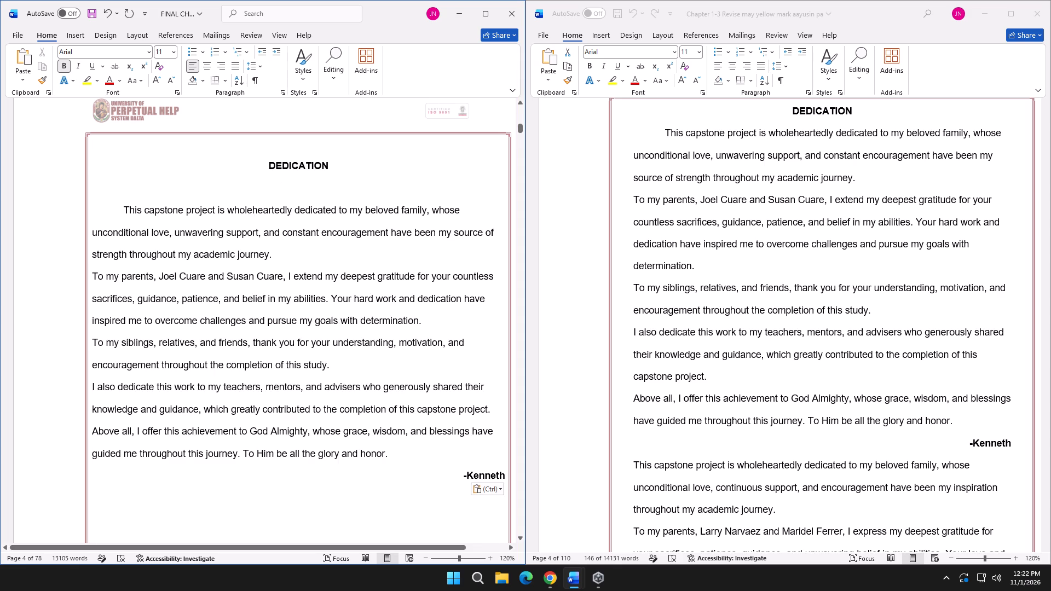
scroll(435, 372, "down", 6)
left_click(491, 305)
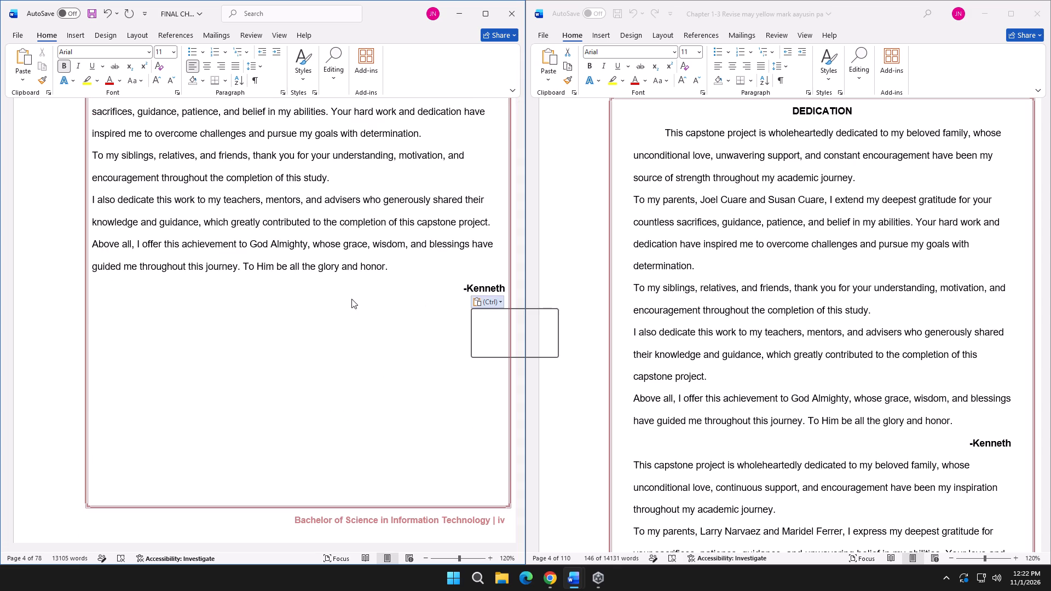
left_click(351, 299)
Copy the full dedication signed Larry from the SafeZone document and paste it below Kenneth's dedication in FINAL CHAP3.
scroll(352, 302, "down", 6)
scroll(657, 386, "down", 4)
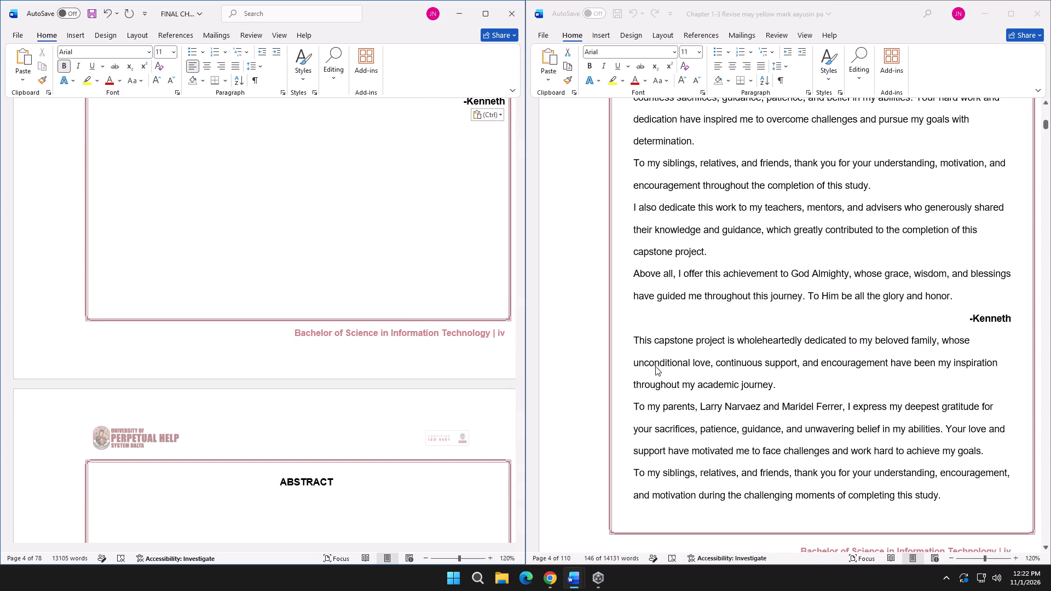
left_click(634, 343)
left_click(634, 343)
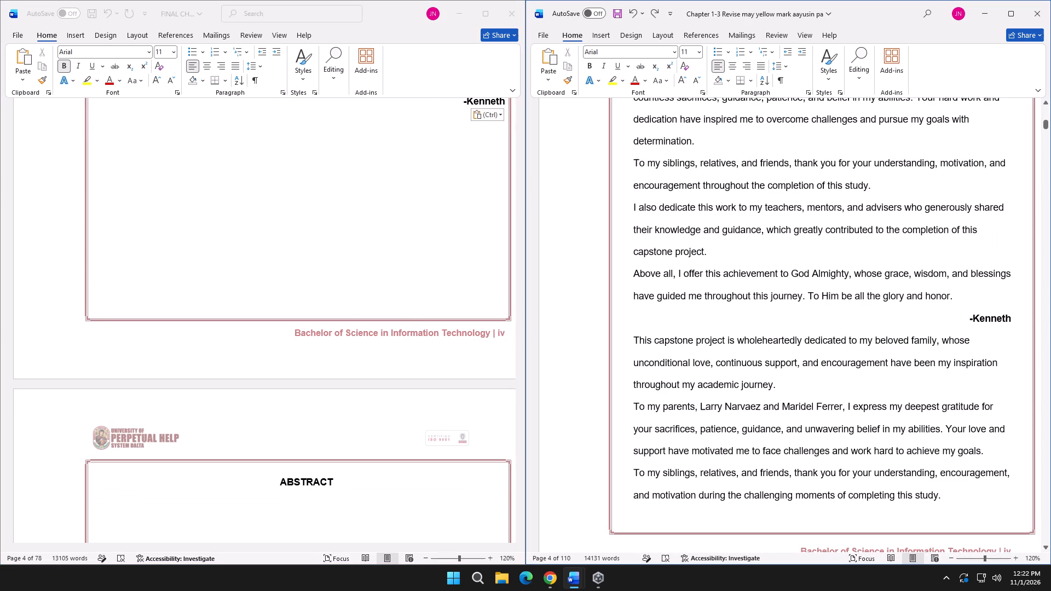
left_click_drag(634, 340, 938, 436)
scroll(973, 484, "down", 2)
scroll(939, 444, "down", 7)
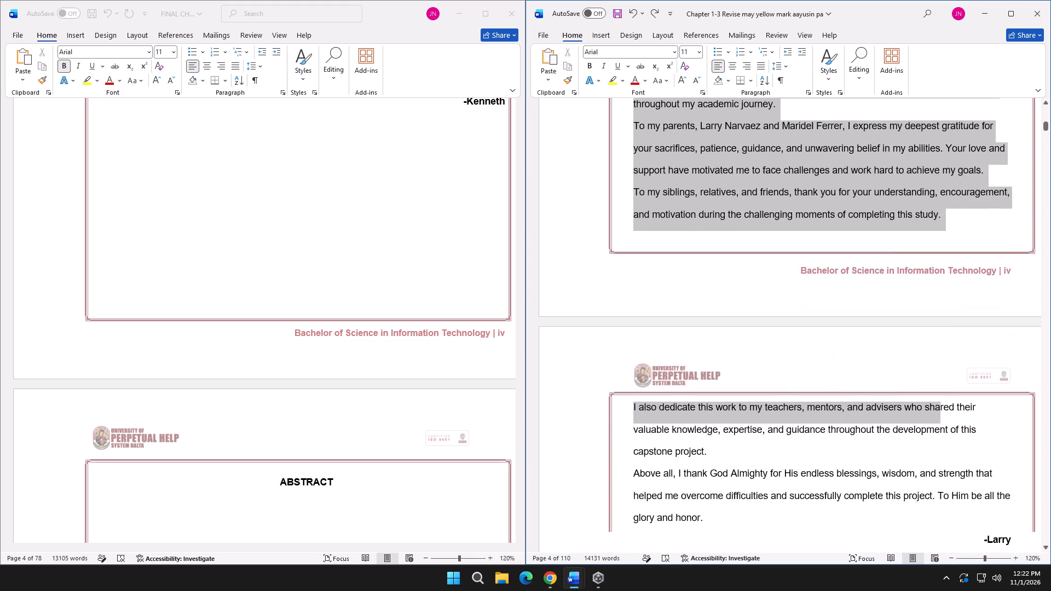
scroll(938, 436, "down", 2)
left_click_drag(938, 436, 1014, 479)
key("ctrl+c")
scroll(423, 331, "up", 5)
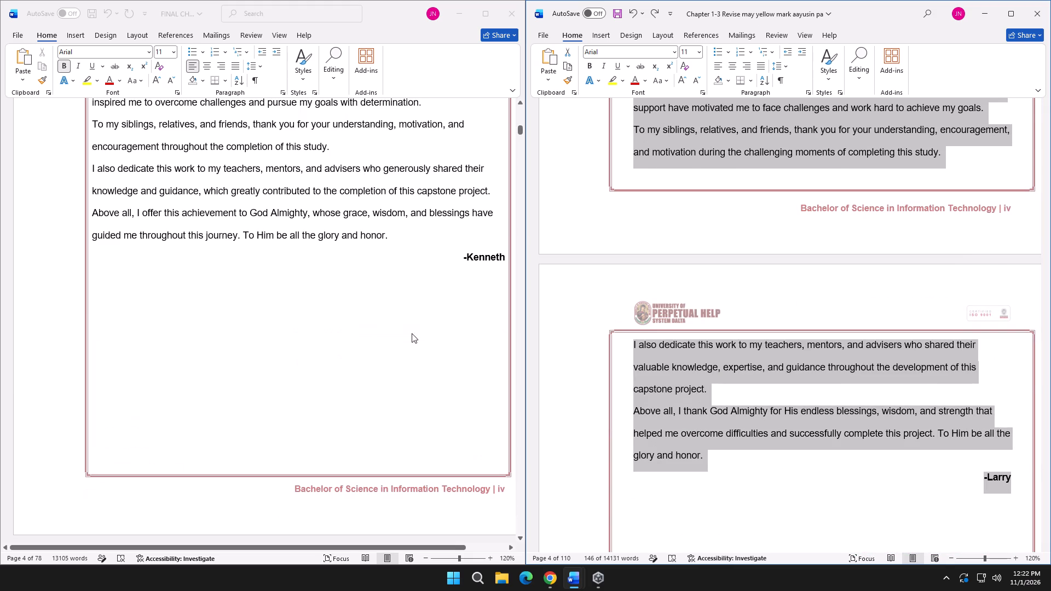
left_click(171, 289)
key("ctrl+v")
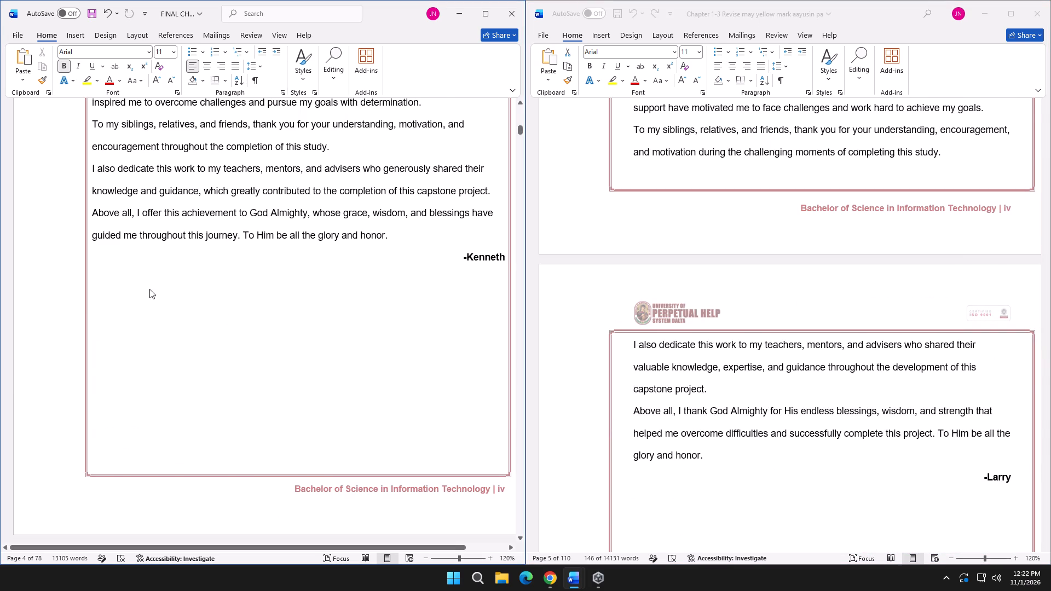
scroll(198, 292, "up", 10)
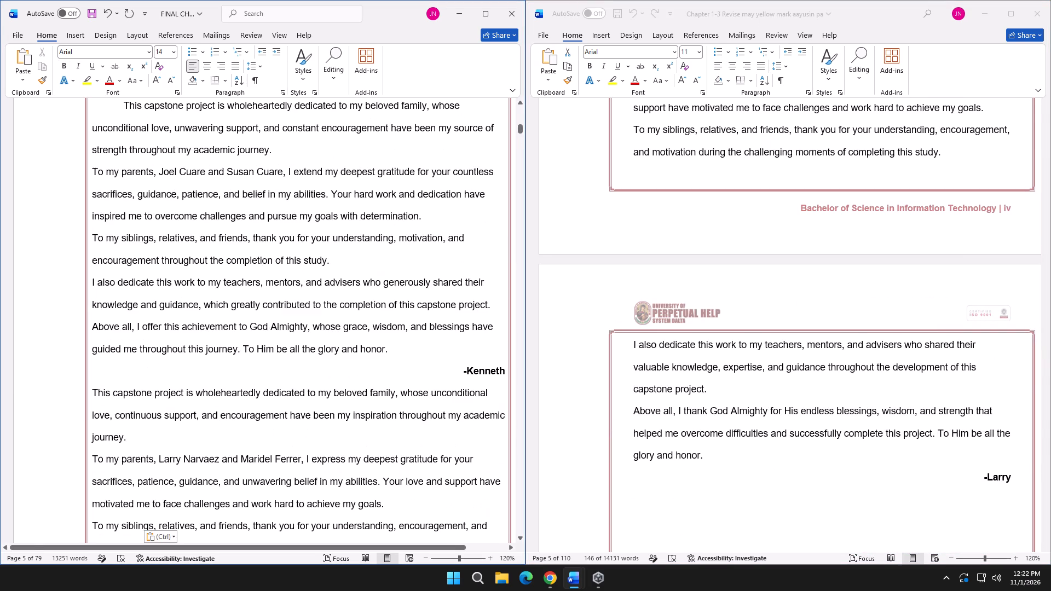
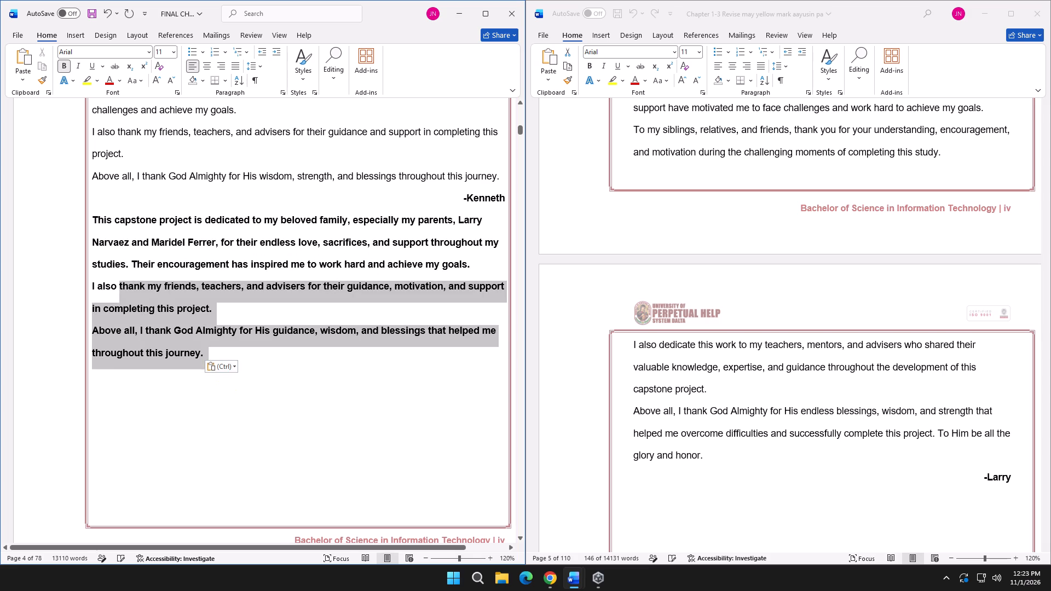
left_click_drag(112, 268, 91, 235)
left_click(97, 216)
left_click(166, 292)
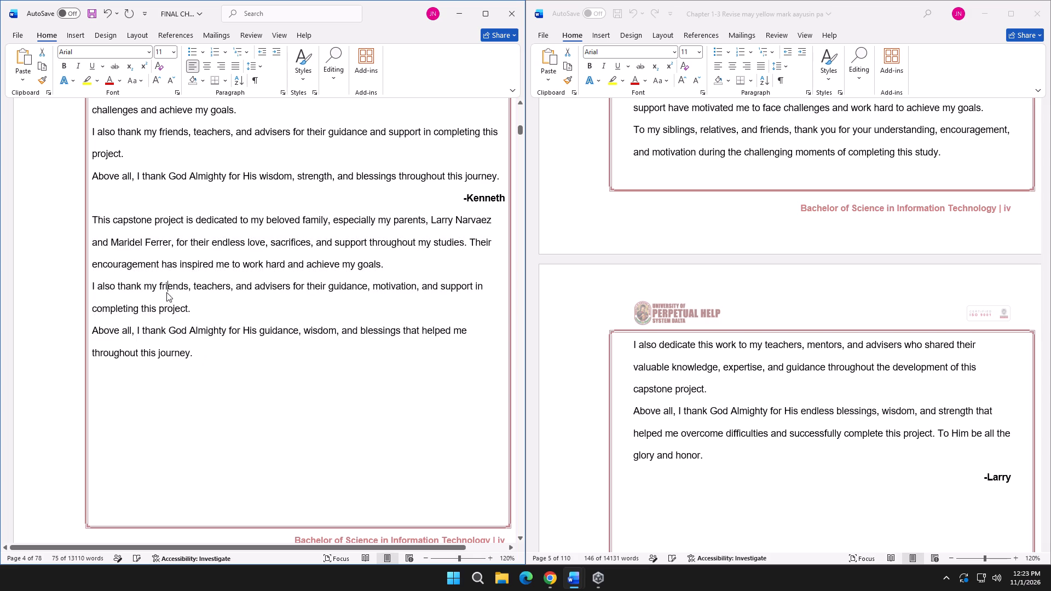
Remove the bold formatting from the parents' names in Kenneth's dedication.
scroll(199, 304, "up", 4)
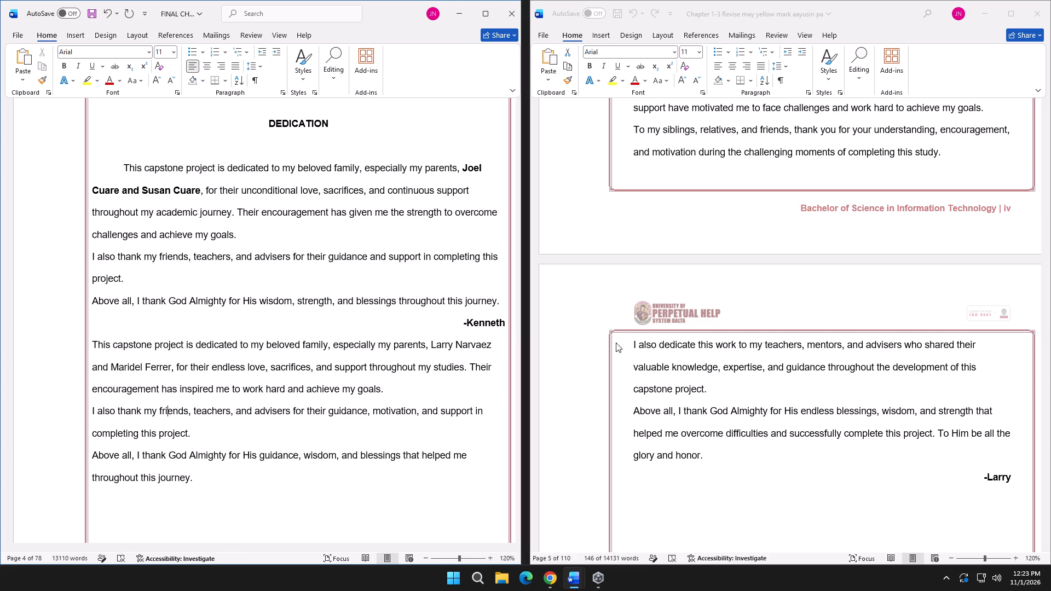
left_click_drag(201, 191, 118, 187)
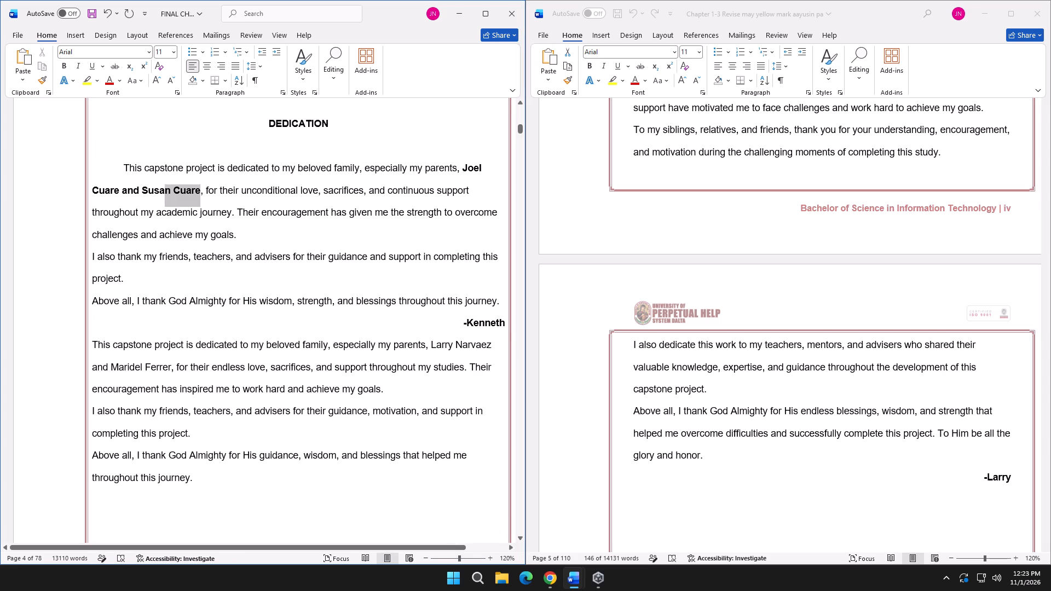
left_click_drag(118, 187, 468, 167)
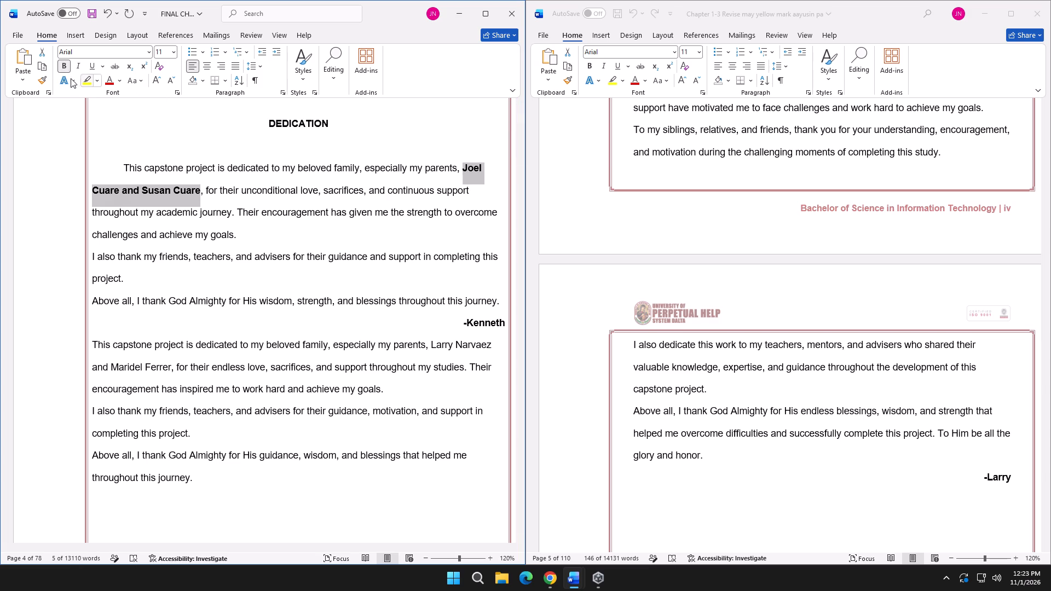
left_click(63, 69)
left_click(178, 166)
Indent the first line of Larry's dedication by one tab, matching Kenneth's opening paragraph.
scroll(331, 355, "down", 2)
left_click(316, 418)
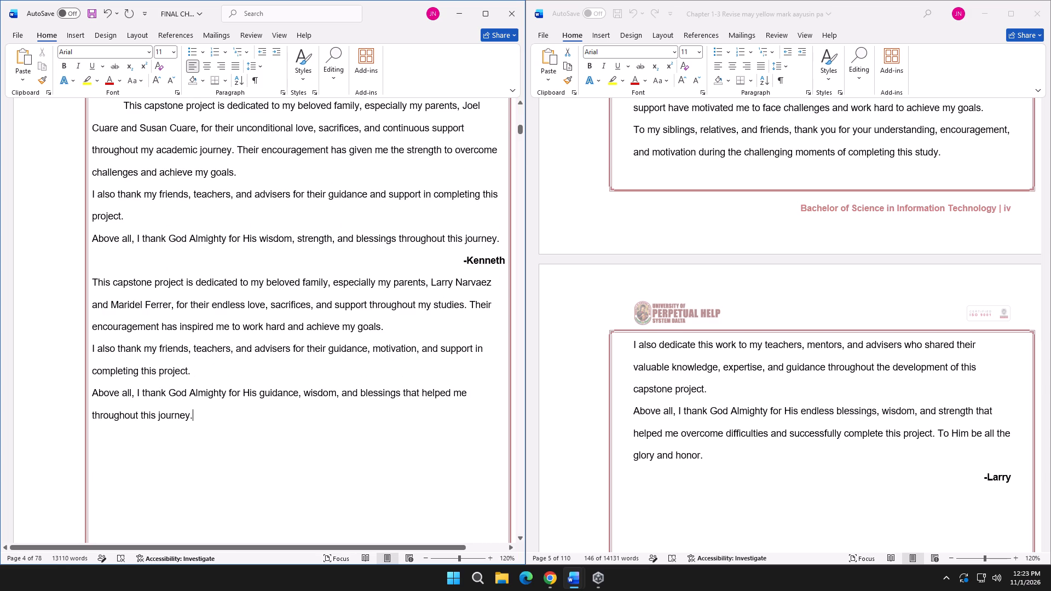
left_click(153, 199)
left_click(187, 332)
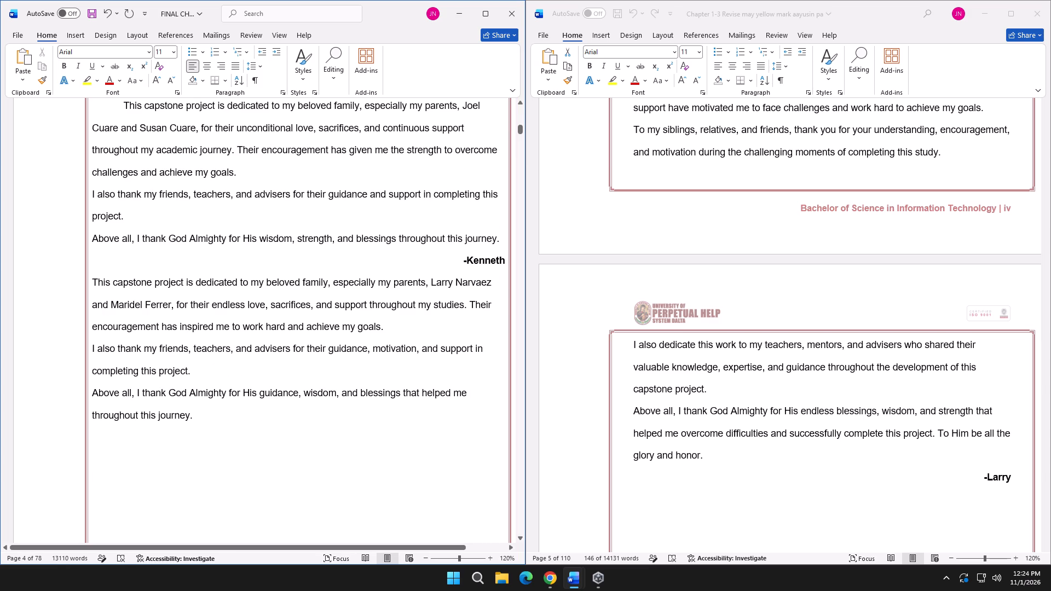
left_click(93, 280)
key("Tab")
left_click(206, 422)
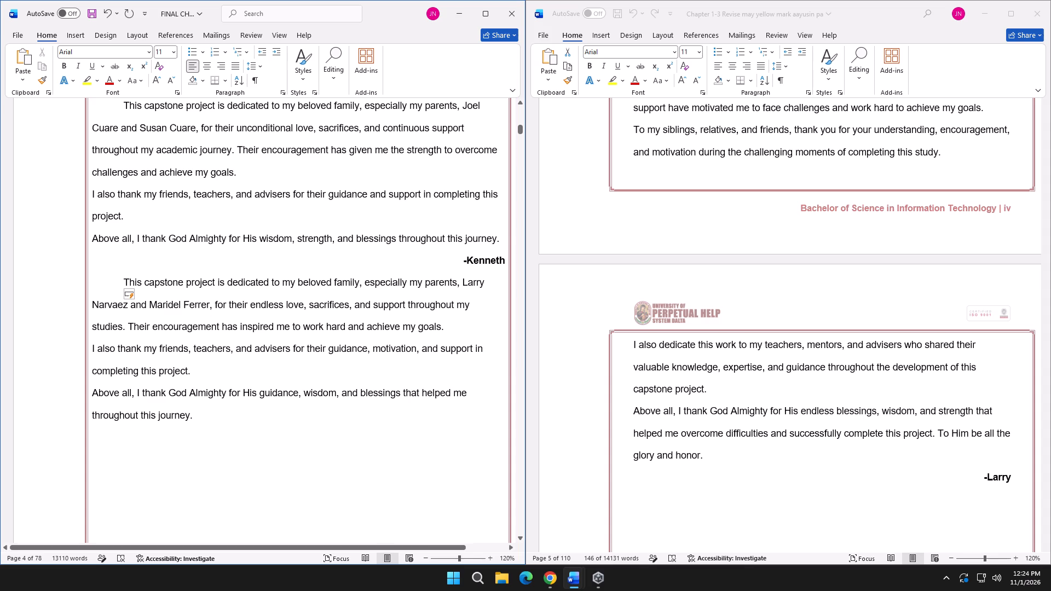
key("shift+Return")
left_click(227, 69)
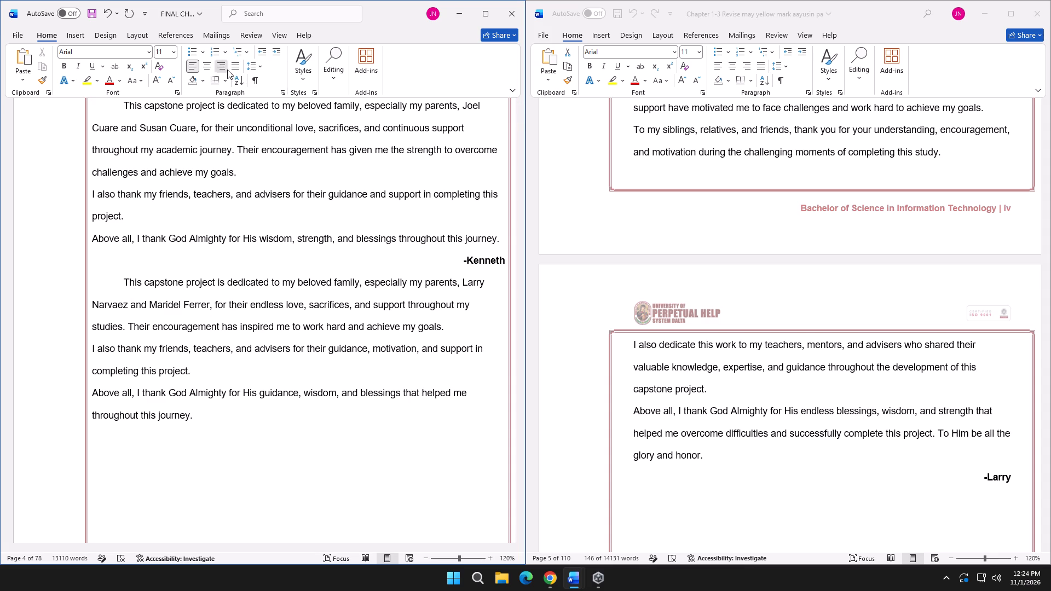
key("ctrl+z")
Add a right-aligned, bold "-Larry" signature on a new line below Larry's dedication.
left_click(208, 426)
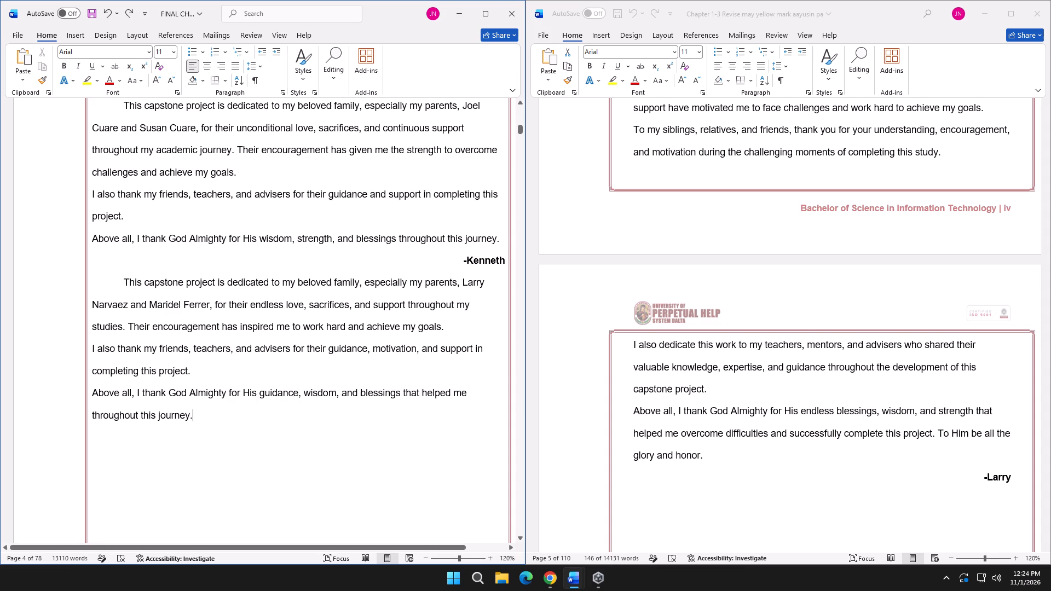
key("Return")
left_click(220, 66)
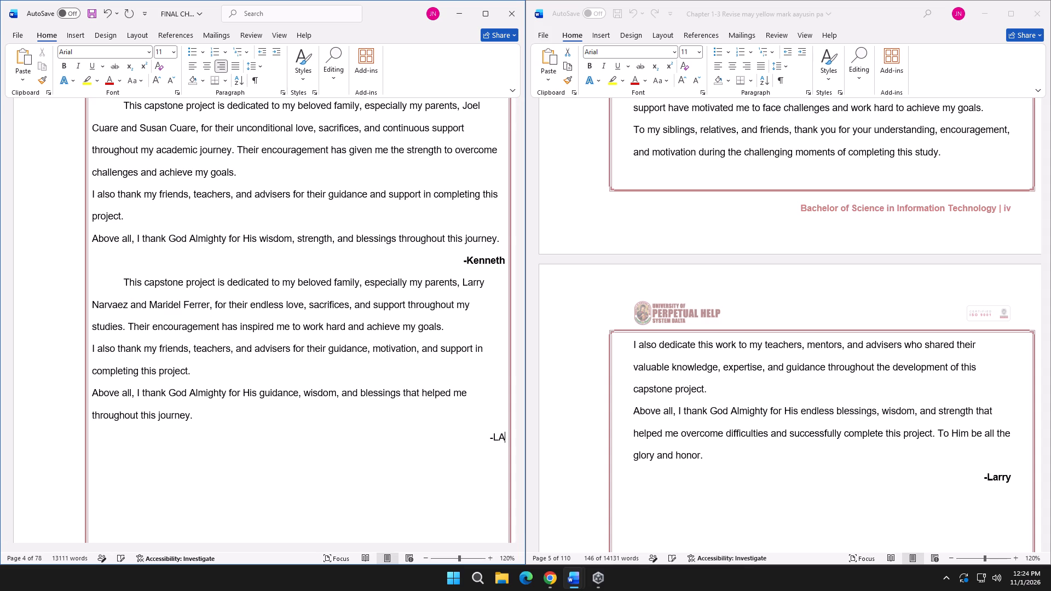
key("BackSpace")
key("BackSpace")
key("BackSpace")
key("BackSpace")
type("arry")
left_click_drag(507, 439, 483, 434)
left_click(480, 441)
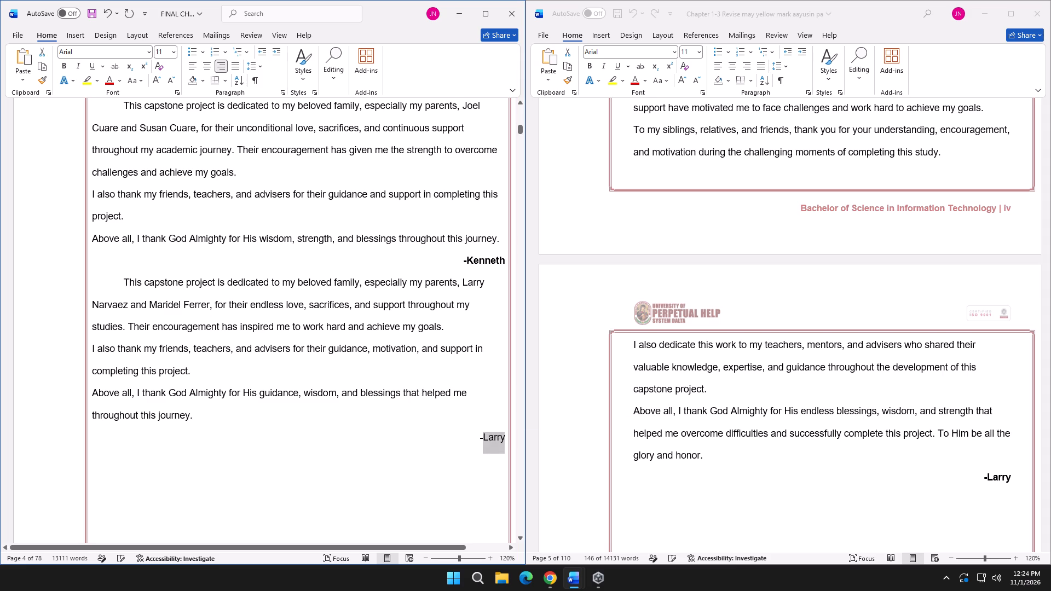
left_click_drag(480, 441, 506, 439)
left_click(510, 421)
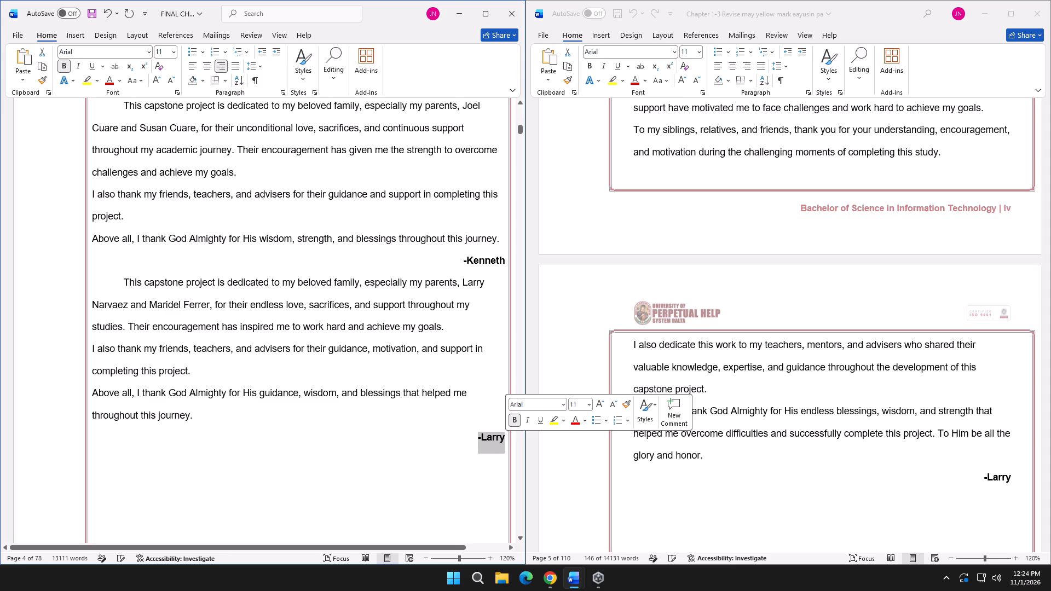
Check the signatures and paragraph line spacing of the Kenneth and Larry dedications in FINAL CHAP3.
left_click(482, 260)
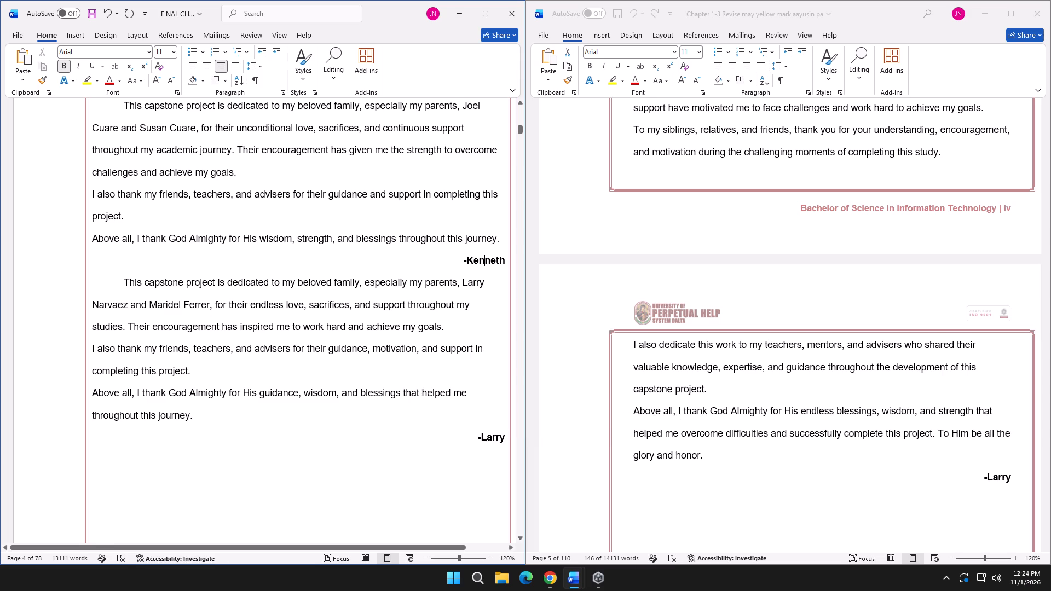
left_click(483, 436)
scroll(451, 420, "down", 5)
scroll(451, 419, "up", 5)
scroll(385, 368, "up", 4)
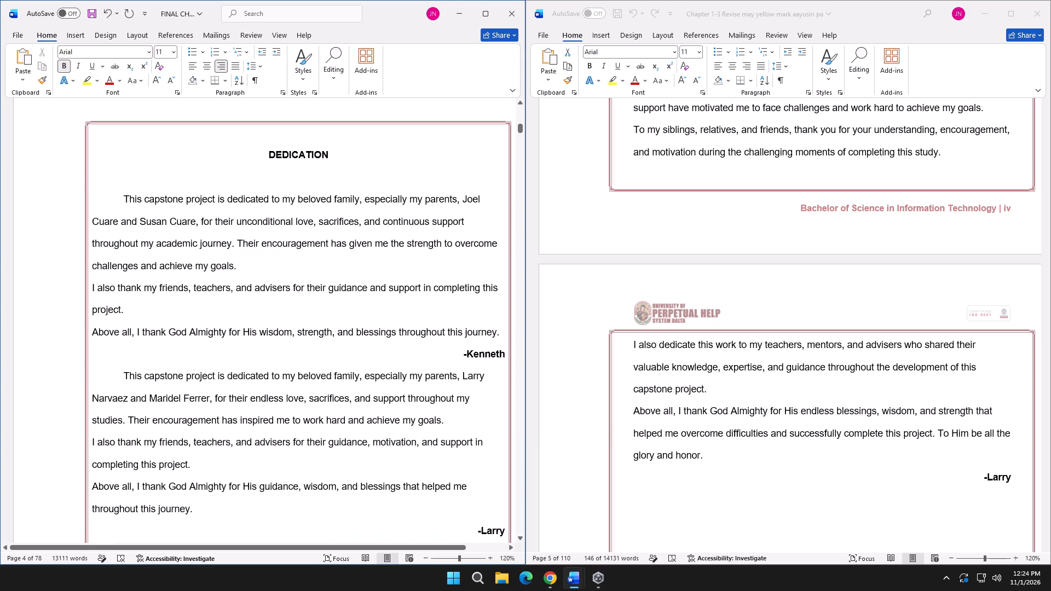
left_click(212, 258)
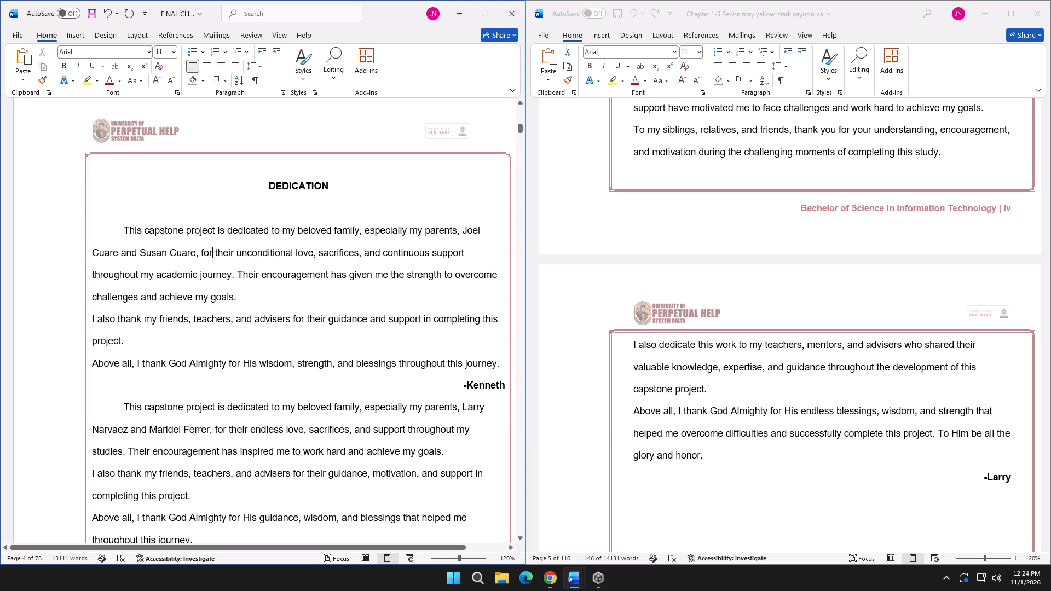
left_click(223, 418)
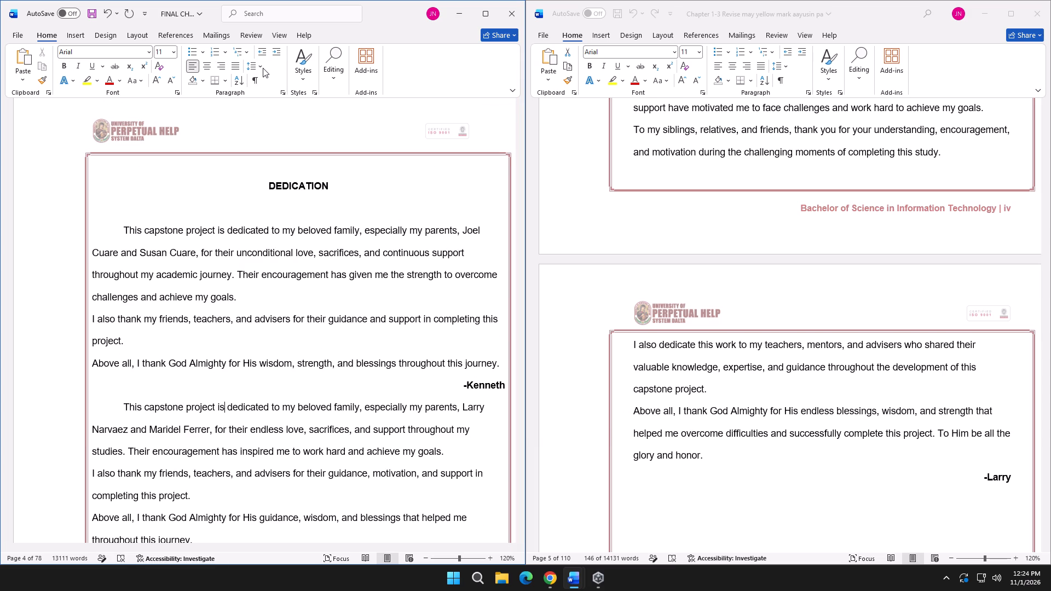
left_click(263, 68)
left_click(241, 416)
left_click(260, 65)
left_click(209, 286)
Compare the finished DEDICATION page in FINAL CHAP3 with the dedication pages in the Chapter 1-3 Revise document.
scroll(264, 341, "up", 4)
scroll(677, 419, "up", 17)
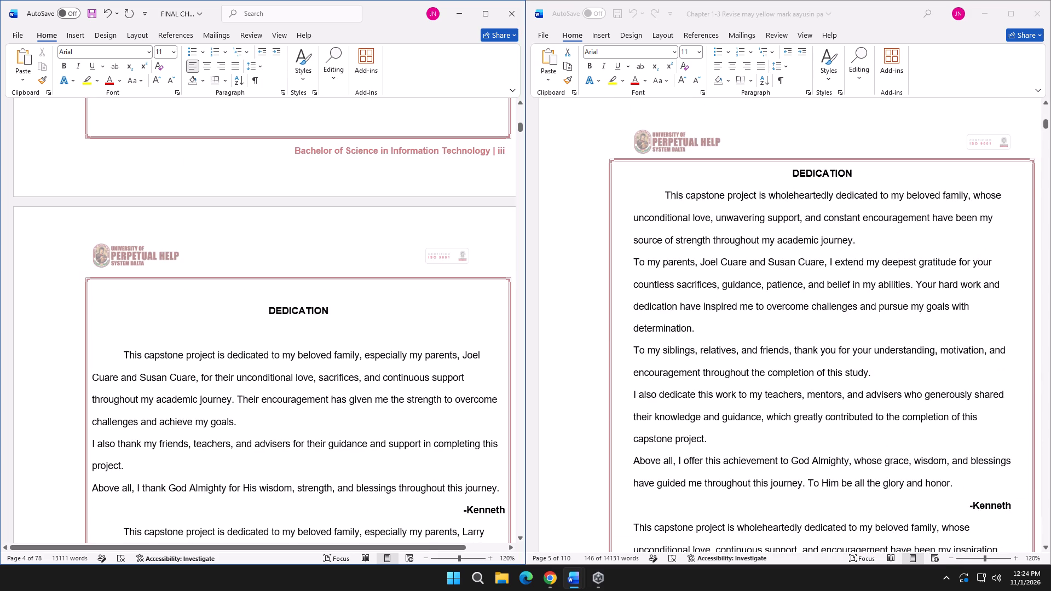
left_click(284, 327)
left_click(280, 340)
scroll(280, 301, "down", 12)
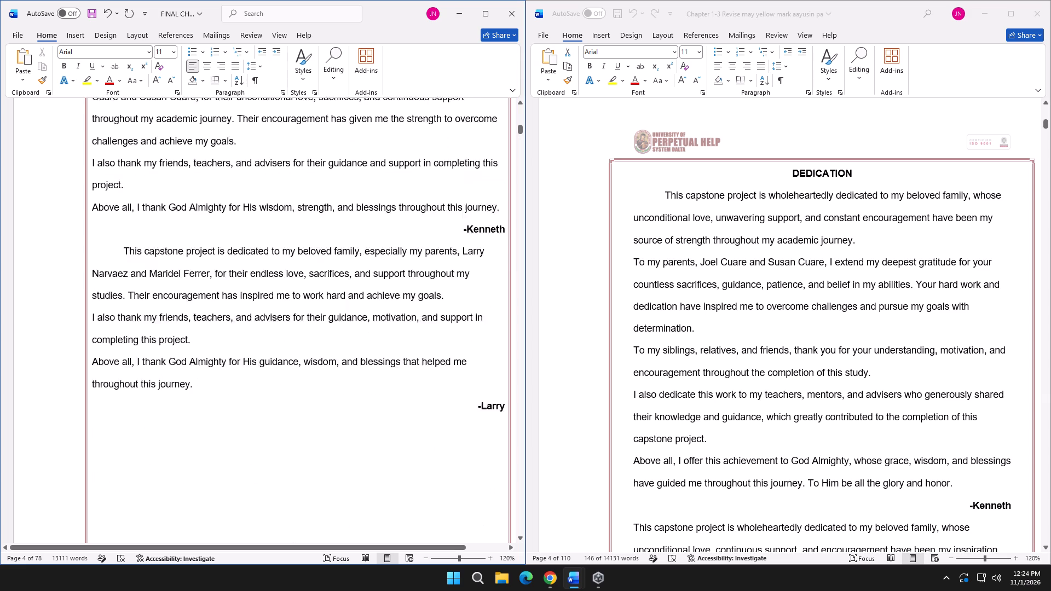
scroll(280, 302, "down", 2)
scroll(280, 302, "up", 9)
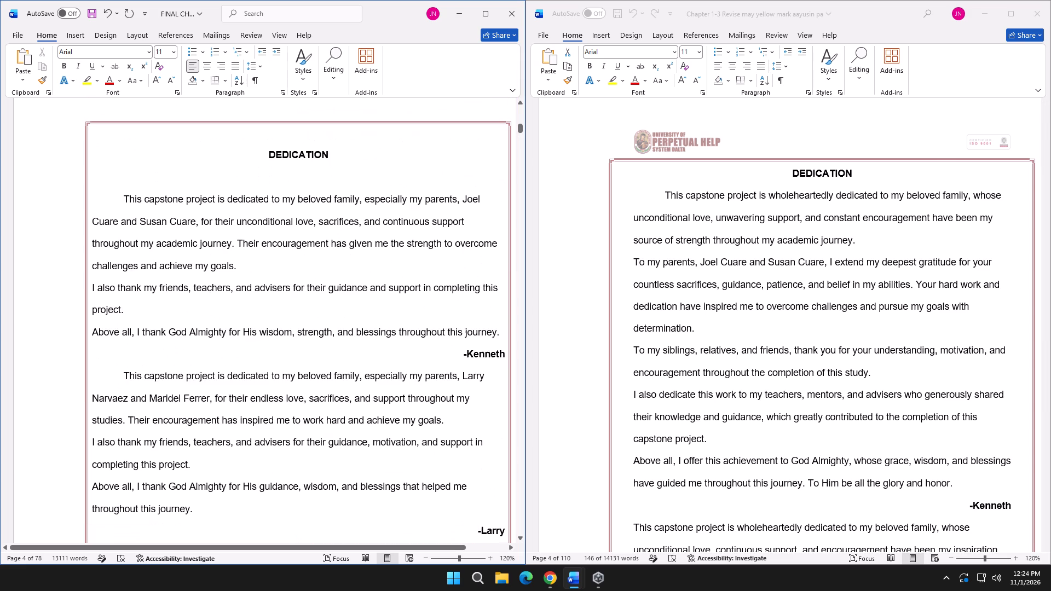
scroll(693, 398, "down", 6)
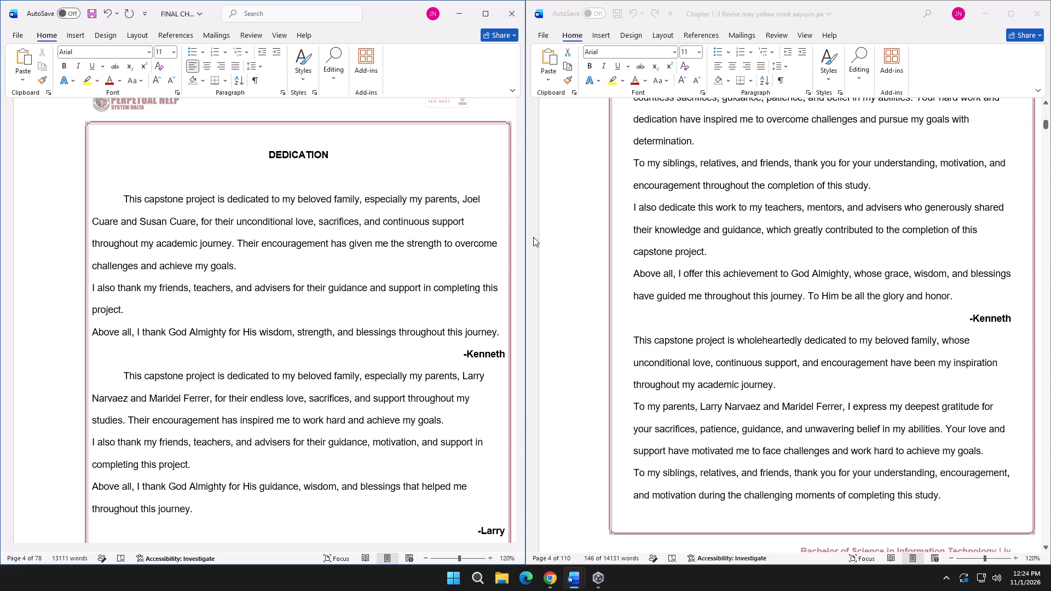
key("alt+Tab")
key("alt+Tab")
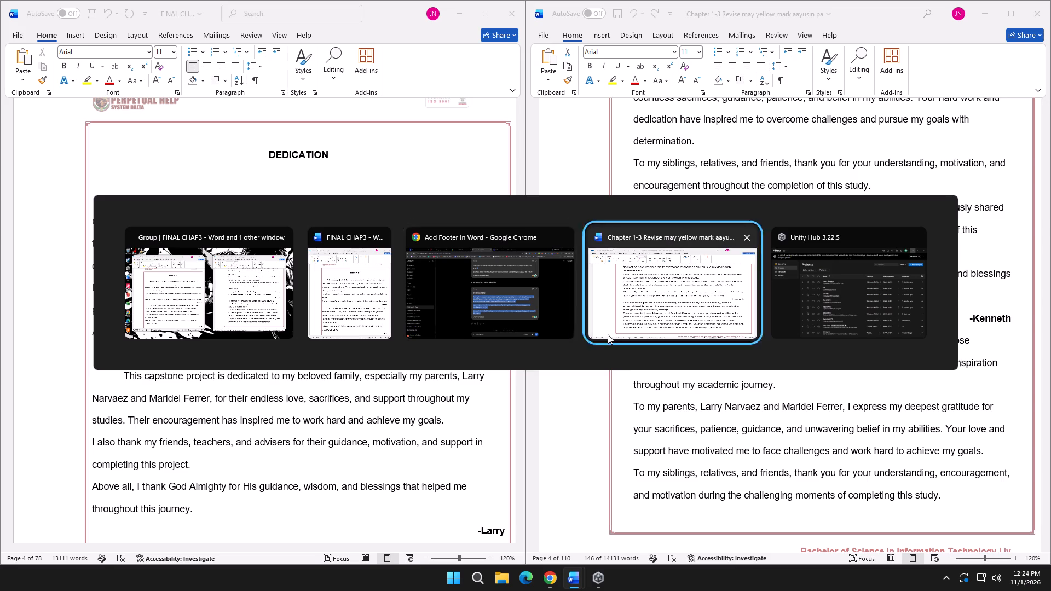
key("alt+Tab")
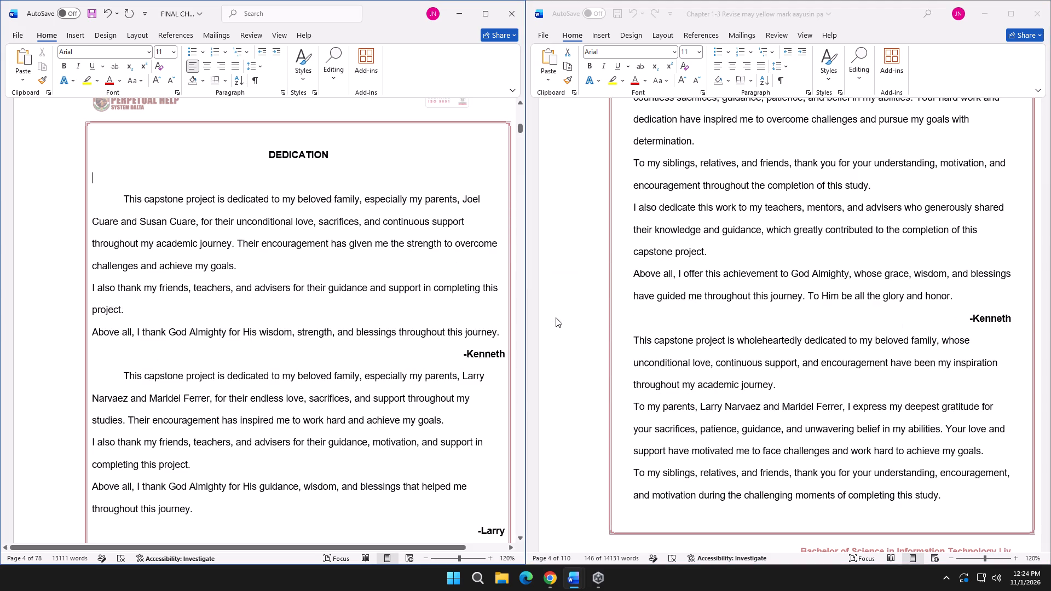
scroll(436, 326, "down", 11)
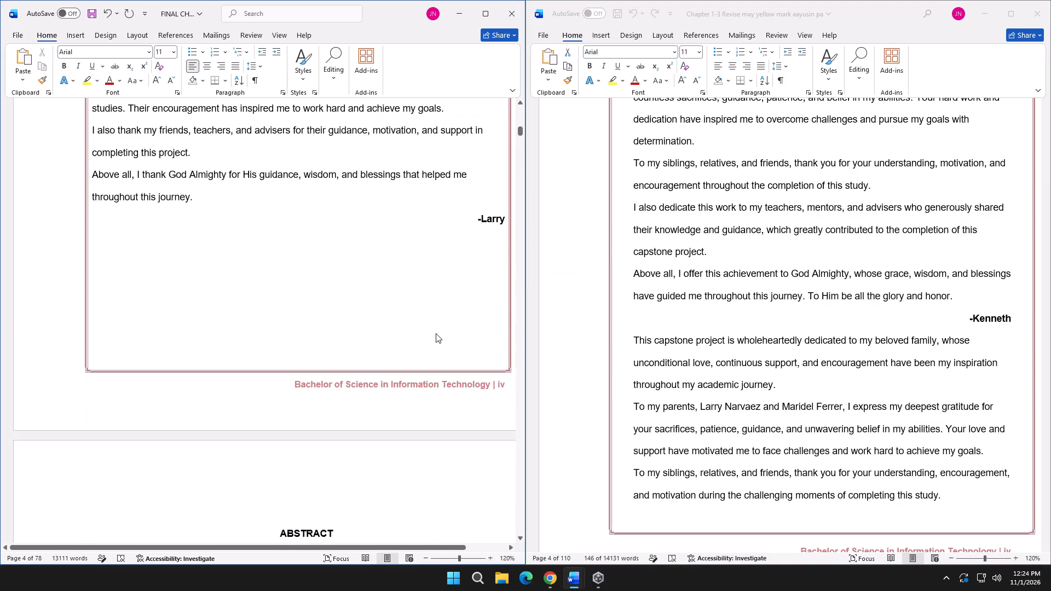
scroll(436, 333, "up", 9)
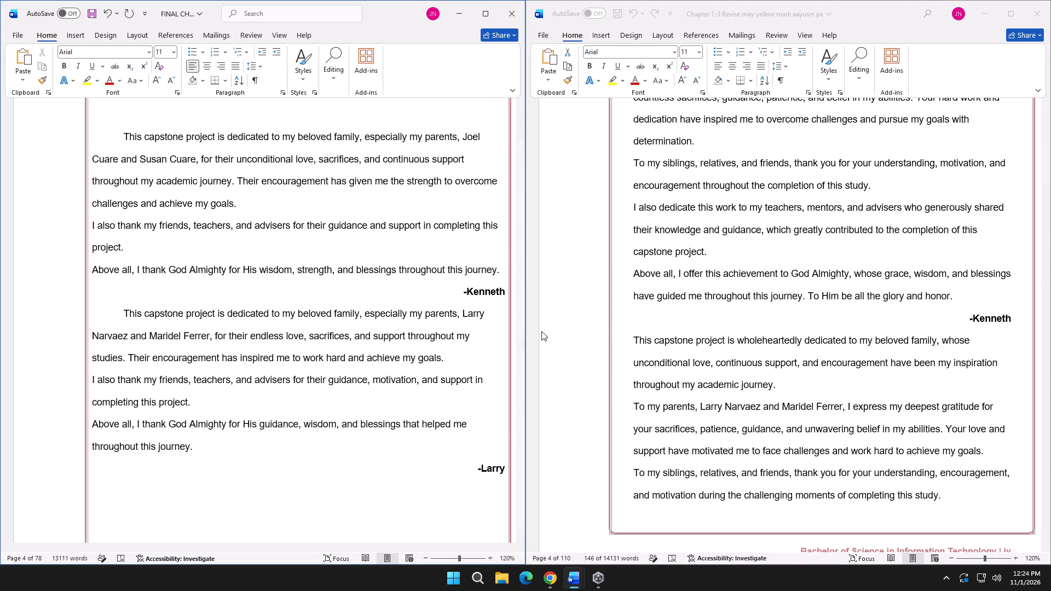
scroll(430, 317, "down", 6)
scroll(429, 317, "up", 7)
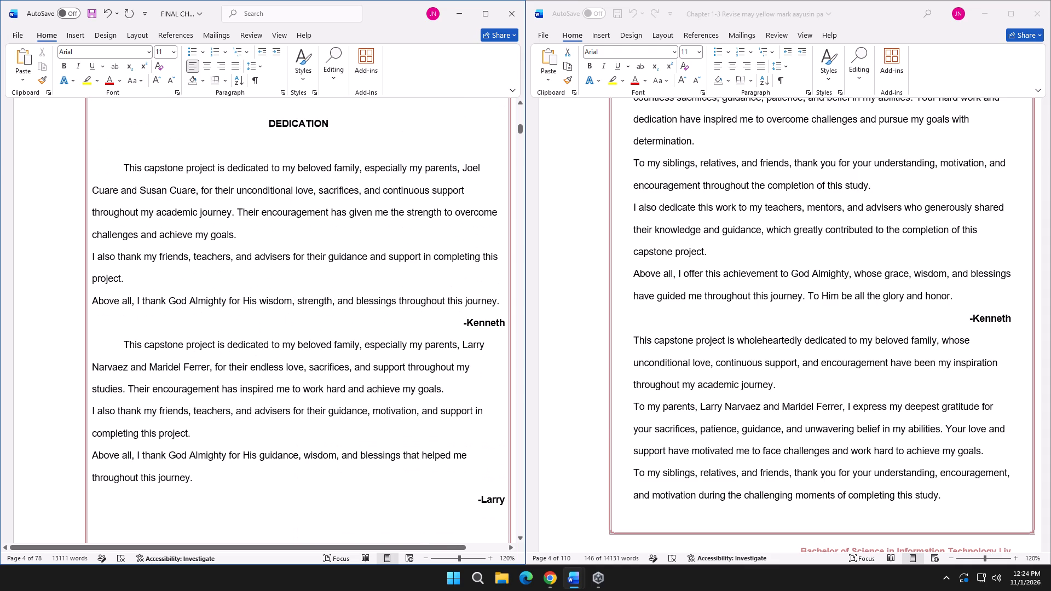
Delete the extra blank lines between the ABSTRACT page and the TABLE OF CONTENTS heading in FINAL CHAP3.
scroll(460, 320, "down", 13)
scroll(738, 352, "down", 8)
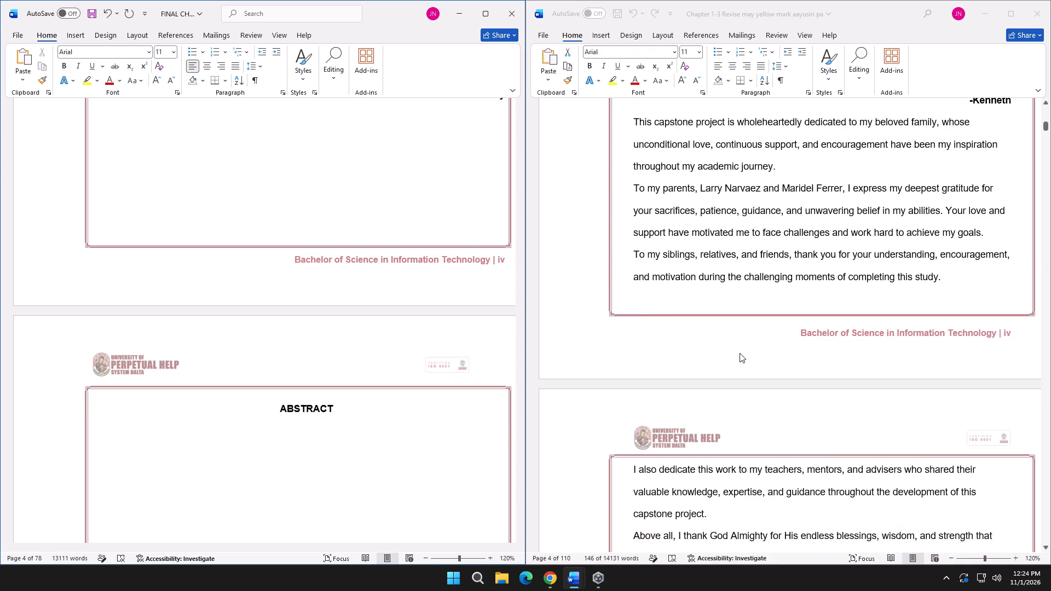
scroll(740, 353, "down", 5)
scroll(738, 354, "down", 19)
scroll(732, 354, "down", 6)
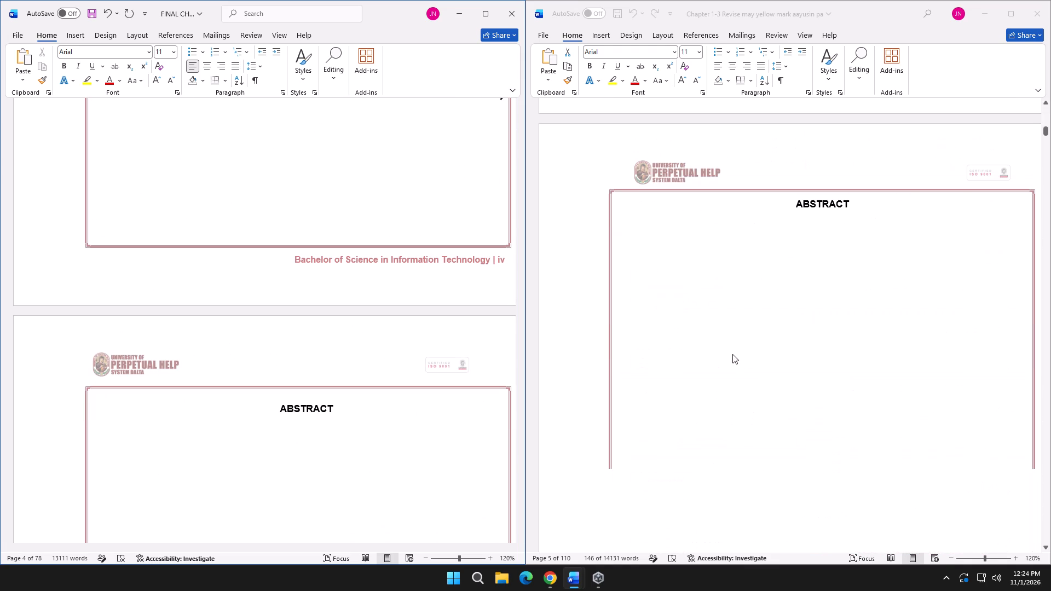
scroll(725, 315, "down", 7)
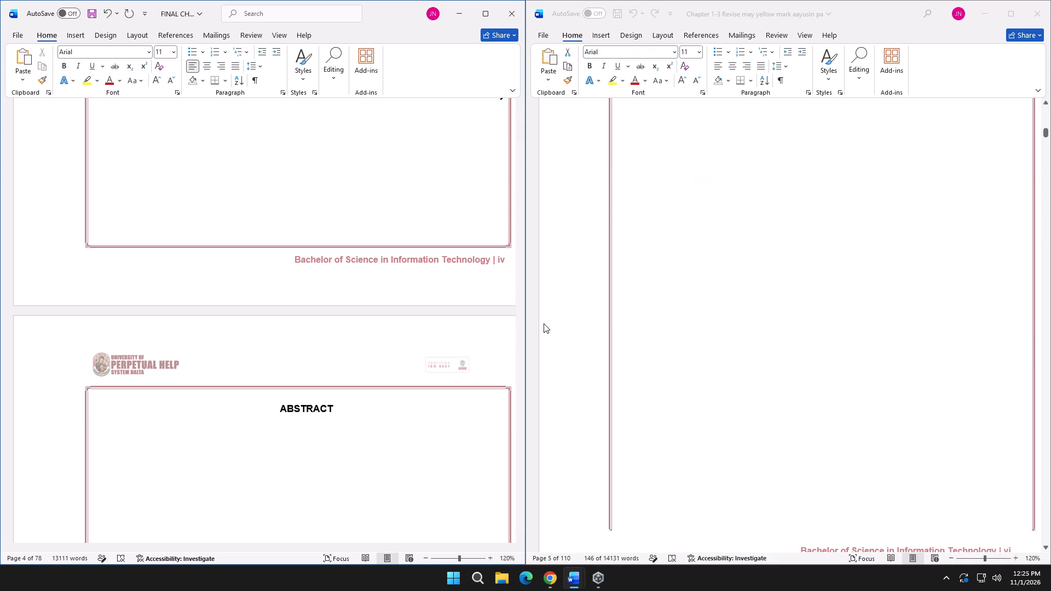
scroll(429, 314, "down", 20)
scroll(429, 314, "down", 5)
scroll(695, 338, "down", 13)
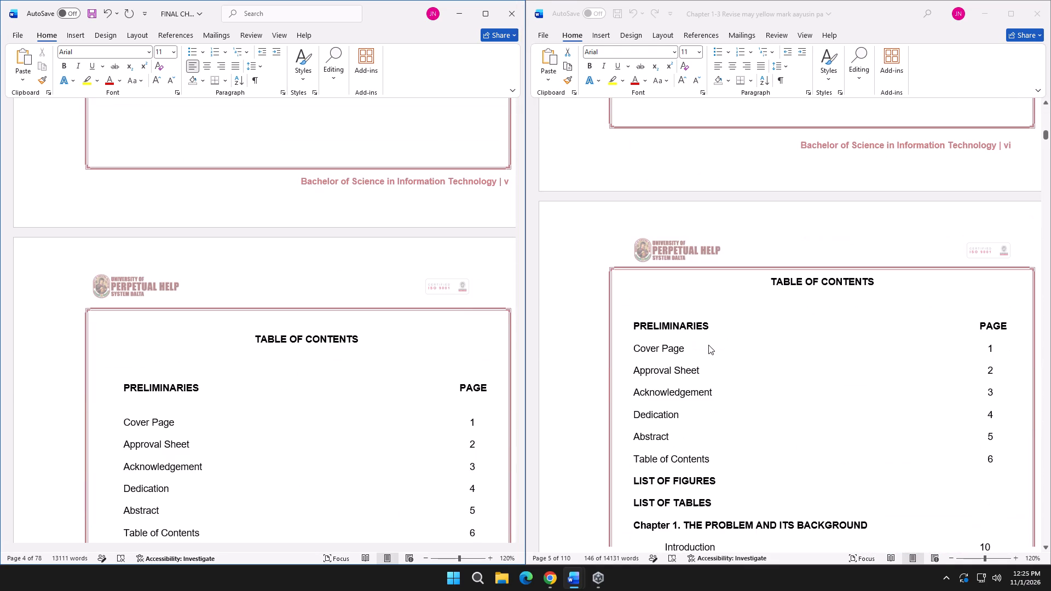
left_click(326, 321)
key("BackSpace")
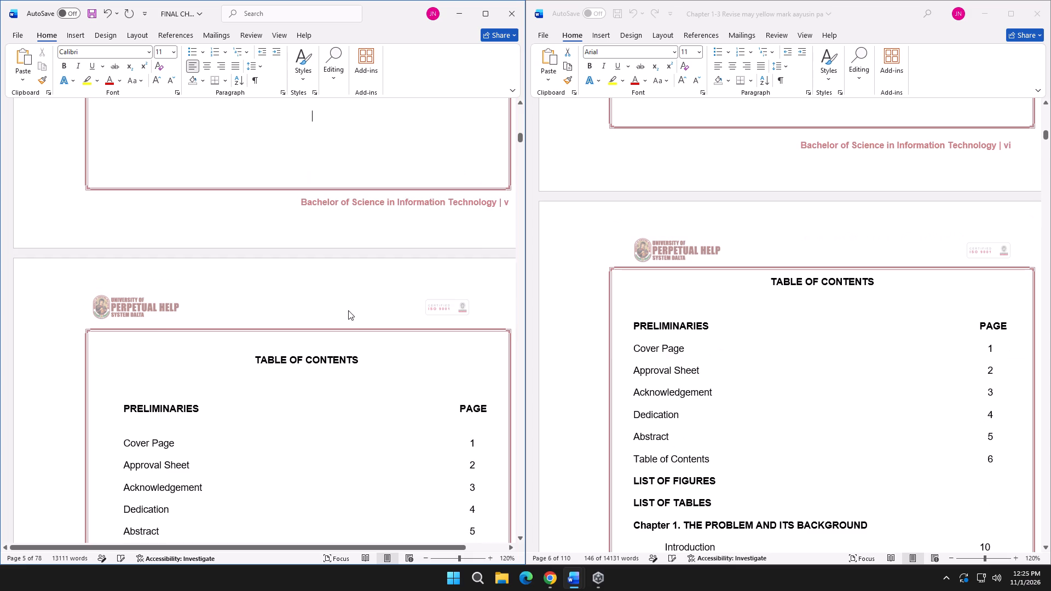
left_click(304, 350)
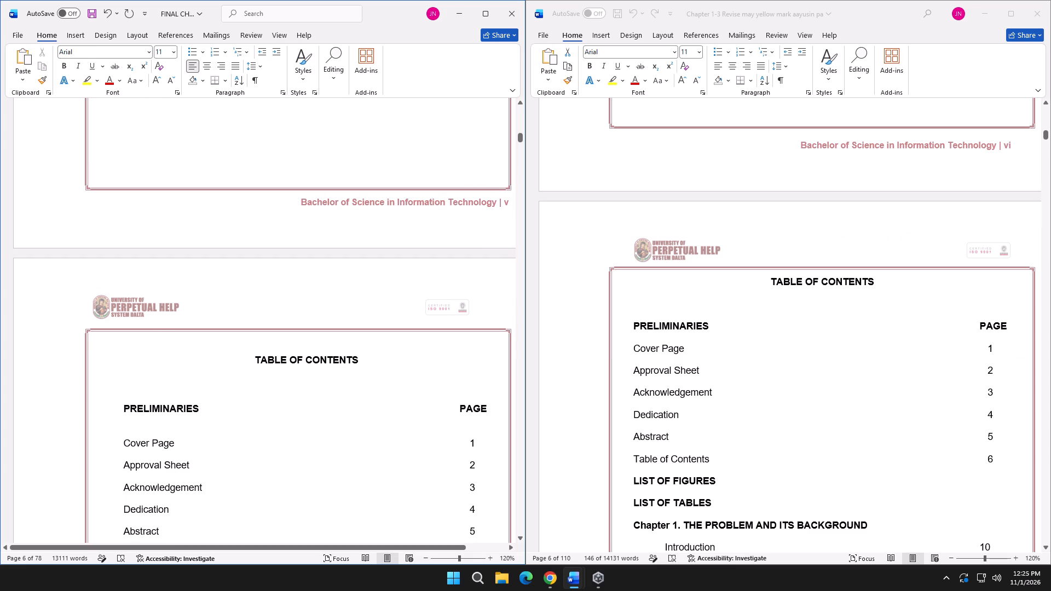
key("BackSpace")
key("BackSpace")
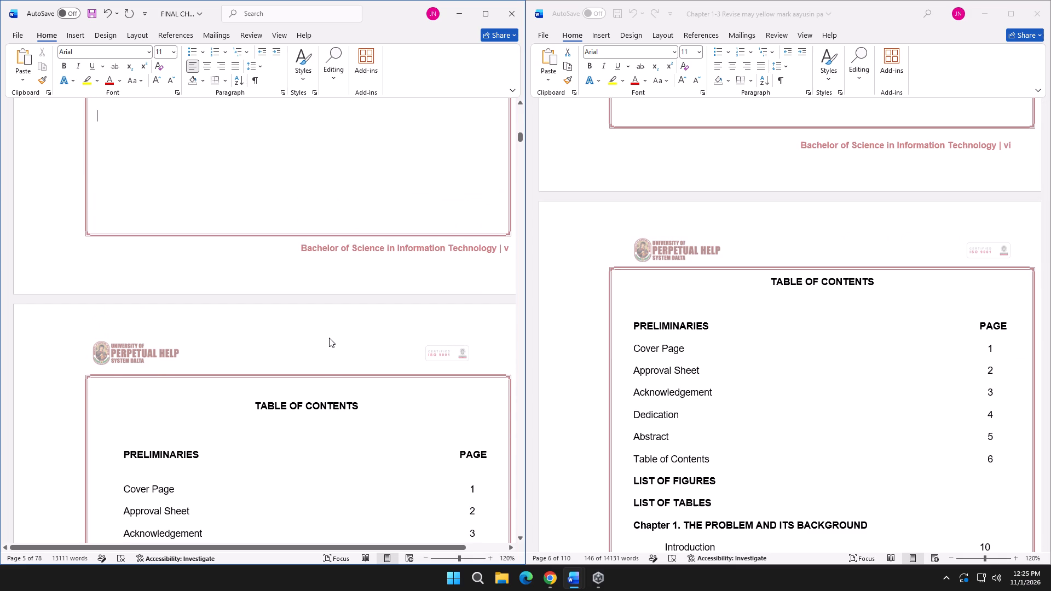
Compare the preliminaries, Chapter 1 and Chapter 2 entries in the tables of contents of both documents.
scroll(329, 338, "up", 15)
scroll(329, 338, "down", 20)
scroll(329, 338, "down", 3)
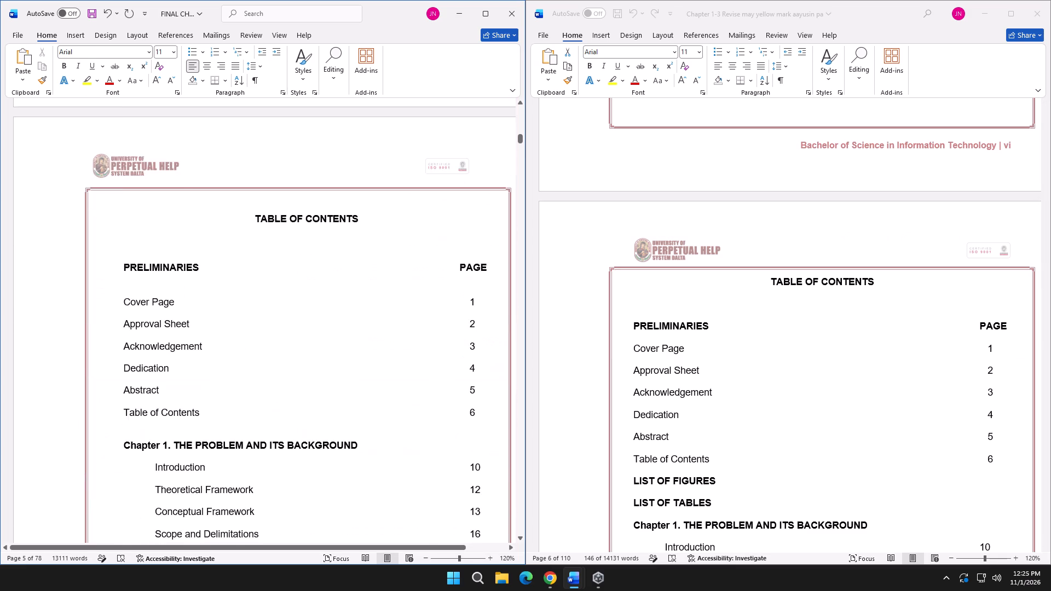
scroll(333, 340, "down", 6)
scroll(335, 339, "up", 6)
scroll(335, 339, "down", 8)
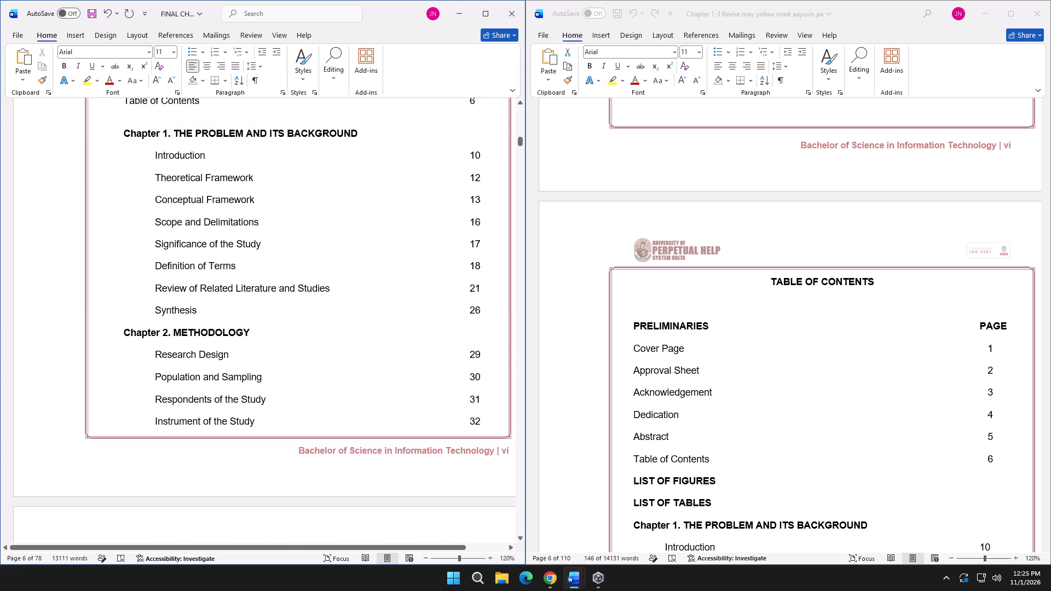
scroll(336, 340, "down", 8)
scroll(338, 338, "up", 16)
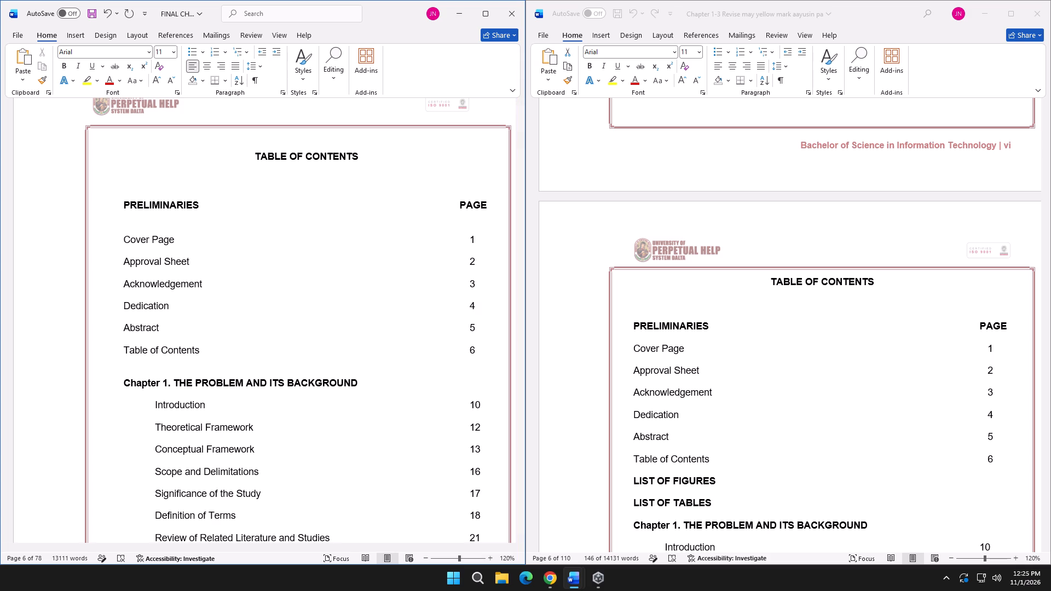
scroll(327, 310, "down", 12)
scroll(322, 314, "up", 5)
scroll(683, 338, "down", 11)
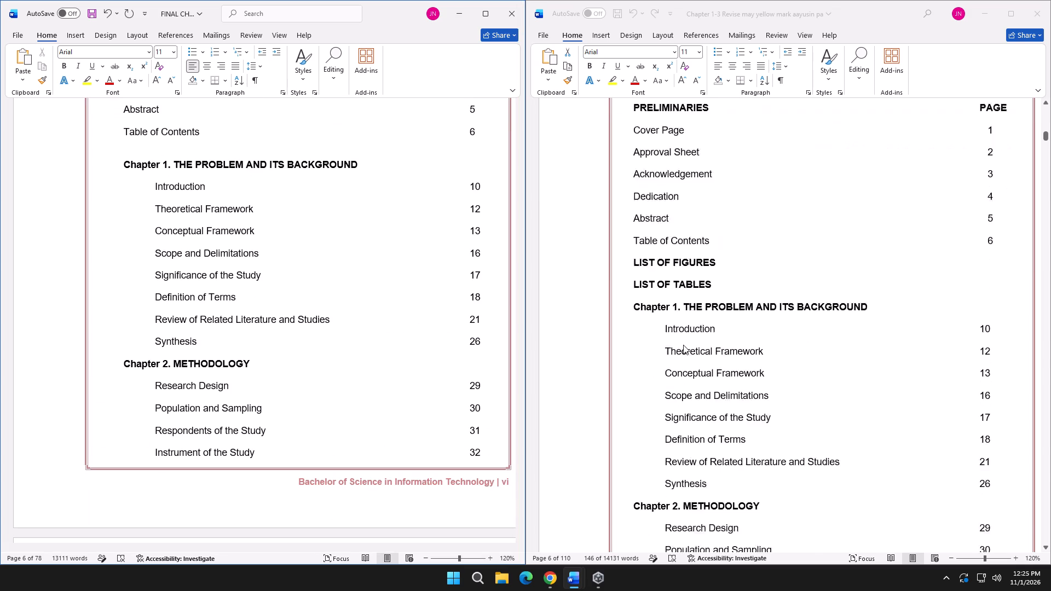
scroll(683, 345, "down", 7)
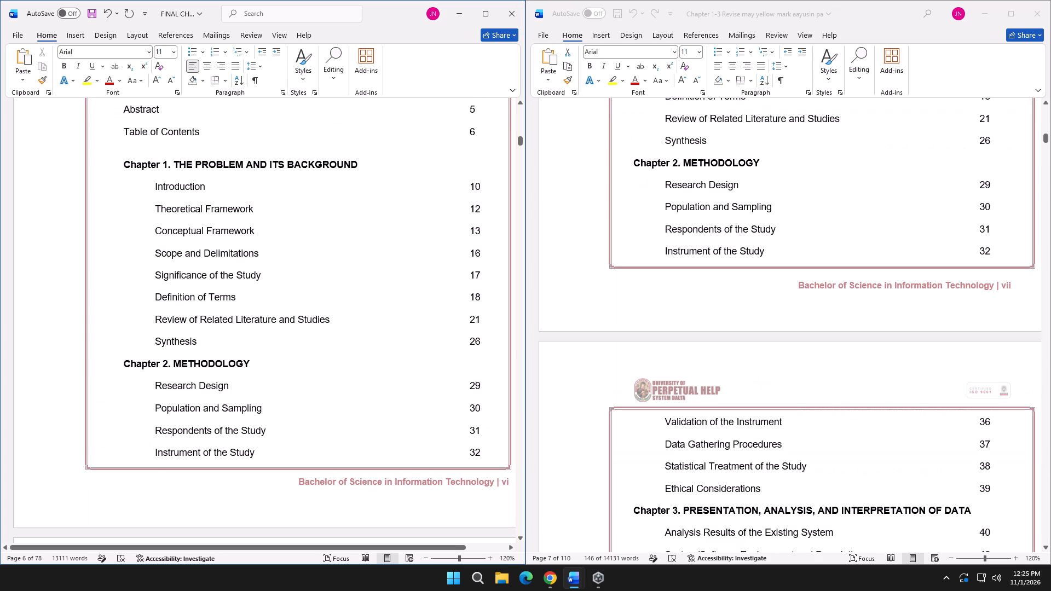
scroll(378, 300, "down", 6)
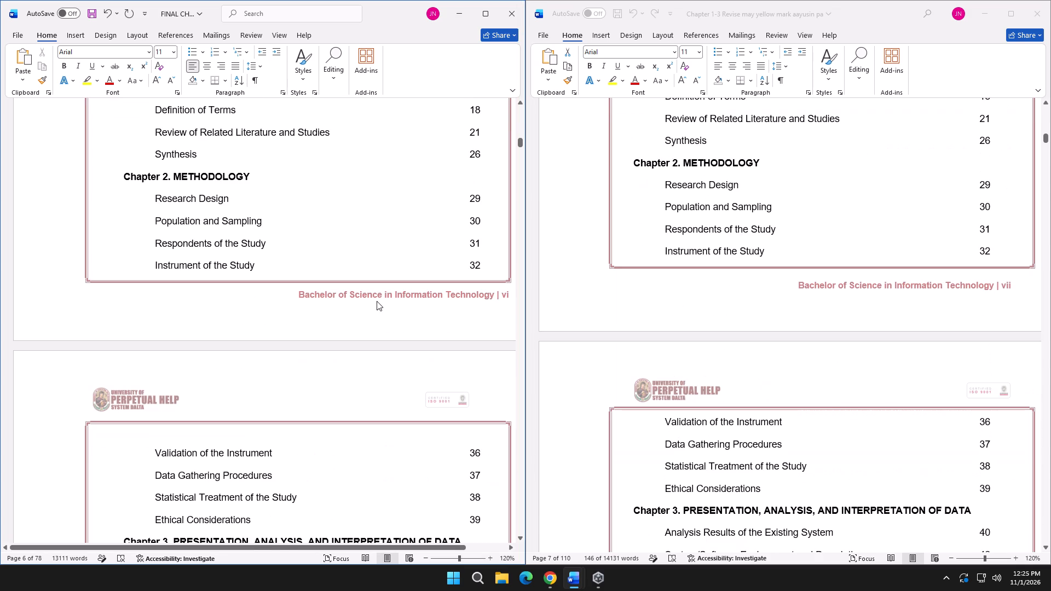
scroll(706, 331, "down", 6)
scroll(424, 287, "down", 5)
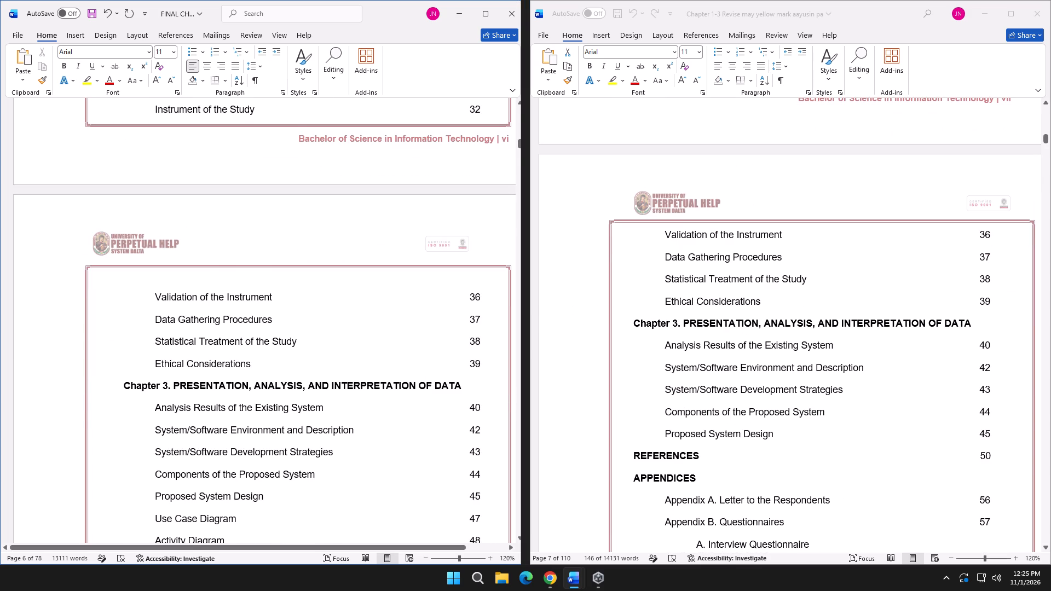
Delete the Data Schema entry and its page number from Chapter 3 in FINAL CHAP3's table of contents.
scroll(359, 292, "down", 3)
scroll(661, 322, "down", 3)
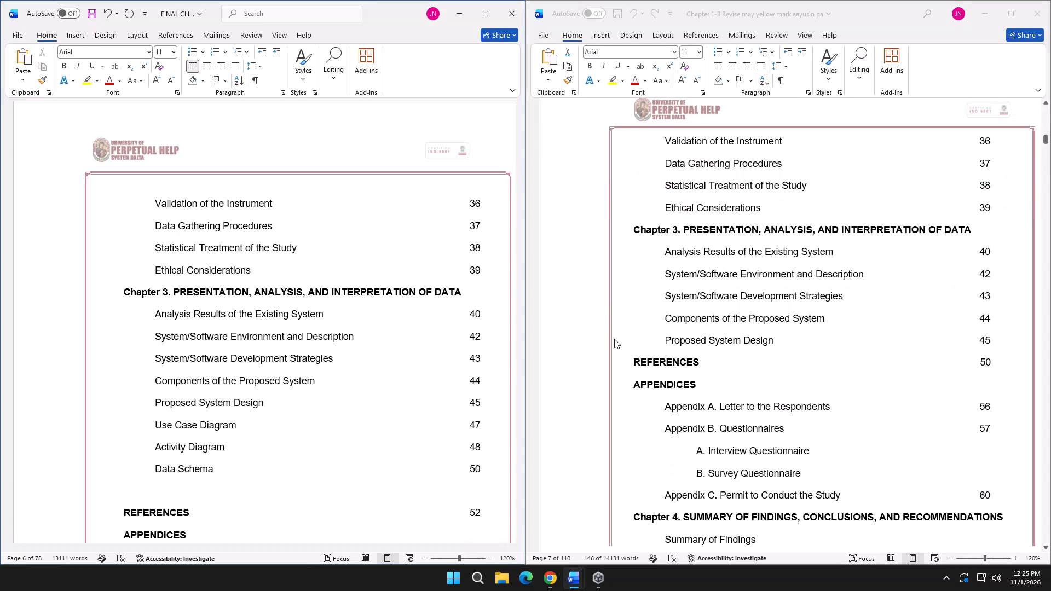
left_click_drag(483, 469, 144, 470)
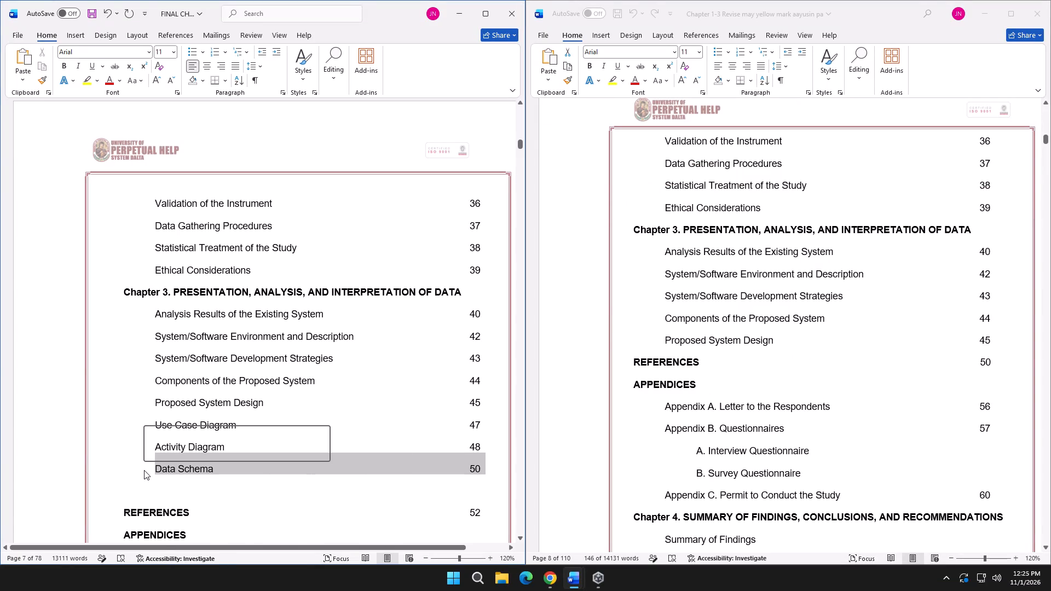
key("BackSpace")
Compare the remaining contents entries, from References and Appendices onward, and the LIST OF FIGURES between both documents.
scroll(646, 442, "down", 1)
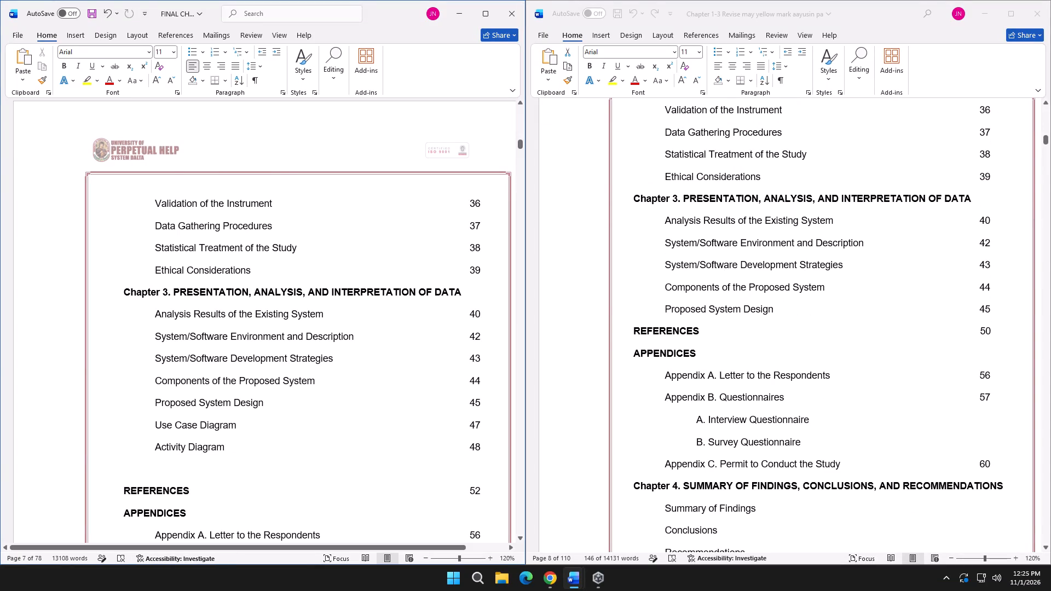
scroll(353, 389, "down", 2)
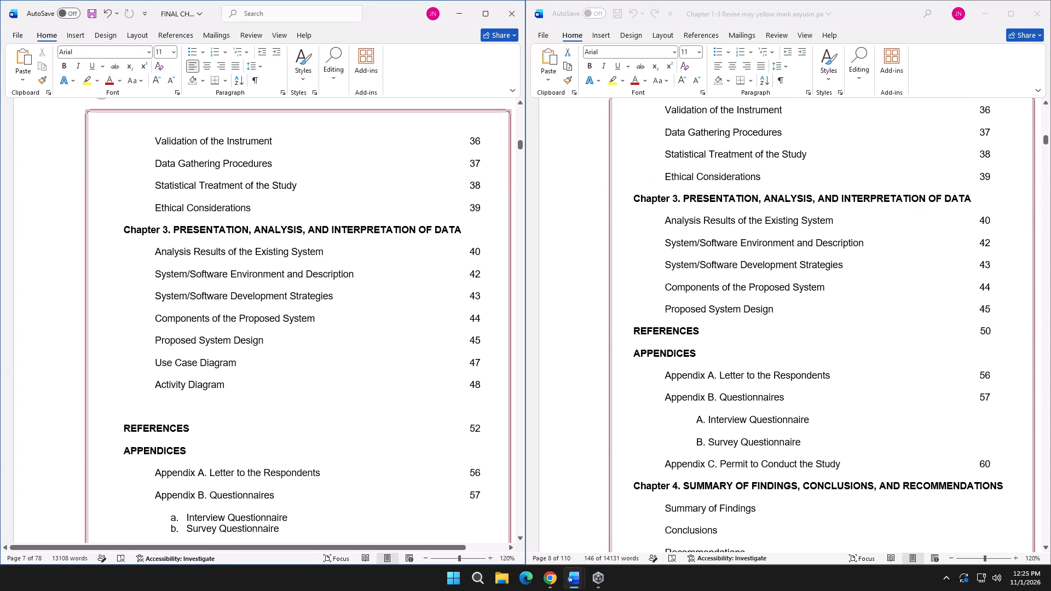
scroll(348, 390, "down", 10)
scroll(614, 442, "down", 3)
scroll(408, 414, "down", 4)
scroll(634, 427, "down", 5)
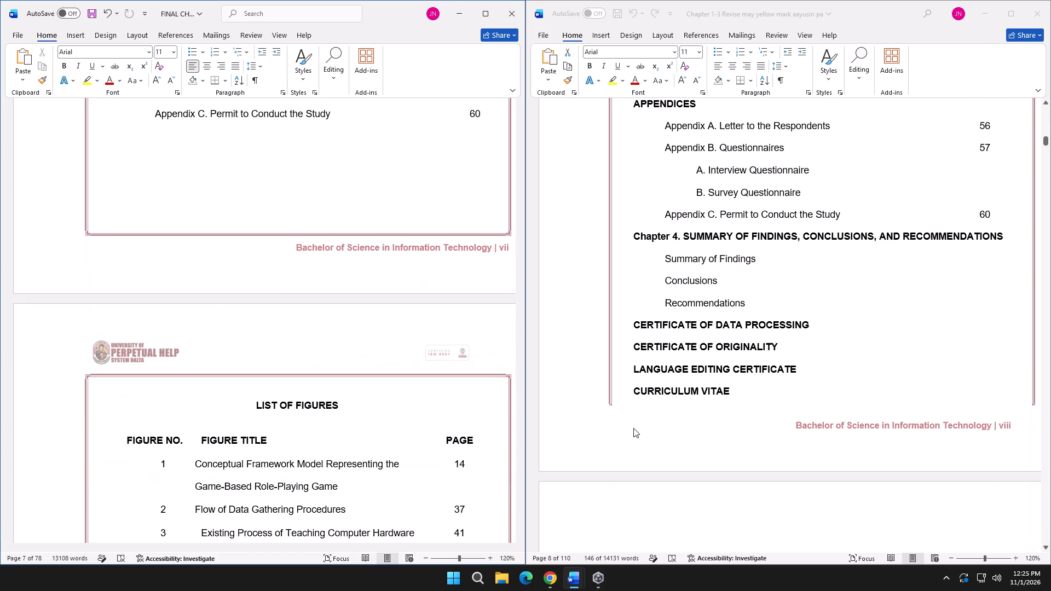
scroll(434, 401, "down", 16)
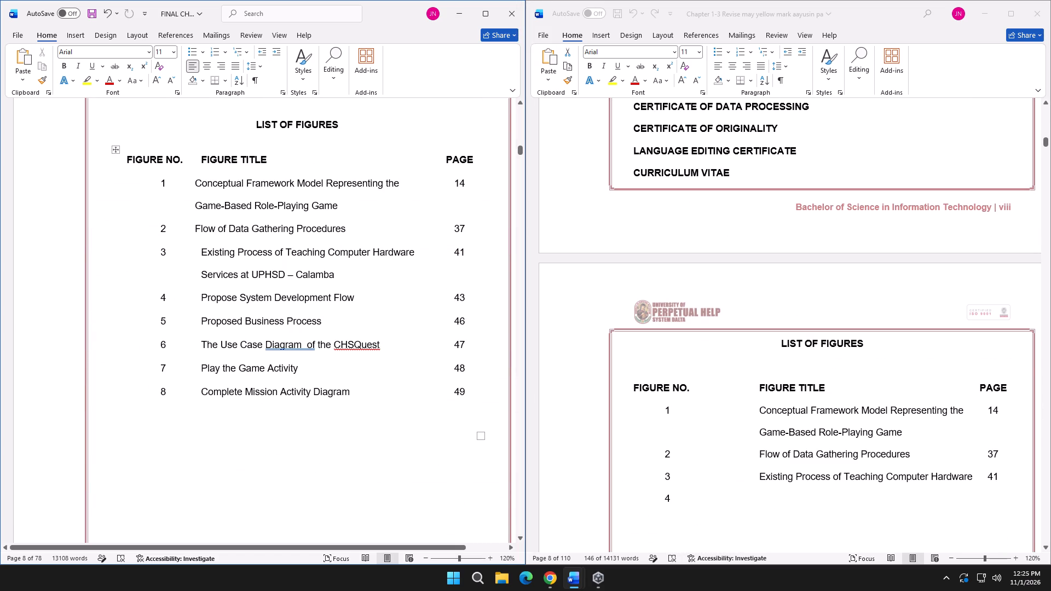
Replace CHSQuest with SafeZone in the Figure 6 title of FINAL CHAP3's LIST OF FIGURES.
left_click_drag(386, 345, 335, 350)
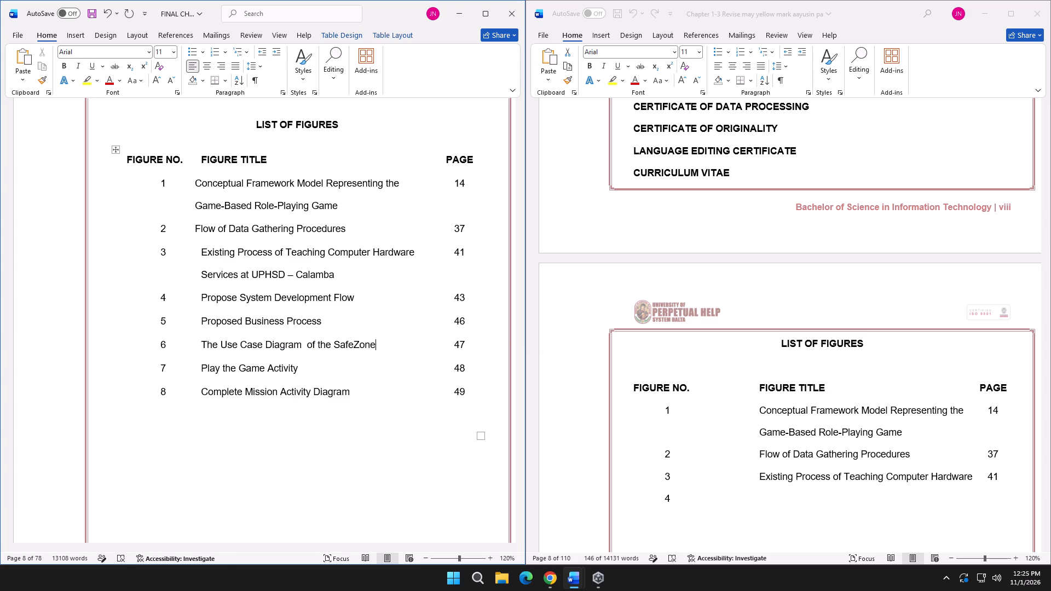
Compare the LIST OF TABLES and the opening of Chapter 1 in both documents.
scroll(335, 355, "down", 2)
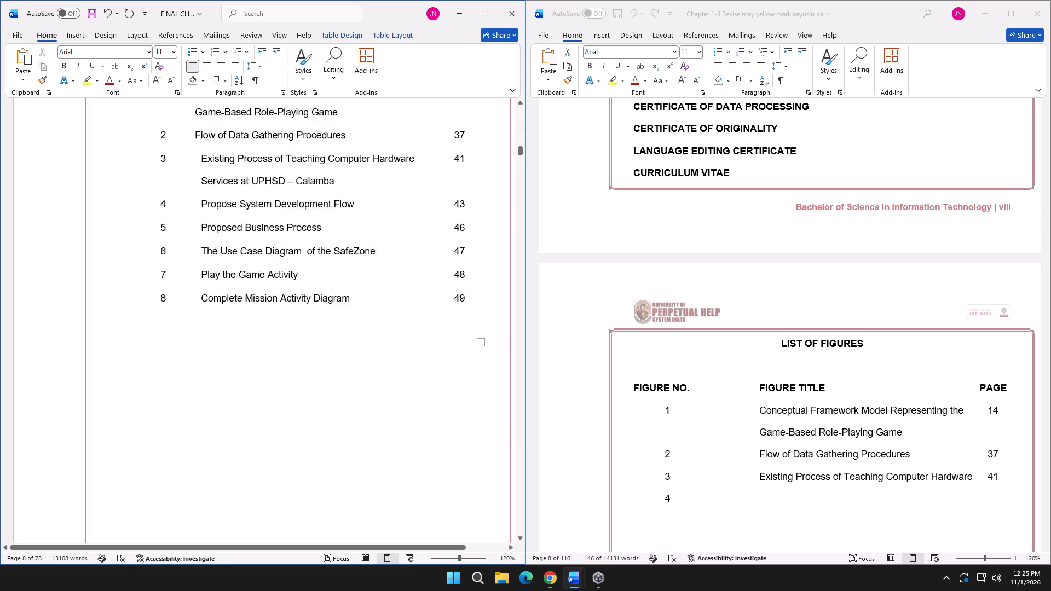
scroll(335, 357, "down", 15)
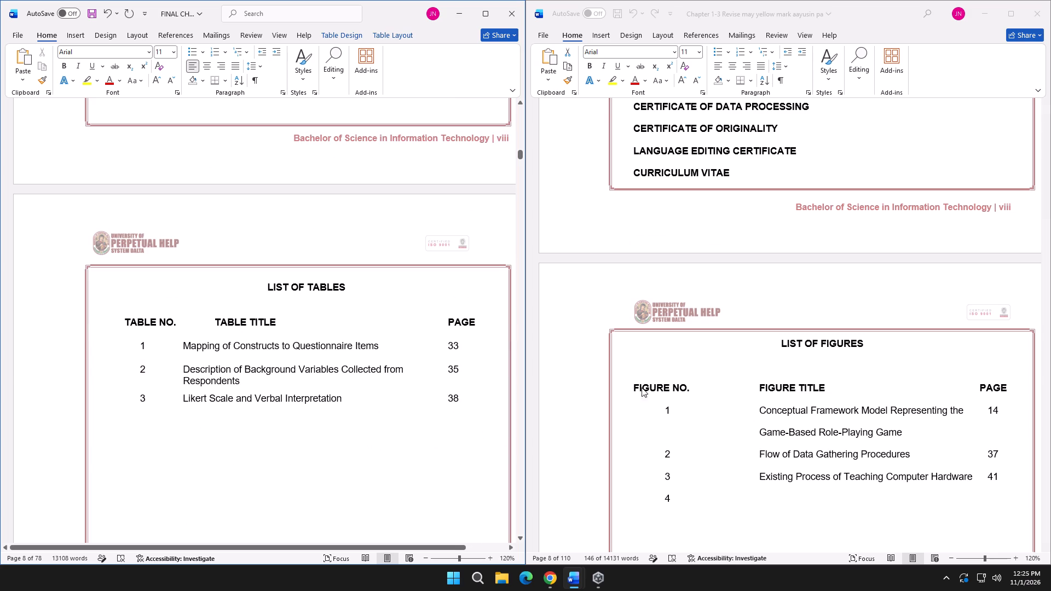
scroll(648, 390, "down", 20)
scroll(648, 390, "down", 4)
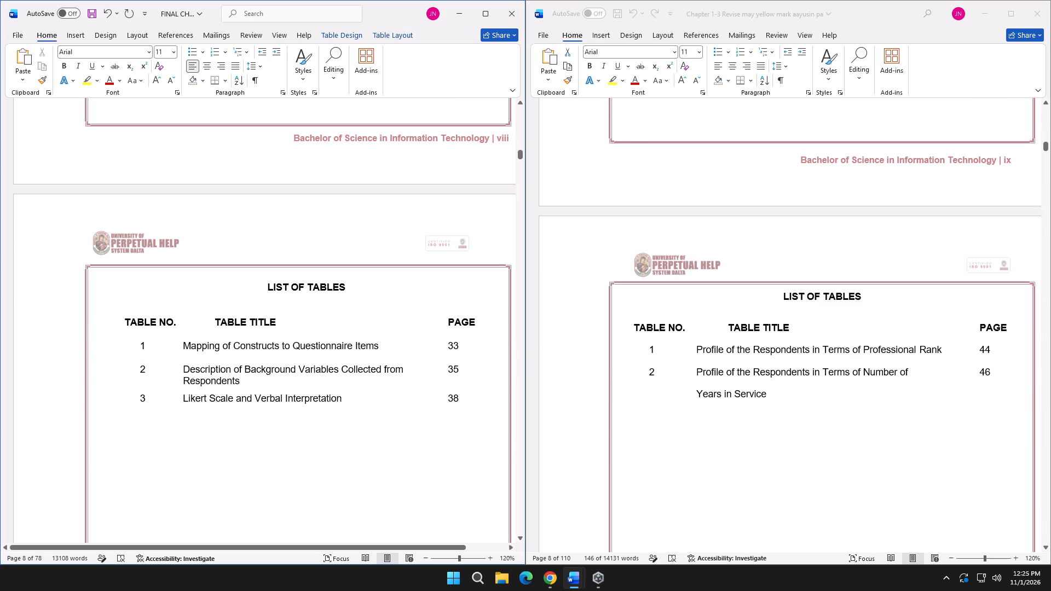
scroll(422, 360, "down", 14)
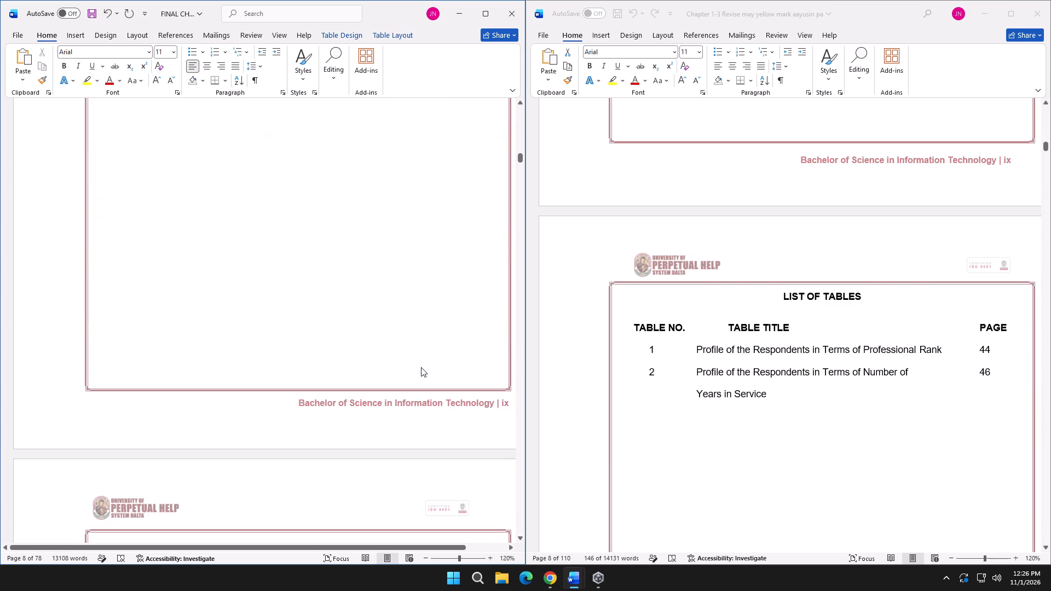
scroll(610, 389, "down", 8)
scroll(428, 367, "down", 11)
scroll(672, 389, "down", 12)
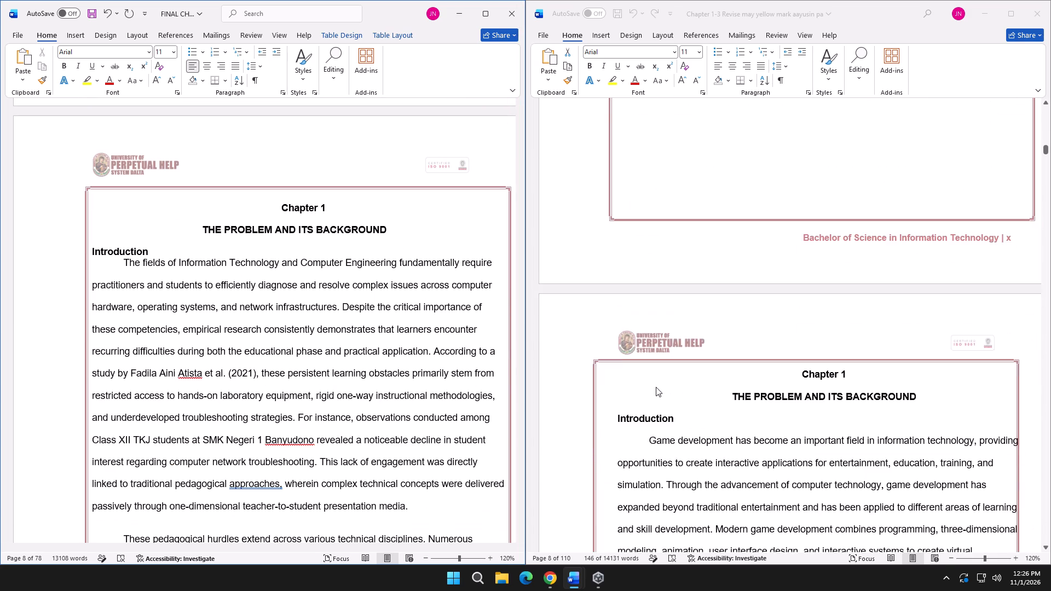
scroll(656, 387, "down", 8)
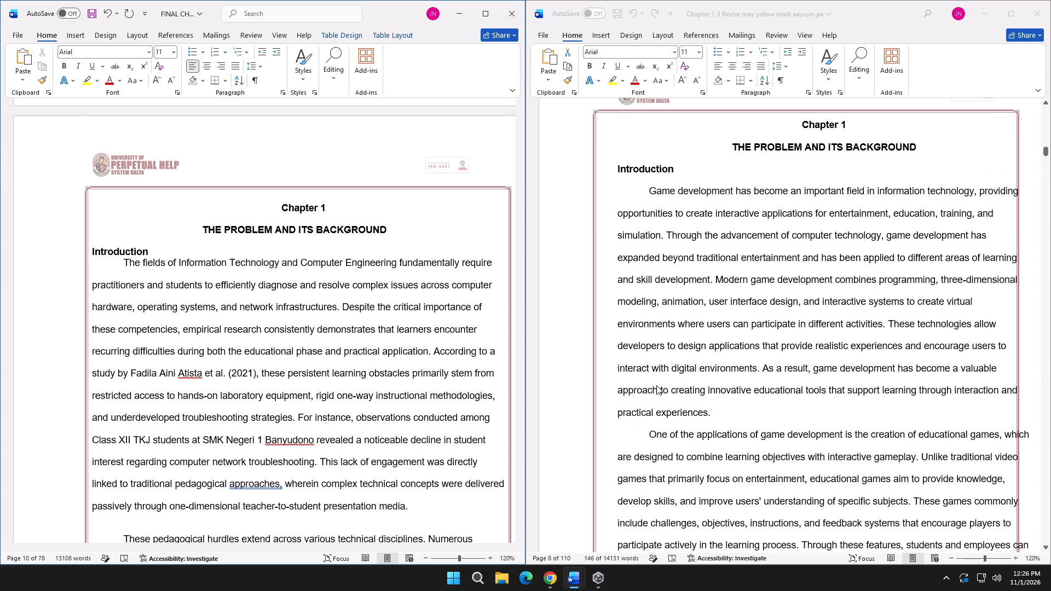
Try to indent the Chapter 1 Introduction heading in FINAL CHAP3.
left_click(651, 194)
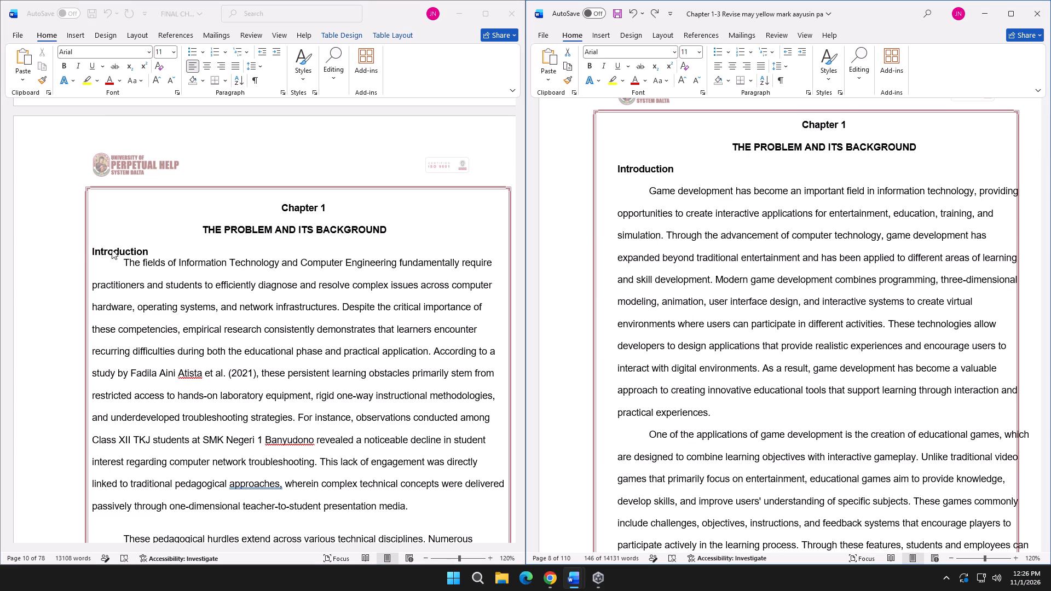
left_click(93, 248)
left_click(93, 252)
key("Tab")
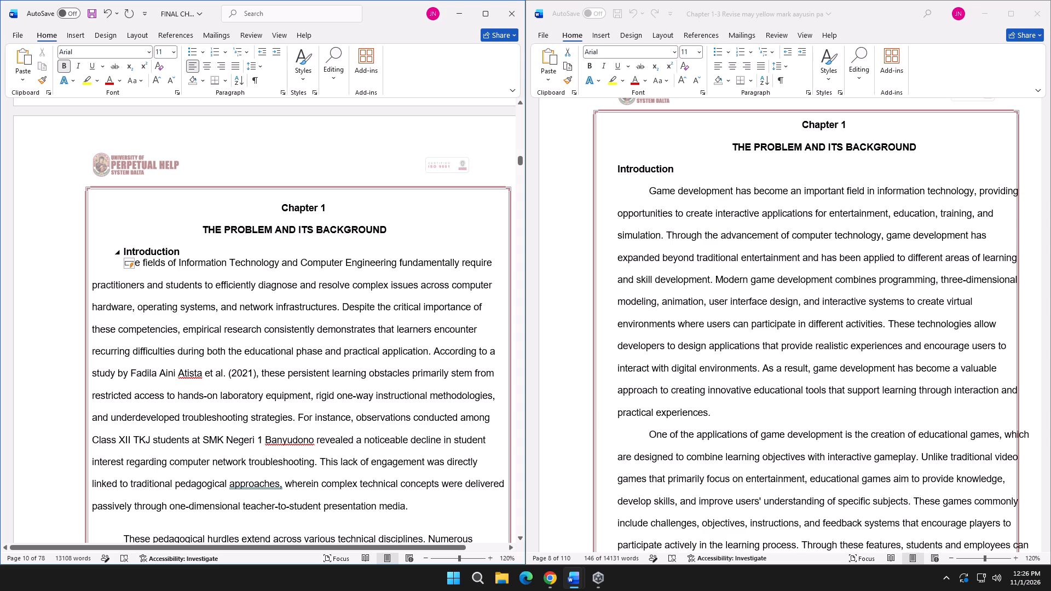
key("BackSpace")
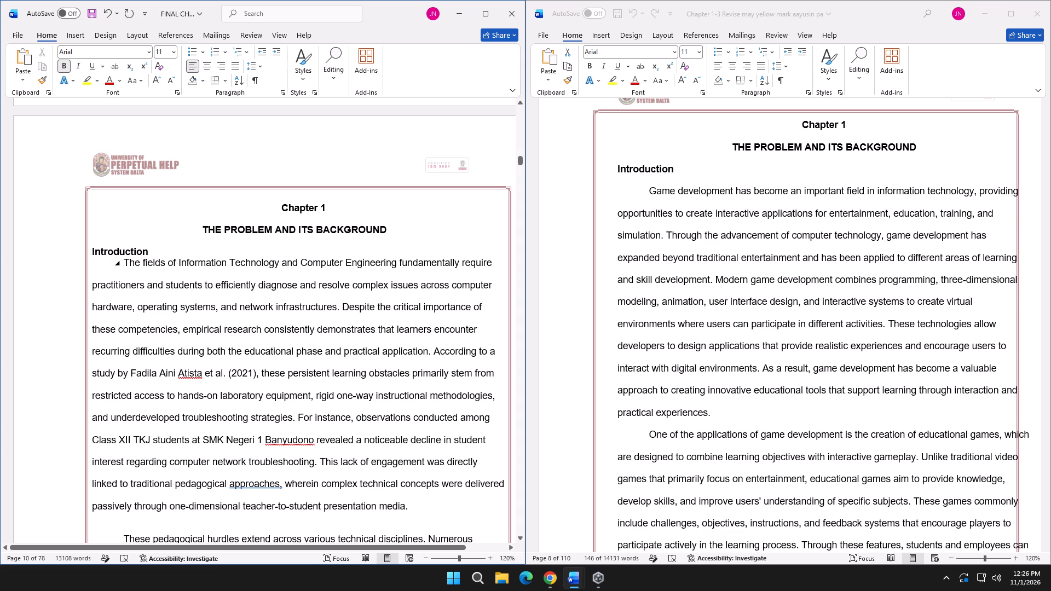
Compare the paragraphs of the Chapter 1 Introduction in both documents.
scroll(416, 300, "down", 10)
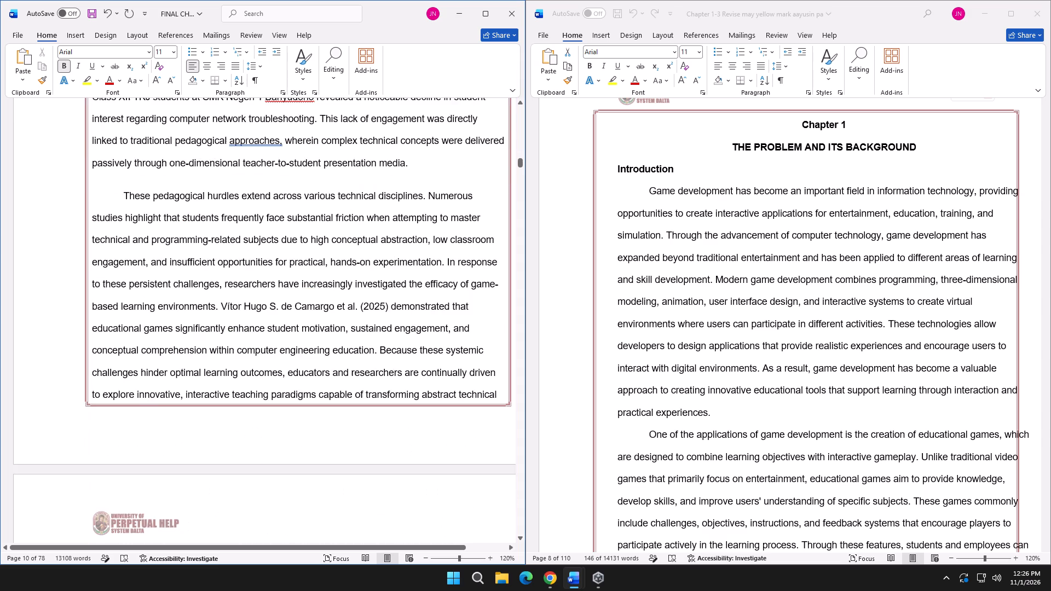
scroll(412, 304, "down", 9)
scroll(655, 392, "down", 16)
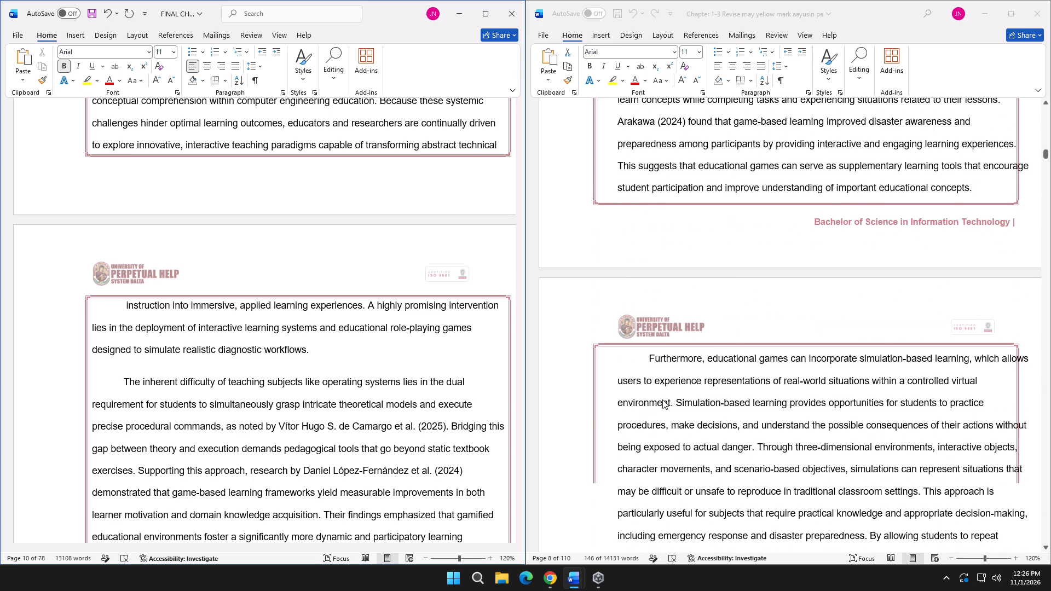
scroll(662, 399, "down", 5)
scroll(661, 401, "up", 20)
scroll(661, 401, "up", 5)
scroll(279, 299, "up", 15)
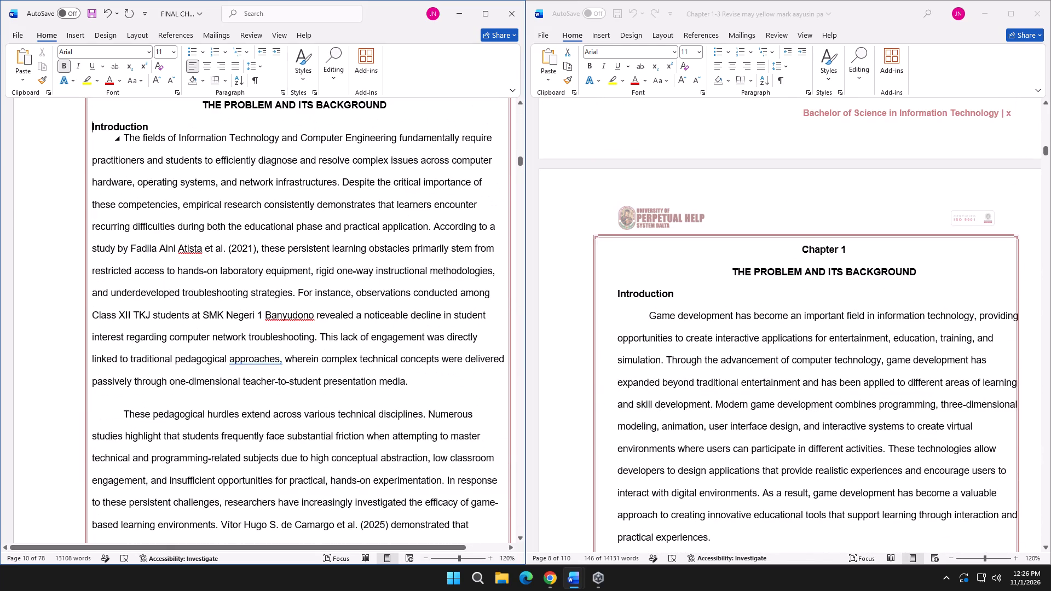
scroll(281, 320, "up", 2)
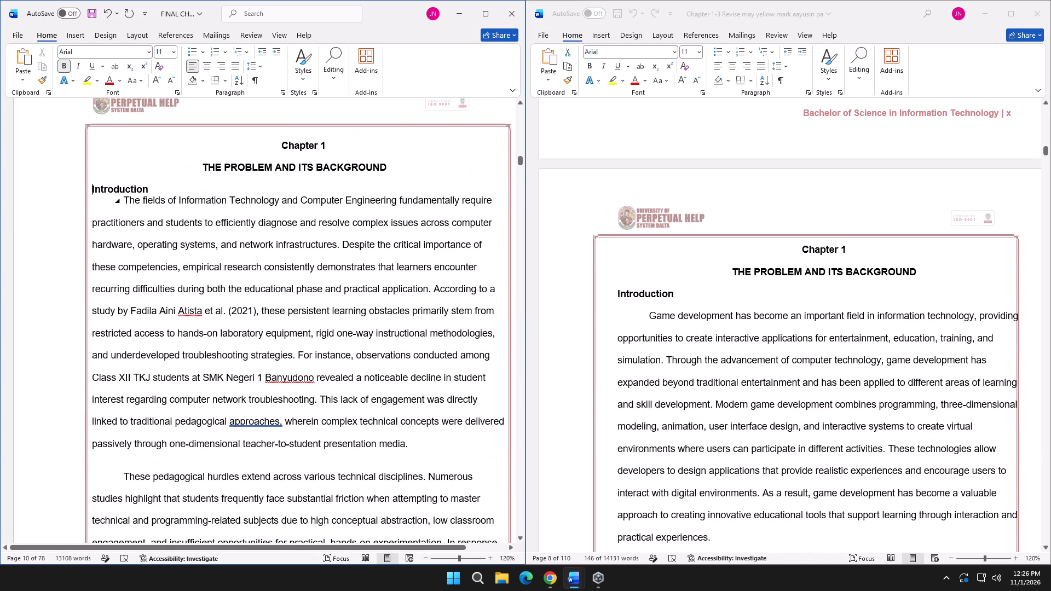
scroll(619, 328, "down", 4)
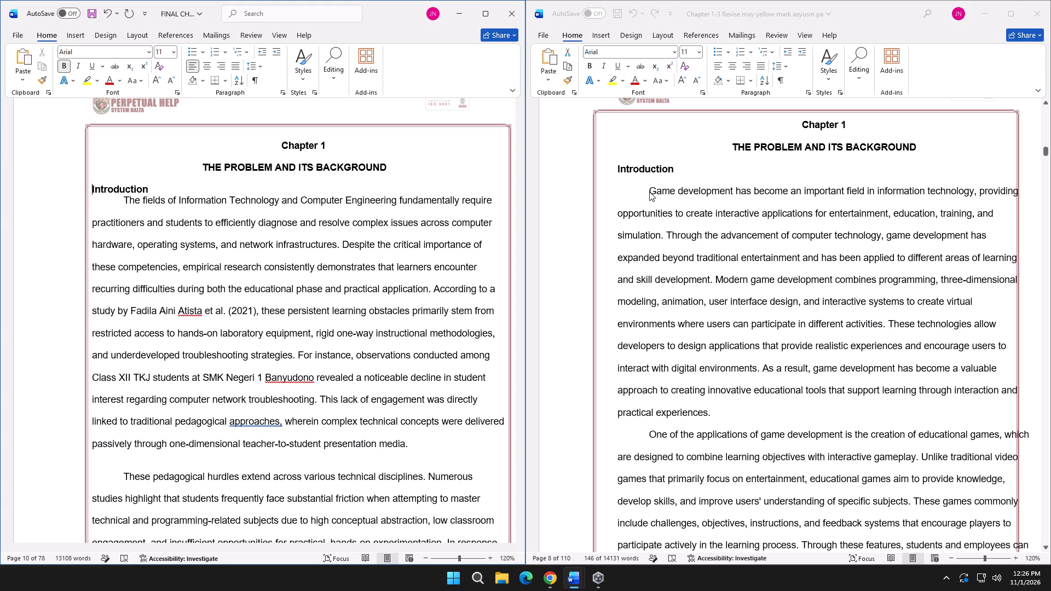
Replace FINAL CHAP3's first Introduction paragraph with the "Game development has become" paragraph from Chapter 1-3 Revise, keeping the following paragraph separate.
left_click(649, 192)
left_click_drag(649, 192, 708, 384)
left_click(712, 413)
left_click_drag(712, 416, 652, 199)
key("ctrl+c")
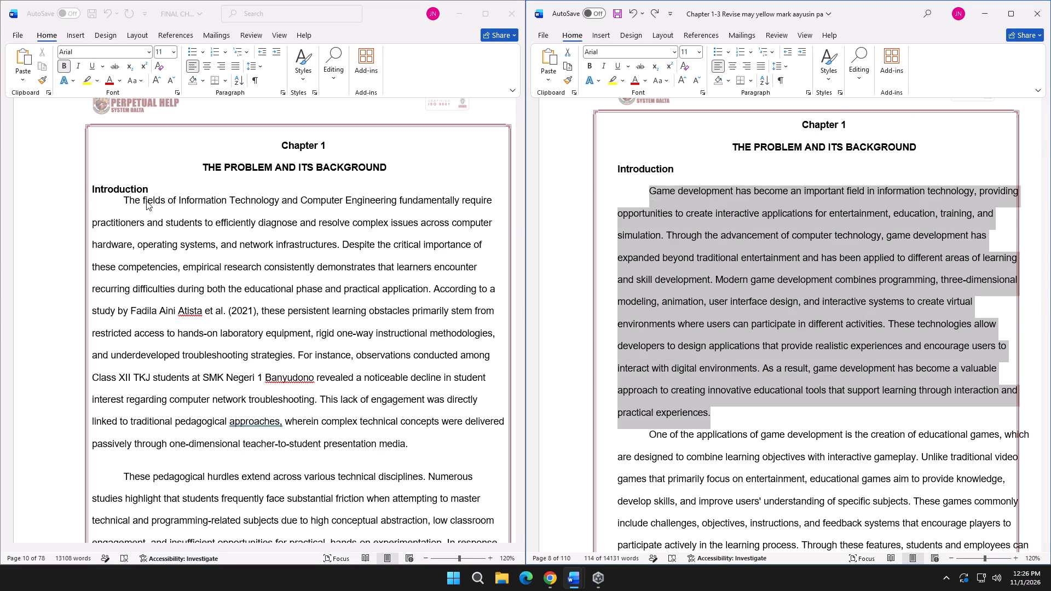
left_click(140, 199)
left_click_drag(123, 203, 425, 445)
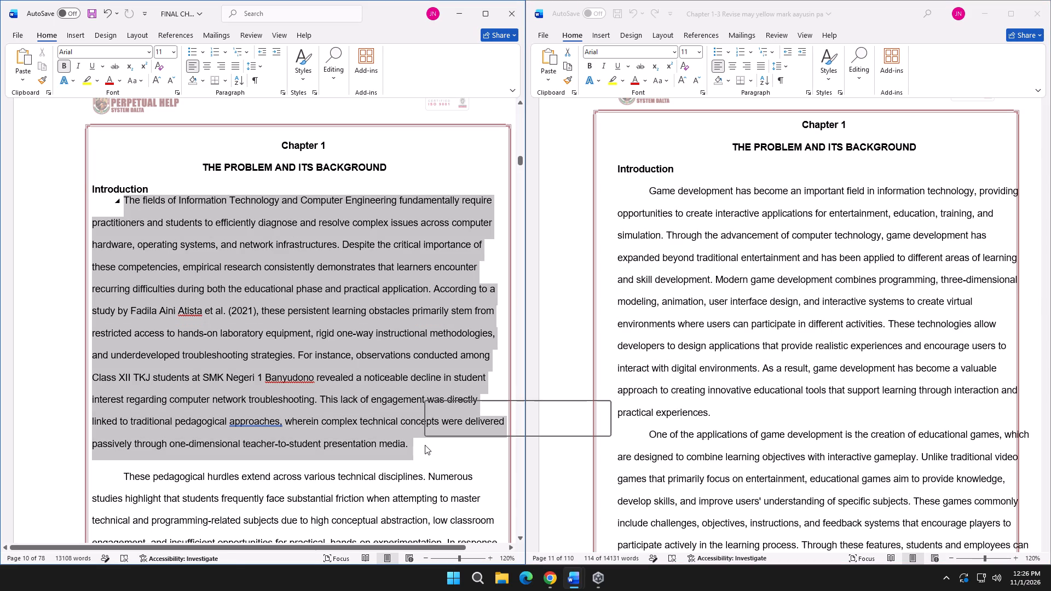
key("ctrl+v")
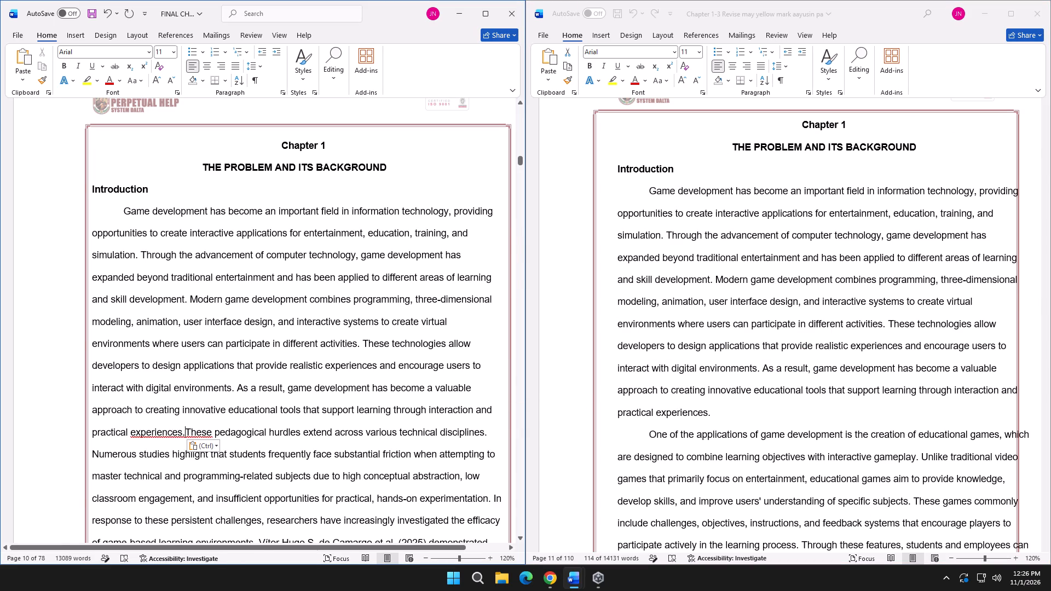
key("Return")
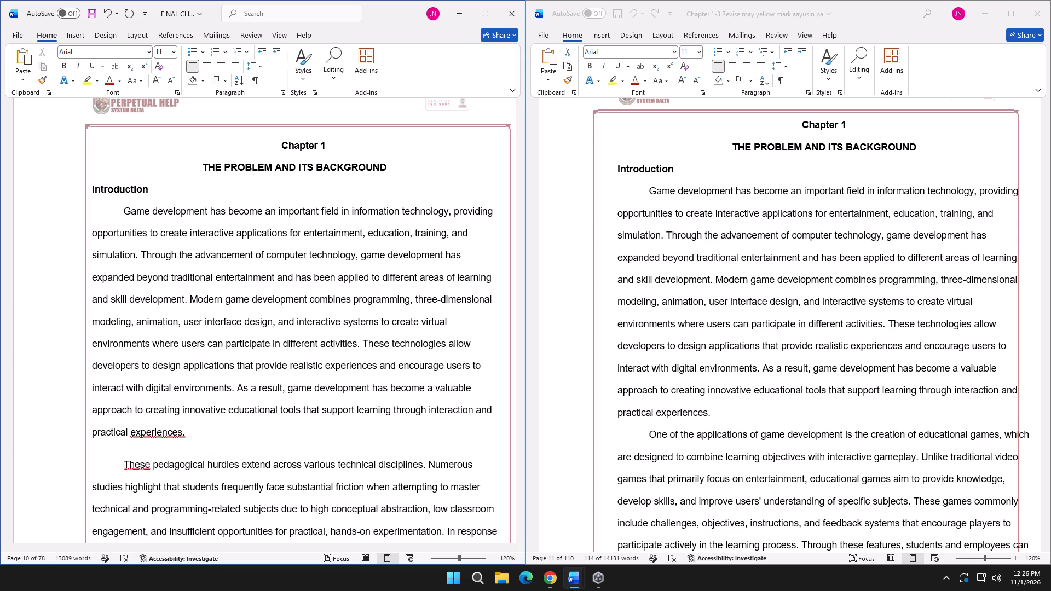
Replace FINAL CHAP3's "These pedagogical hurdles" paragraph with the "One of the applications of game development" paragraph from Chapter 1-3 Revise.
scroll(299, 376, "down", 5)
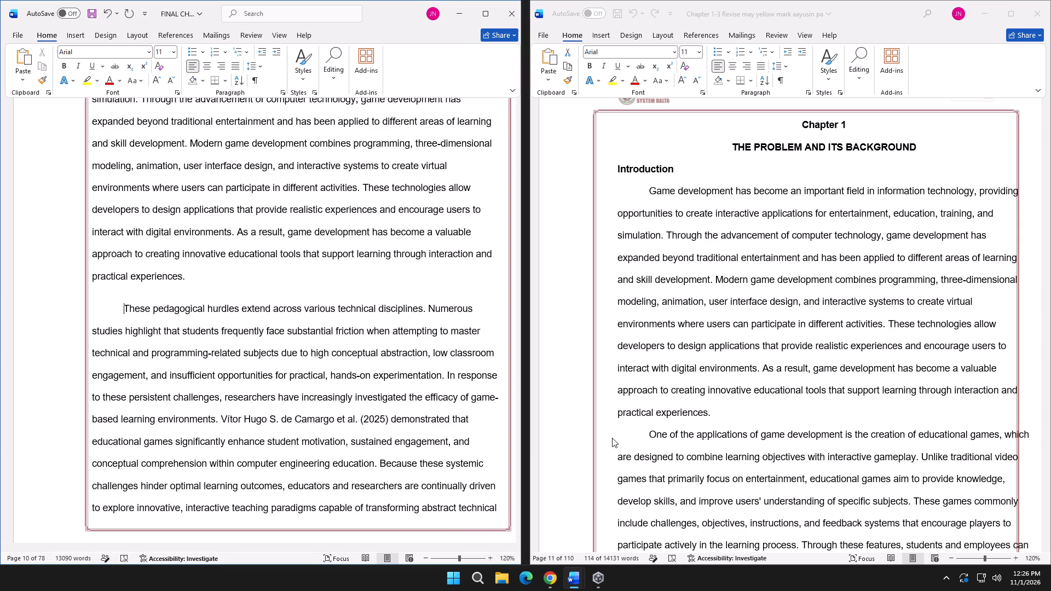
scroll(673, 444, "down", 5)
left_click(649, 281)
left_click(650, 281)
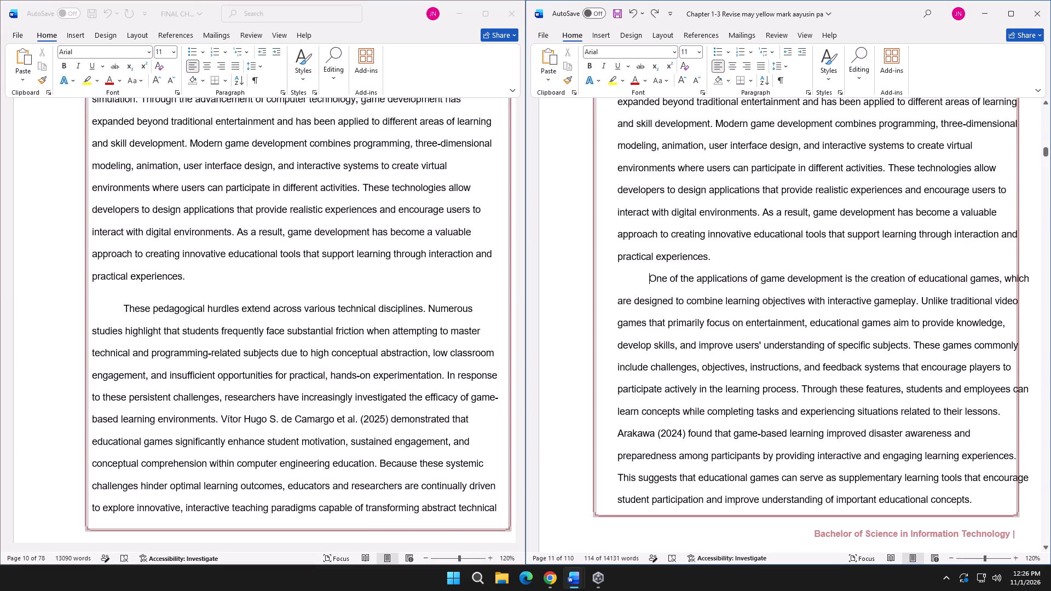
left_click_drag(650, 281, 982, 495)
key("ctrl+c")
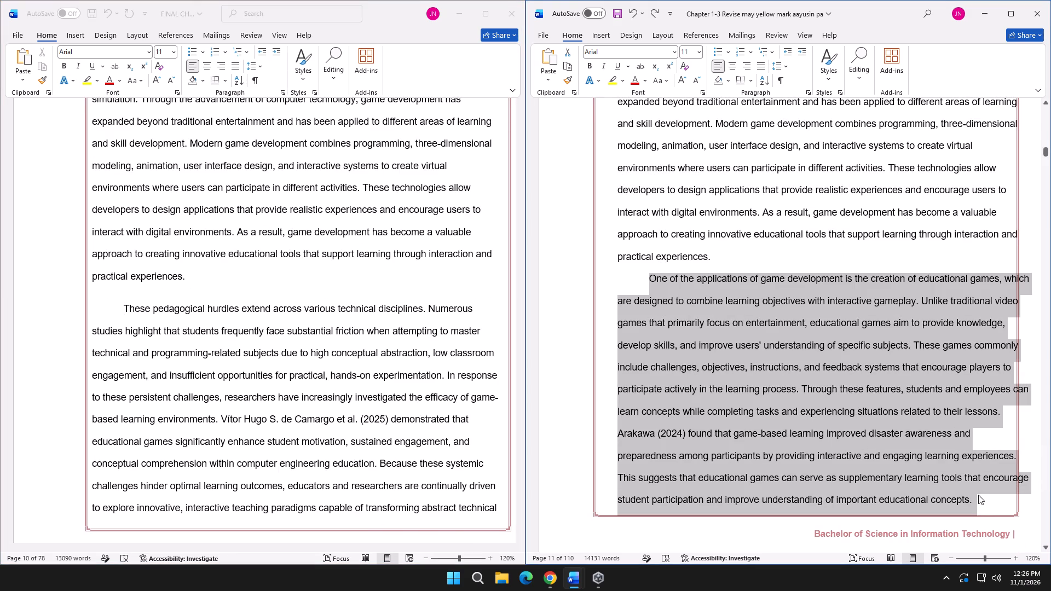
left_click(157, 307)
scroll(158, 320, "down", 1)
left_click_drag(123, 275, 375, 395)
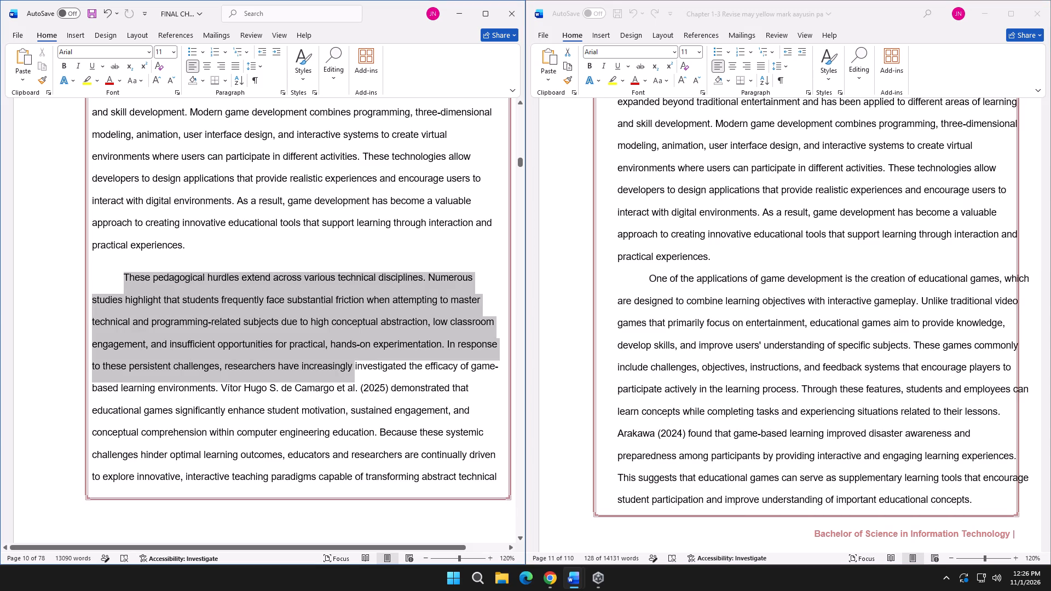
left_click_drag(375, 395, 492, 462)
scroll(486, 476, "down", 4)
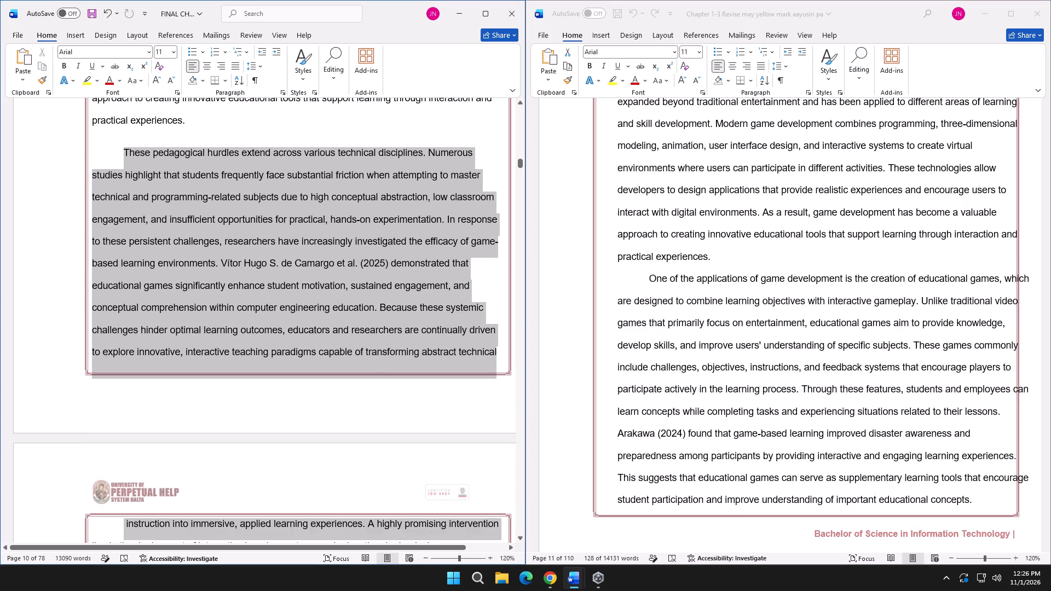
left_click_drag(492, 462, 431, 507)
scroll(492, 462, "down", 2)
scroll(639, 454, "down", 11)
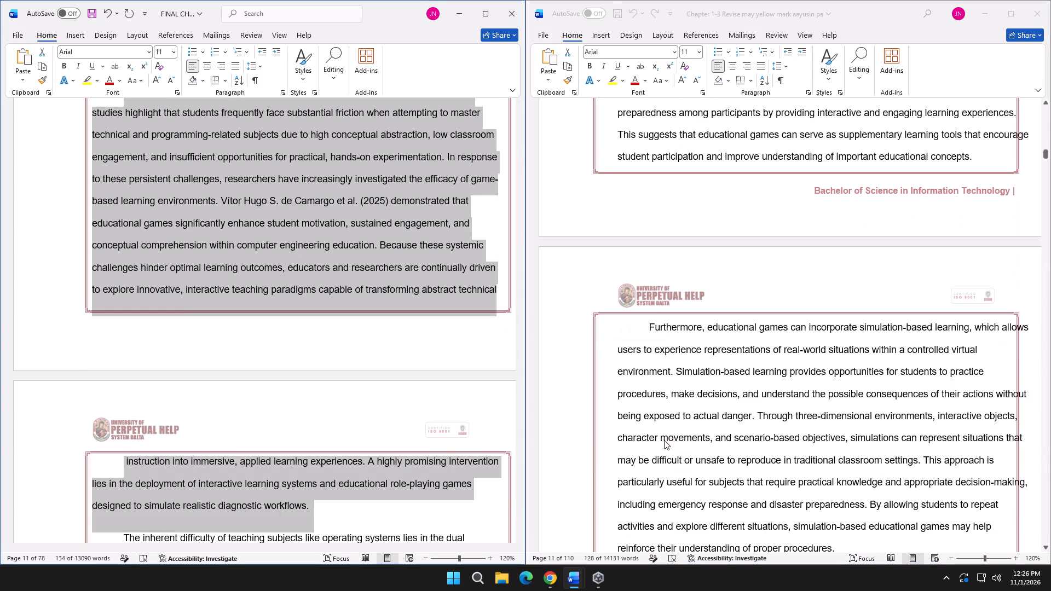
scroll(409, 386, "down", 3)
scroll(403, 385, "up", 4)
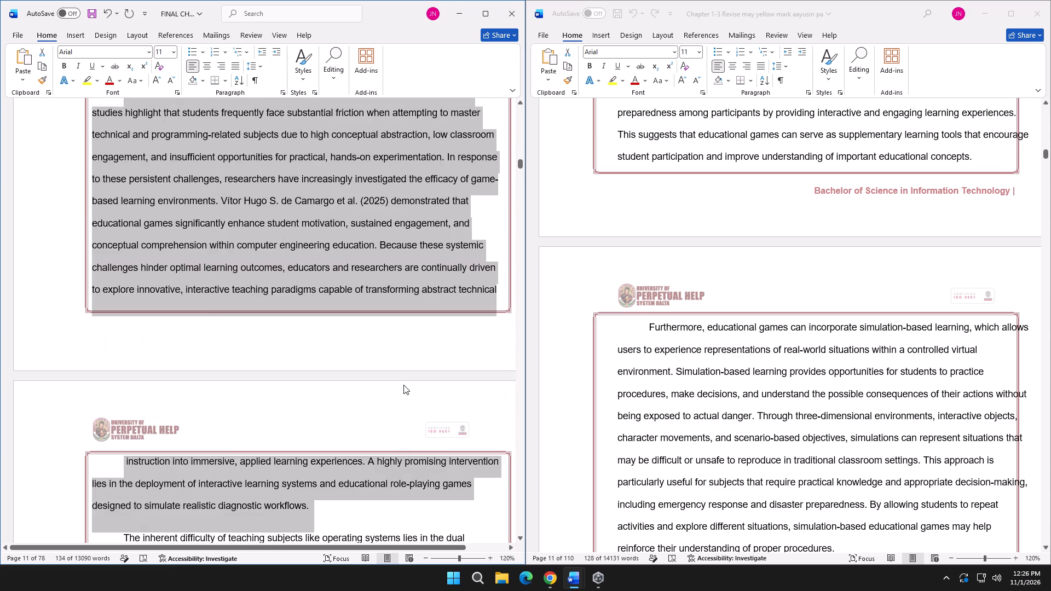
scroll(403, 385, "up", 4)
key("ctrl+v")
Check the pasted second Introduction paragraph in FINAL CHAP3 against its source in Chapter 1-3 Revise.
scroll(334, 362, "up", 6)
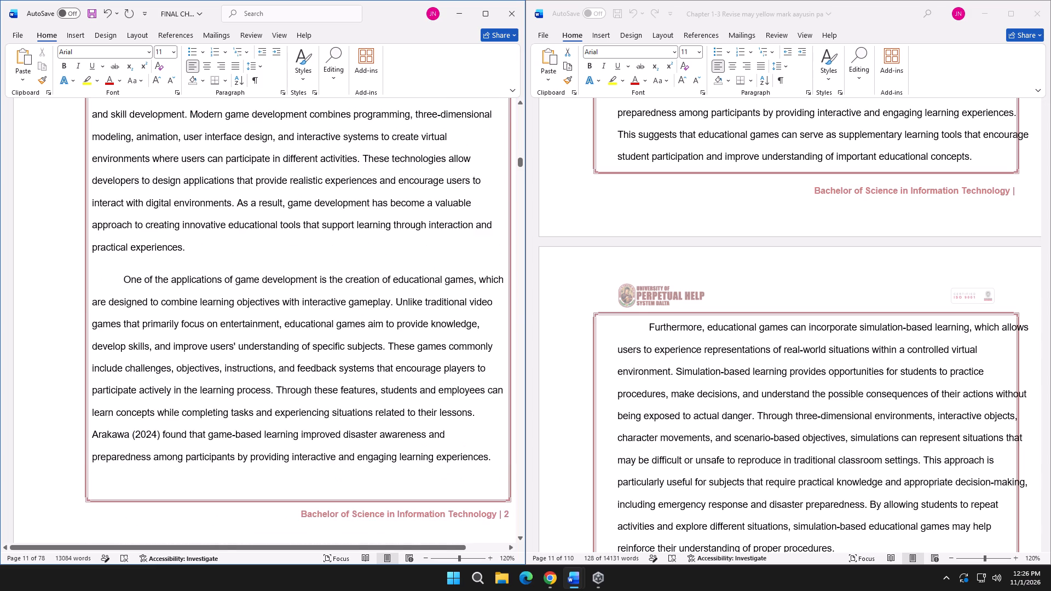
scroll(334, 364, "down", 6)
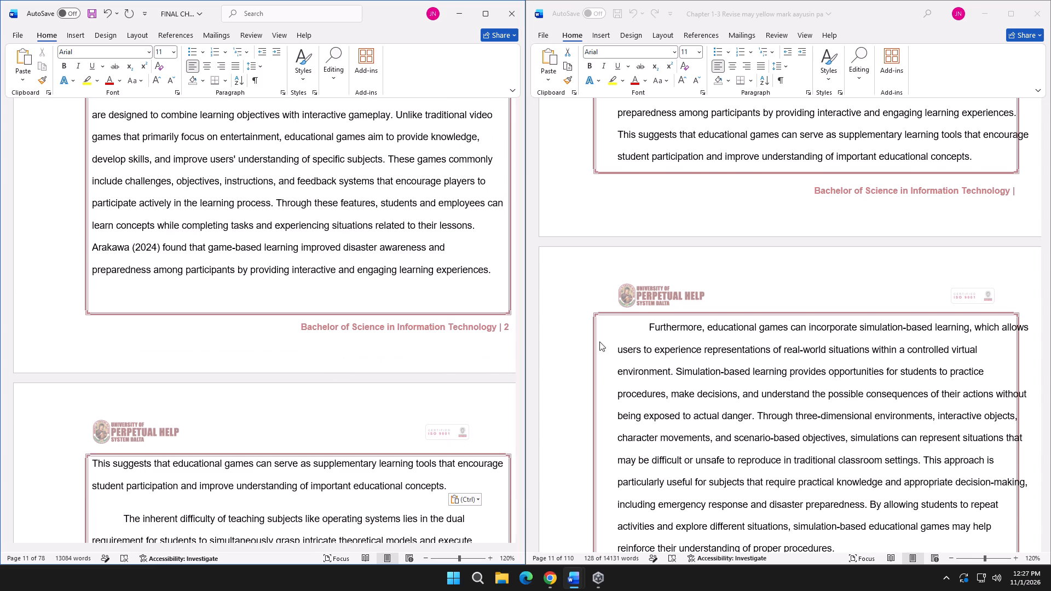
scroll(607, 341, "up", 7)
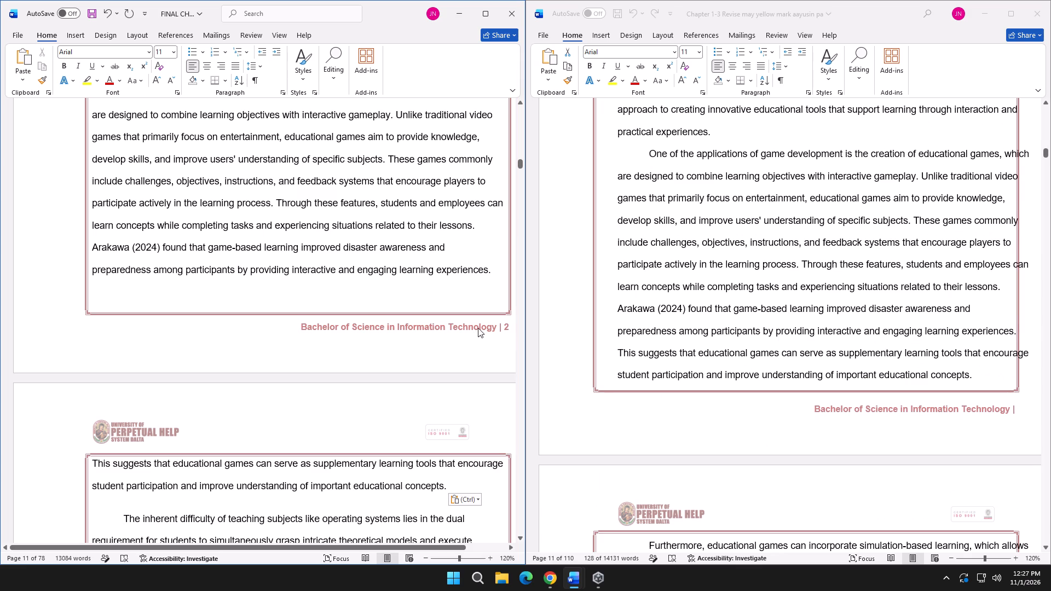
scroll(429, 335, "up", 3)
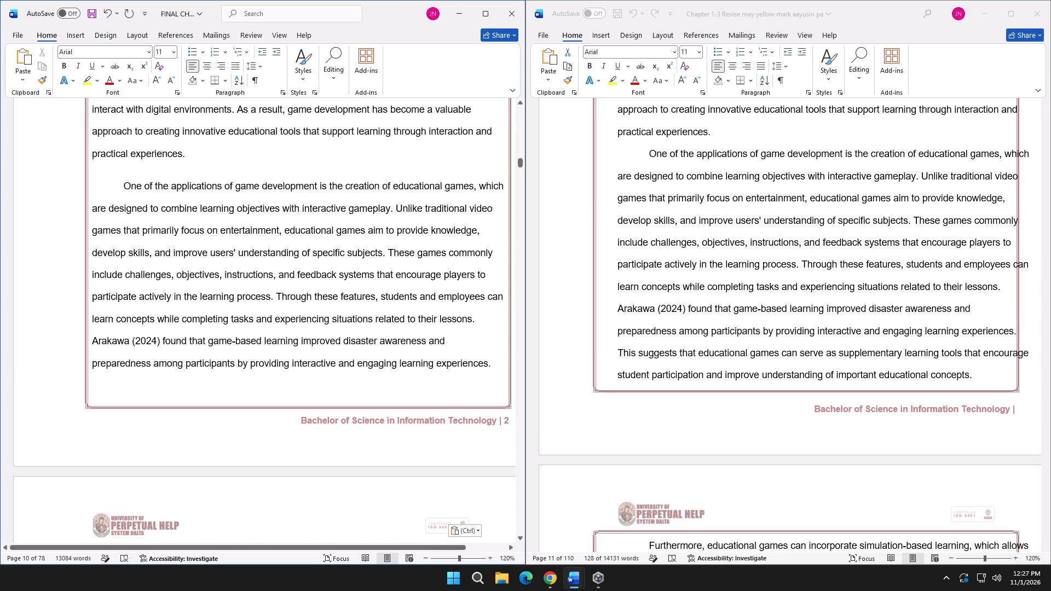
scroll(691, 383, "down", 7)
scroll(409, 320, "down", 4)
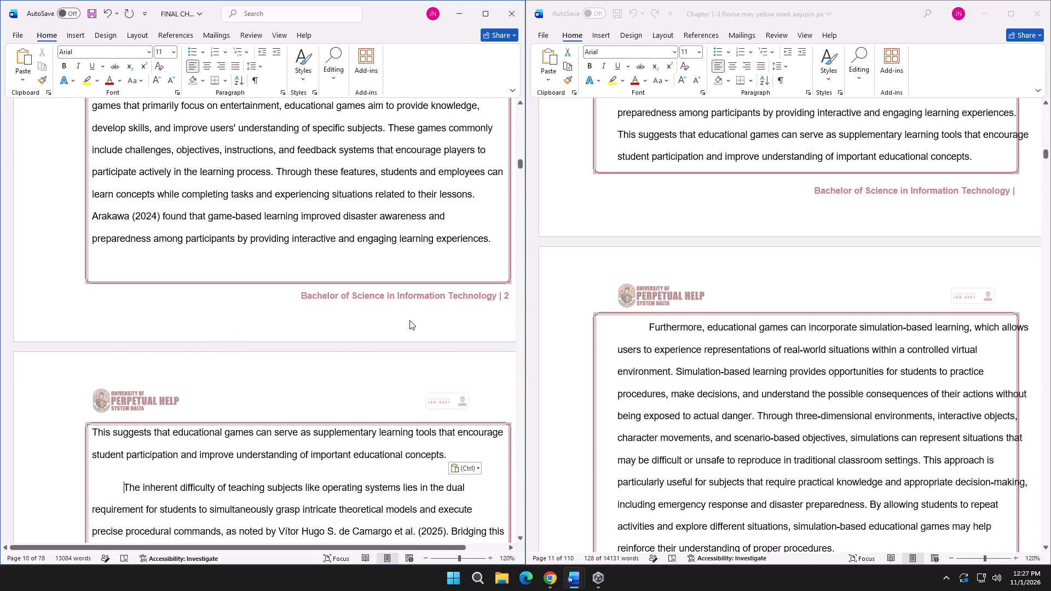
Replace FINAL CHAP3's "The inherent difficulty" paragraph with the "Furthermore, educational games can incorporate simulation-based learning" paragraph from Chapter 1-3 Revise.
scroll(409, 320, "down", 5)
scroll(635, 352, "down", 3)
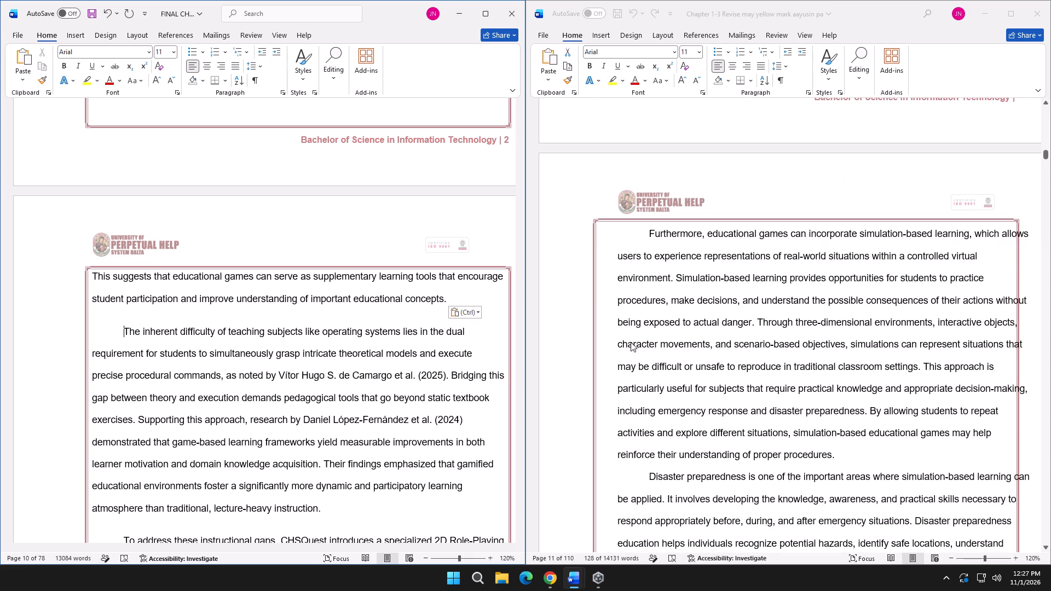
left_click(647, 236)
left_click_drag(649, 235, 861, 454)
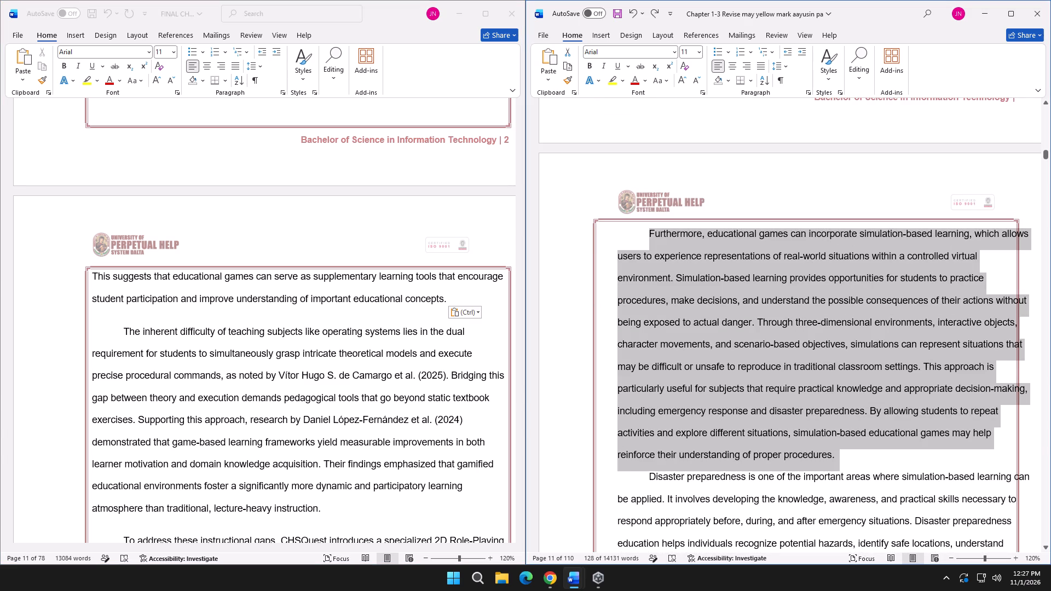
left_click_drag(861, 454, 859, 457)
key("ctrl+c")
scroll(349, 325, "down", 3)
left_click(127, 238)
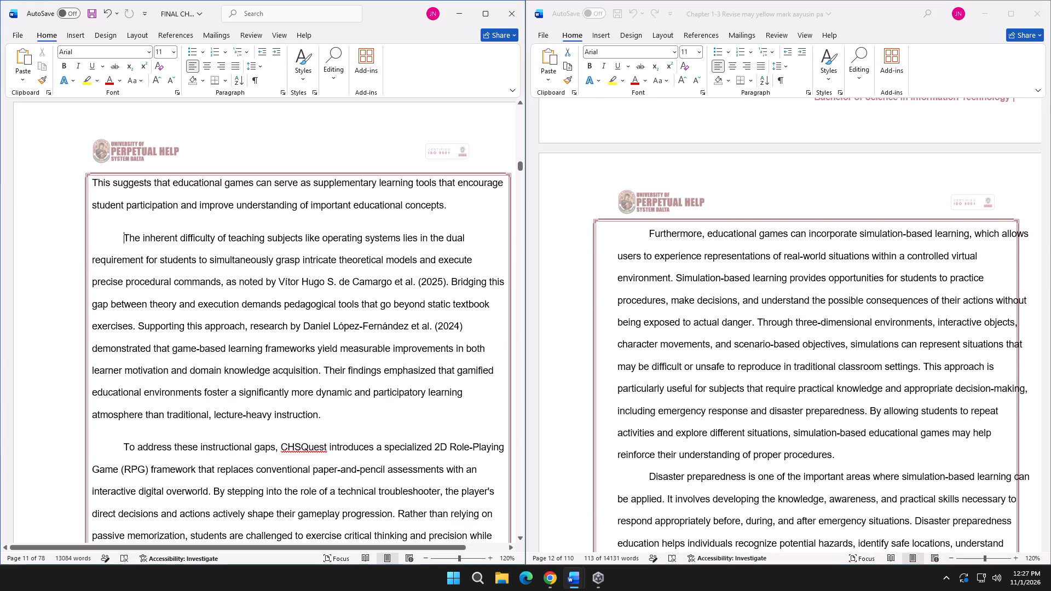
left_click_drag(125, 238, 325, 410)
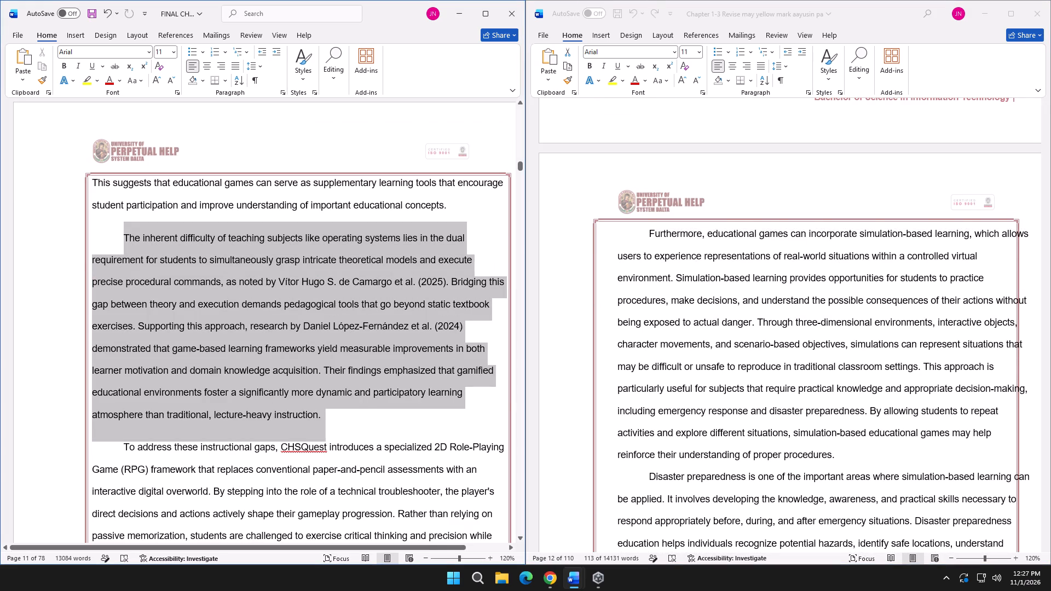
left_click_drag(325, 410, 325, 410)
key("ctrl+v")
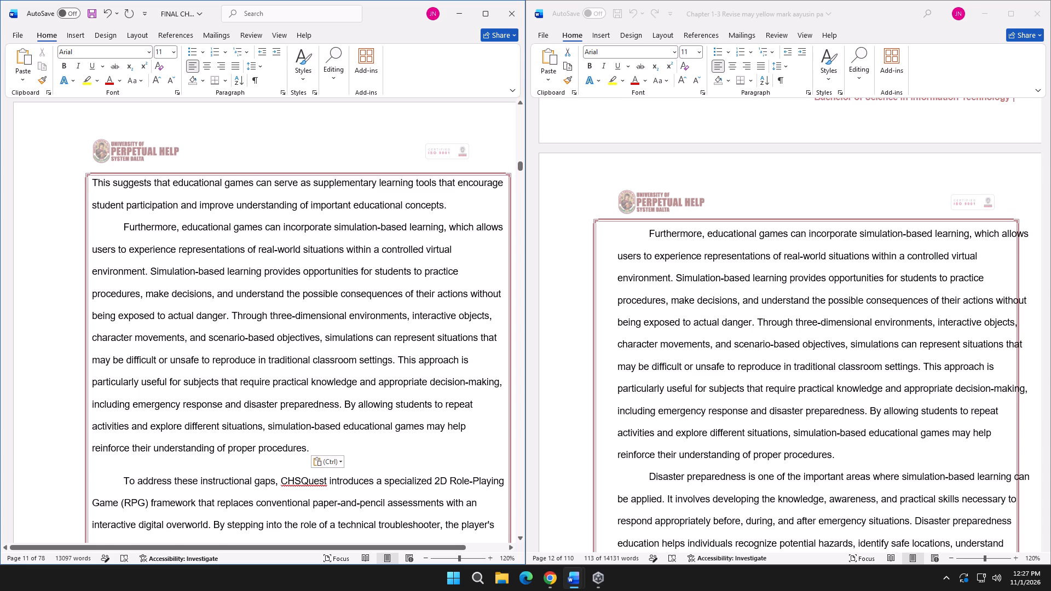
Replace FINAL CHAP3's "To address these instructional gaps" paragraph with the "Disaster preparedness is one of the important areas" paragraph from Chapter 1-3 Revise.
scroll(324, 370, "down", 3)
scroll(642, 405, "down", 6)
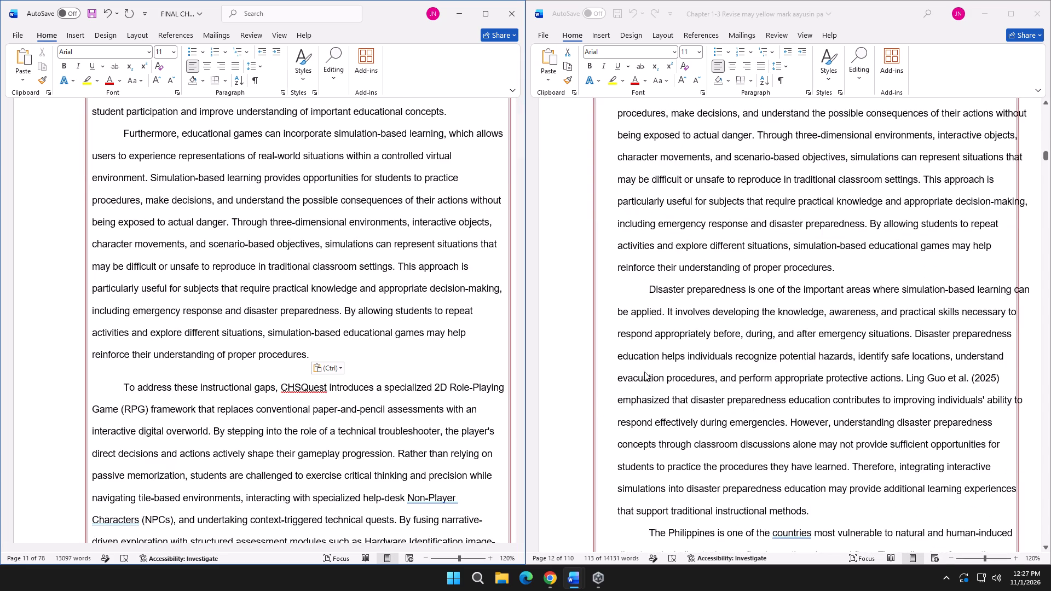
scroll(645, 304, "up", 3)
scroll(648, 310, "down", 2)
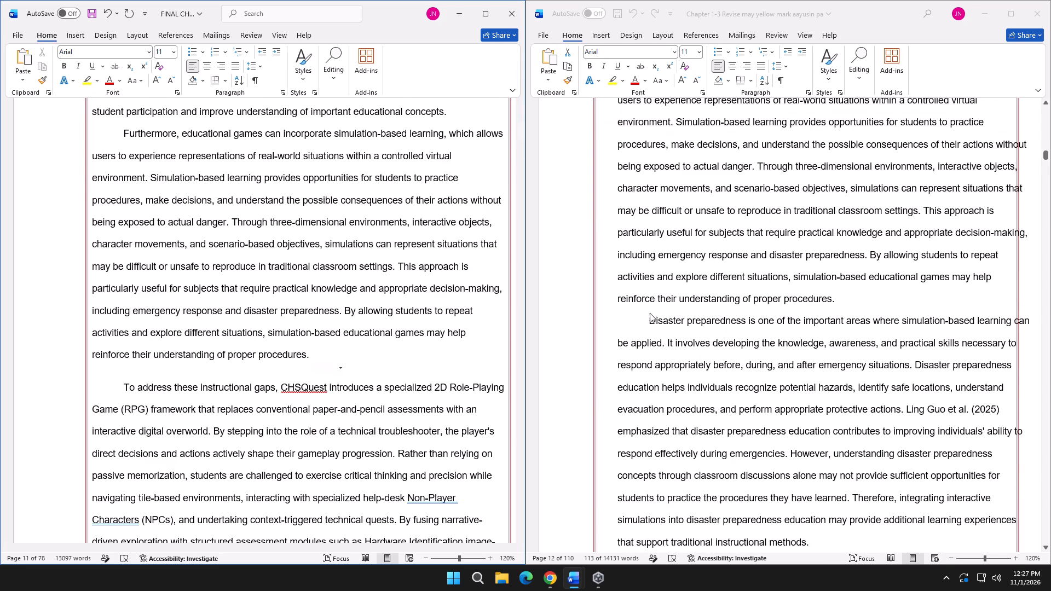
left_click(647, 322)
left_click(648, 323)
left_click_drag(646, 322, 690, 351)
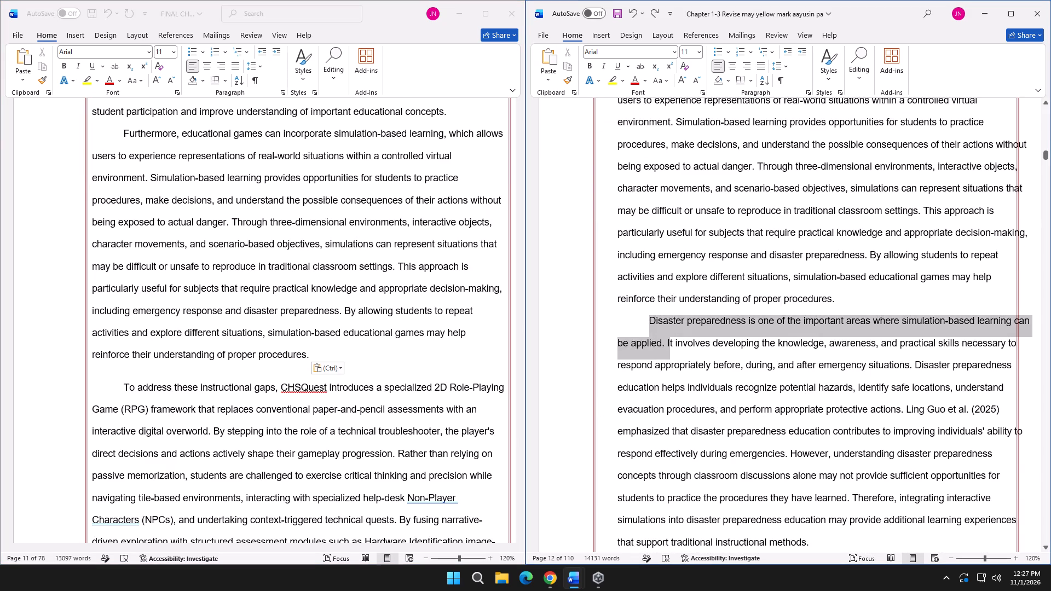
left_click_drag(690, 351, 818, 420)
scroll(748, 401, "down", 4)
key("ctrl+c")
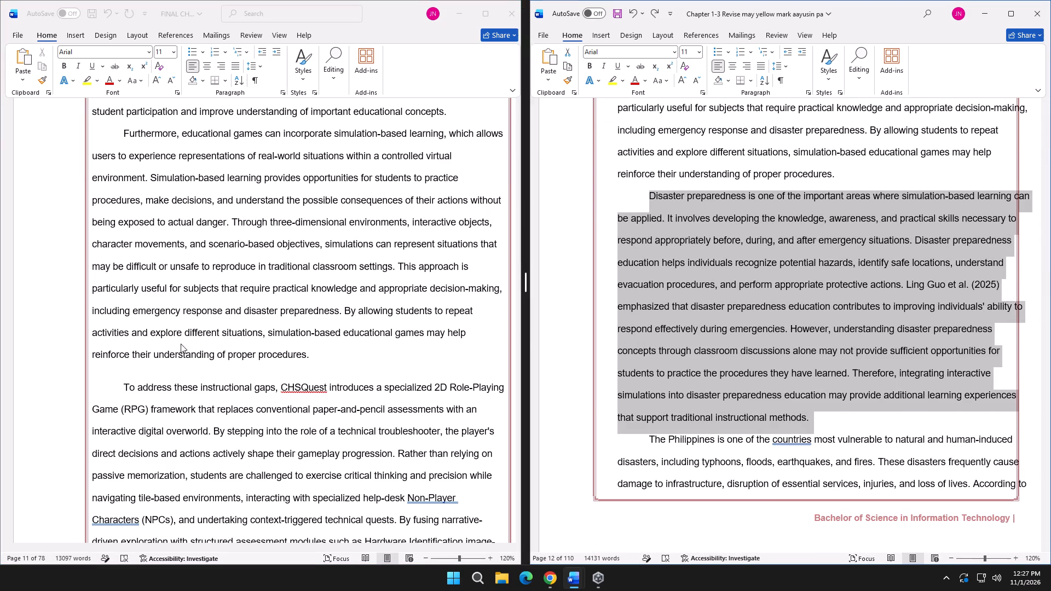
left_click(131, 353)
left_click_drag(125, 386, 310, 393)
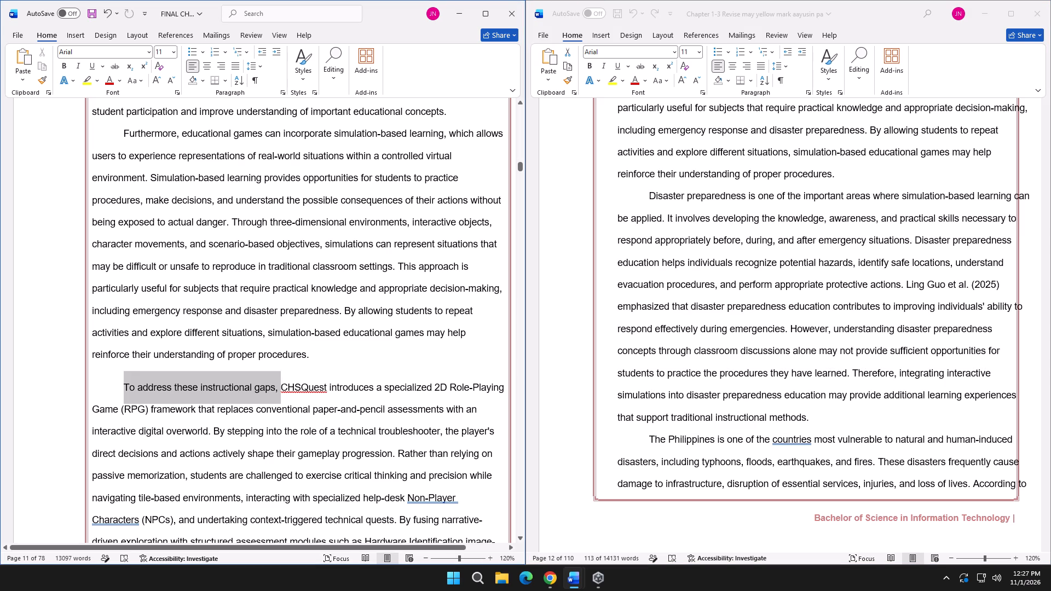
left_click_drag(310, 393, 399, 402)
scroll(356, 393, "down", 7)
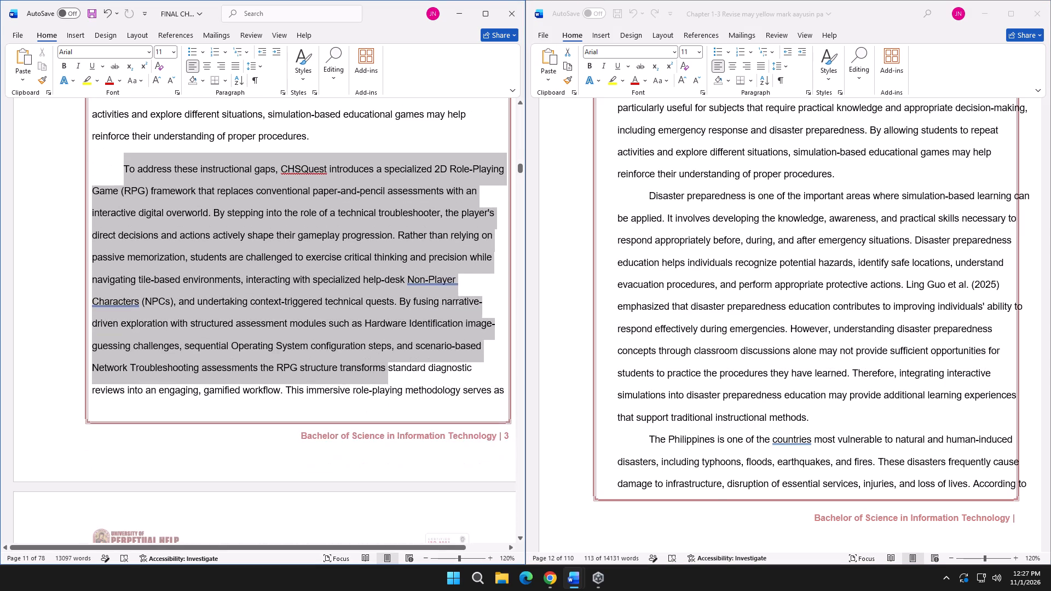
scroll(399, 402, "down", 3)
left_click_drag(399, 402, 261, 384)
scroll(399, 402, "down", 4)
key("ctrl+v")
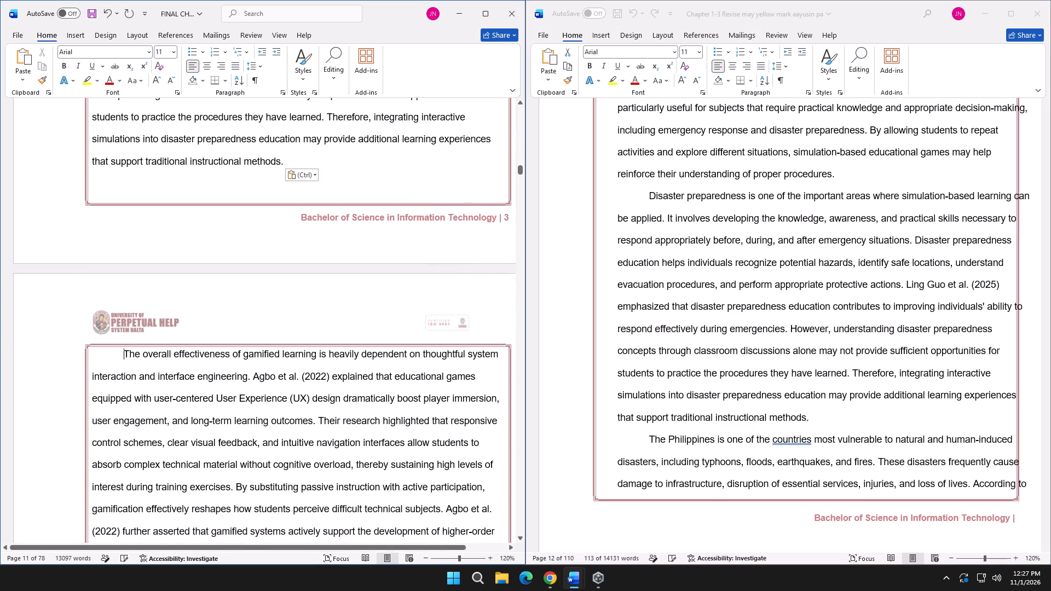
Replace FINAL CHAP3's "The overall effectiveness of gamified learning" paragraph with the "The Philippines is one of the countries" paragraph from Chapter 1-3 Revise.
scroll(310, 376, "up", 15)
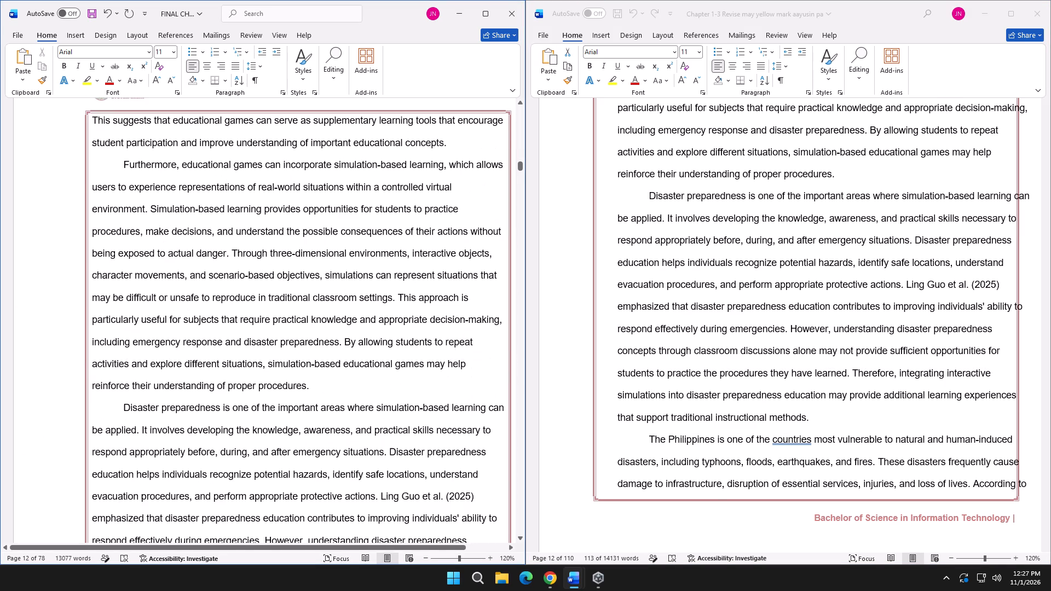
scroll(325, 375, "down", 16)
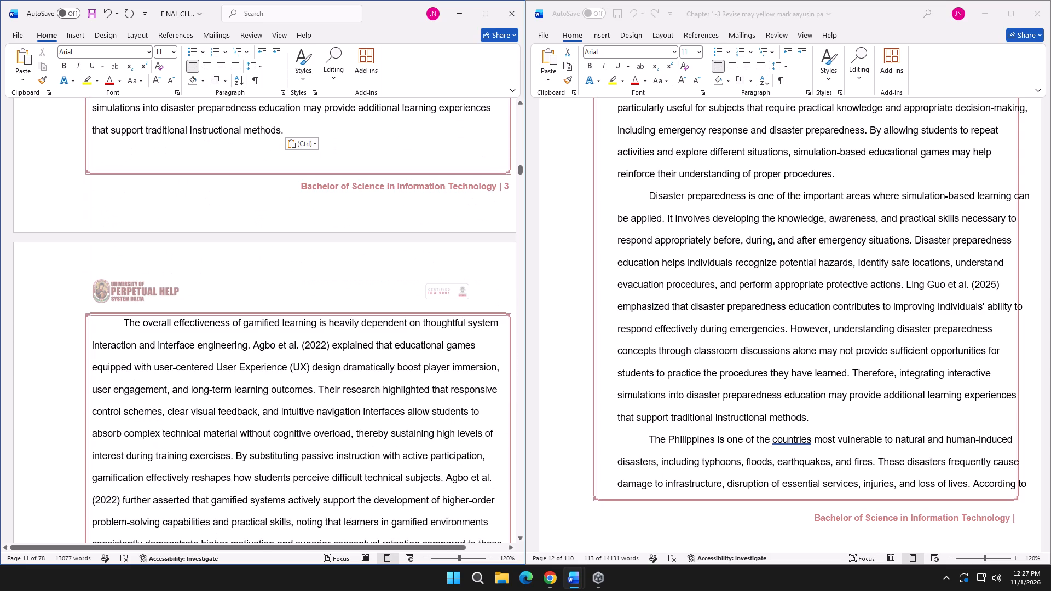
scroll(327, 375, "up", 5)
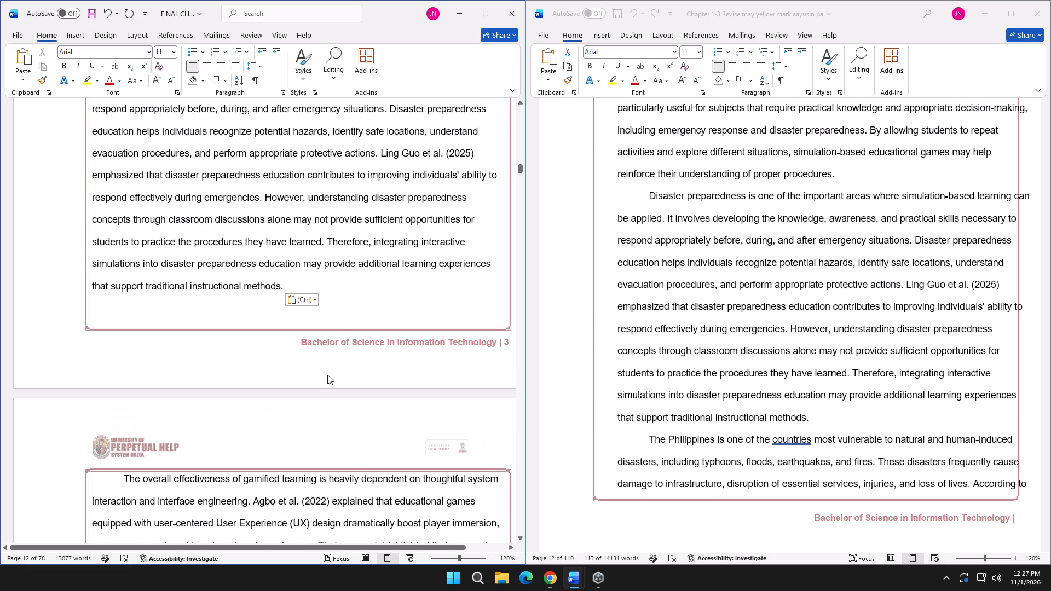
scroll(331, 373, "down", 5)
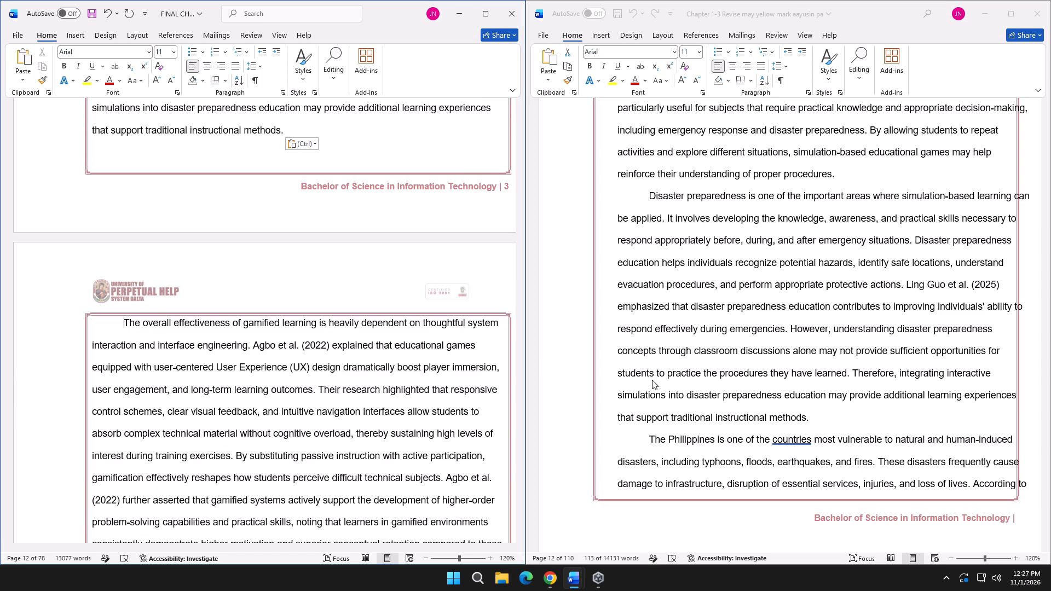
scroll(655, 380, "down", 4)
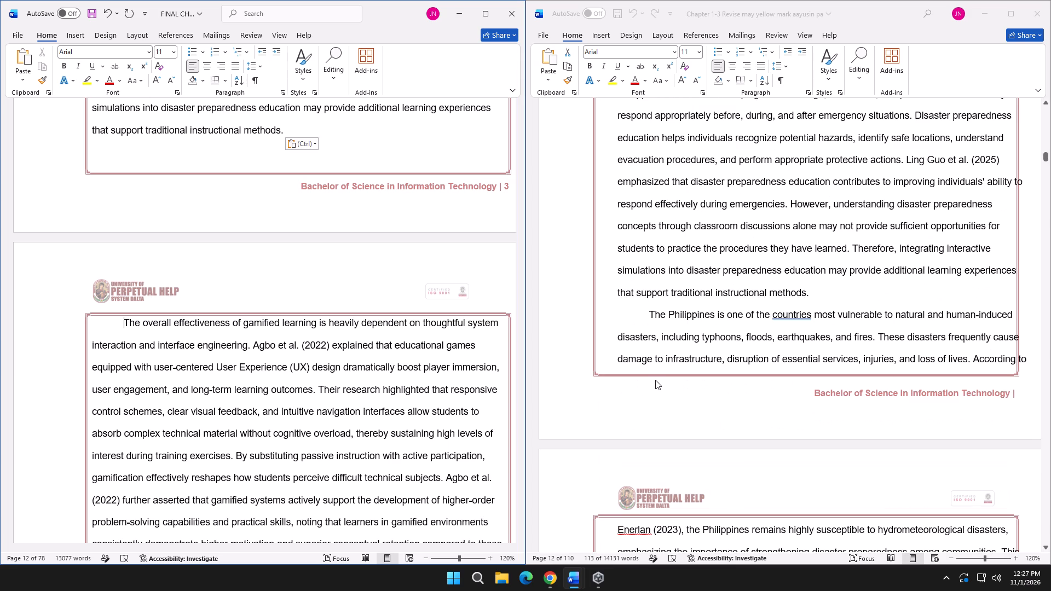
left_click(650, 317)
left_click(650, 317)
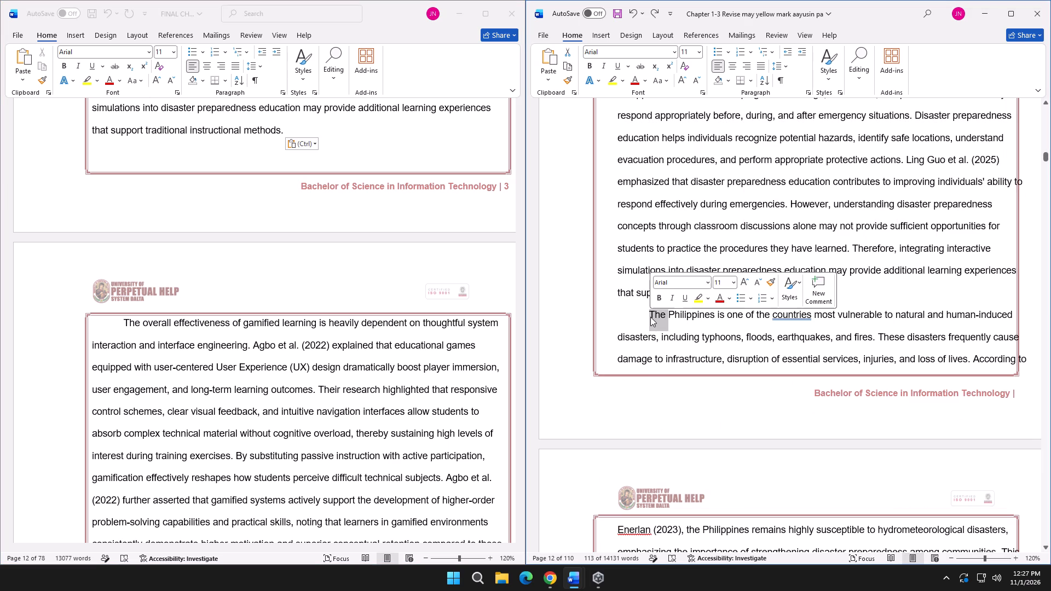
left_click(650, 317)
left_click_drag(651, 317, 763, 378)
scroll(757, 378, "down", 5)
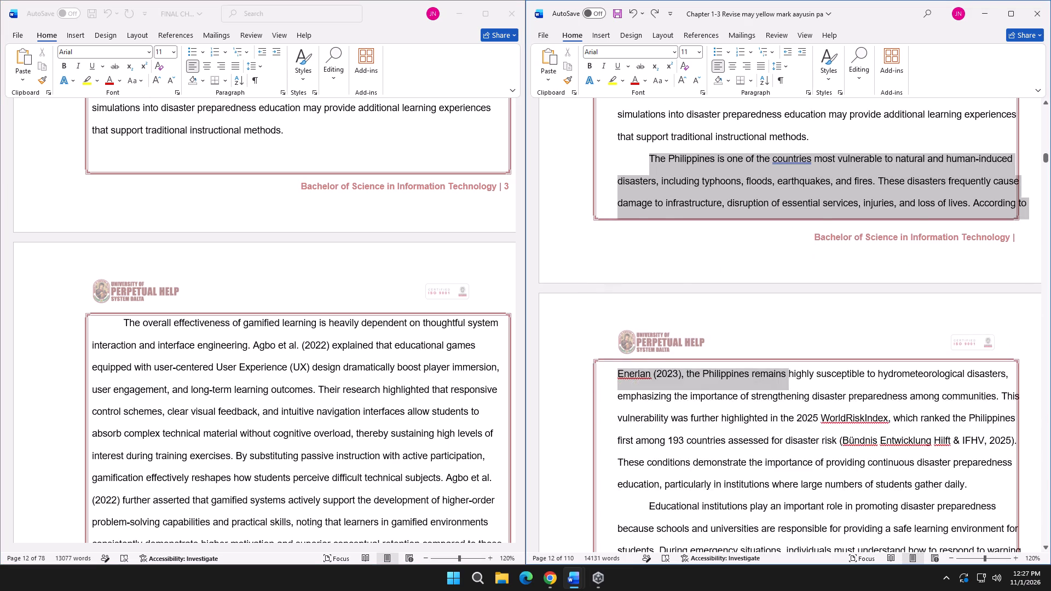
left_click_drag(763, 378, 977, 421)
scroll(763, 378, "down", 2)
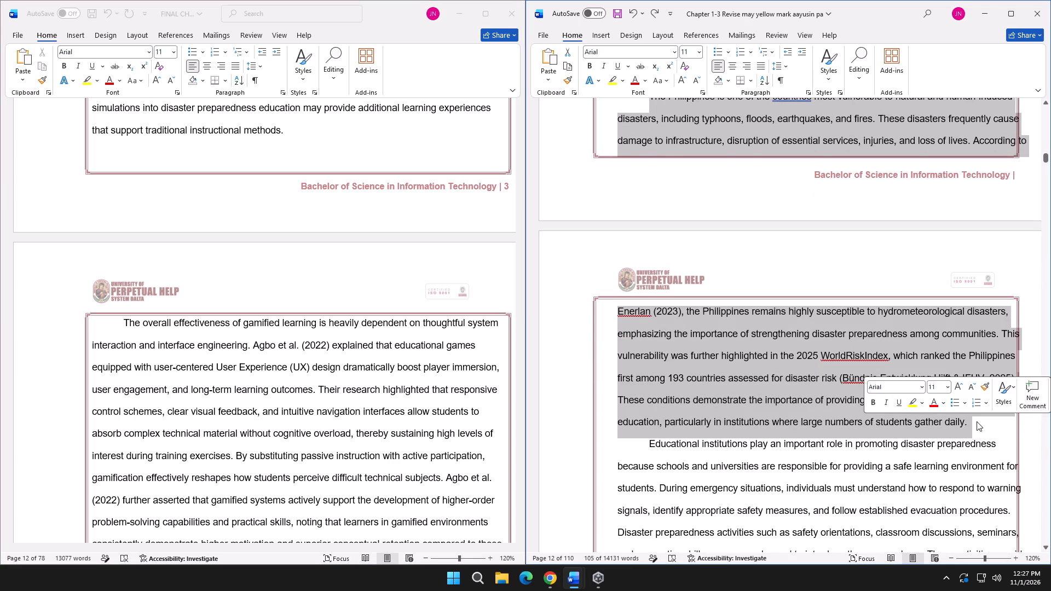
key("ctrl+c")
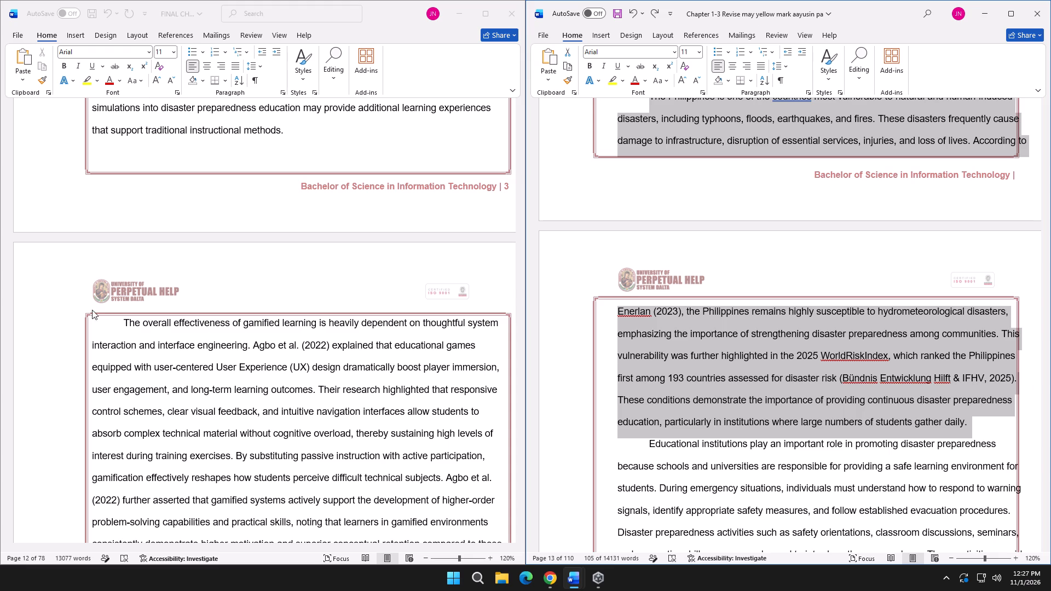
left_click(112, 320)
left_click_drag(117, 323, 475, 479)
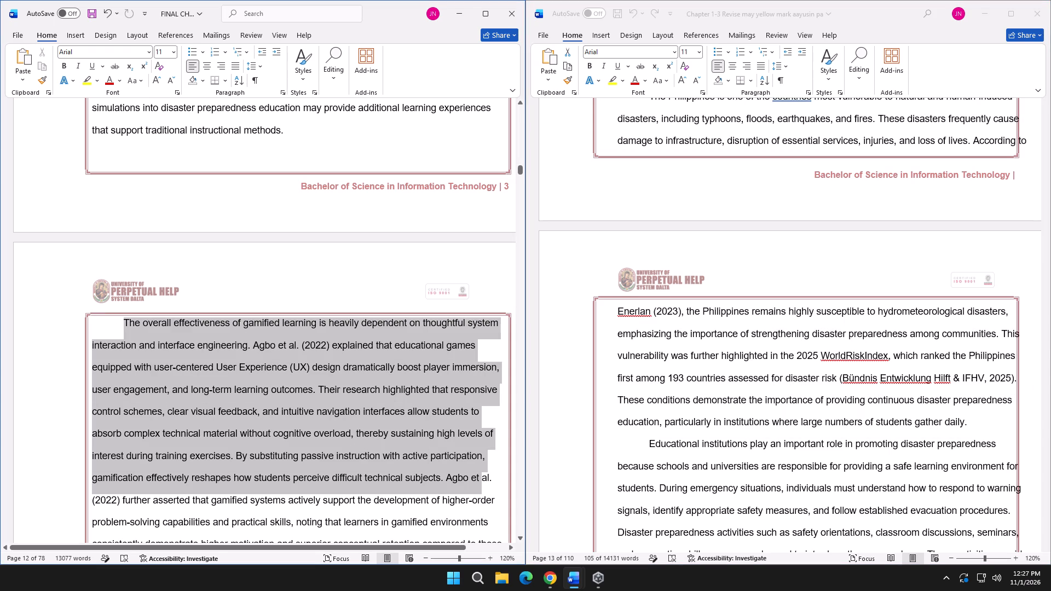
left_click_drag(475, 479, 494, 483)
scroll(494, 483, "down", 1)
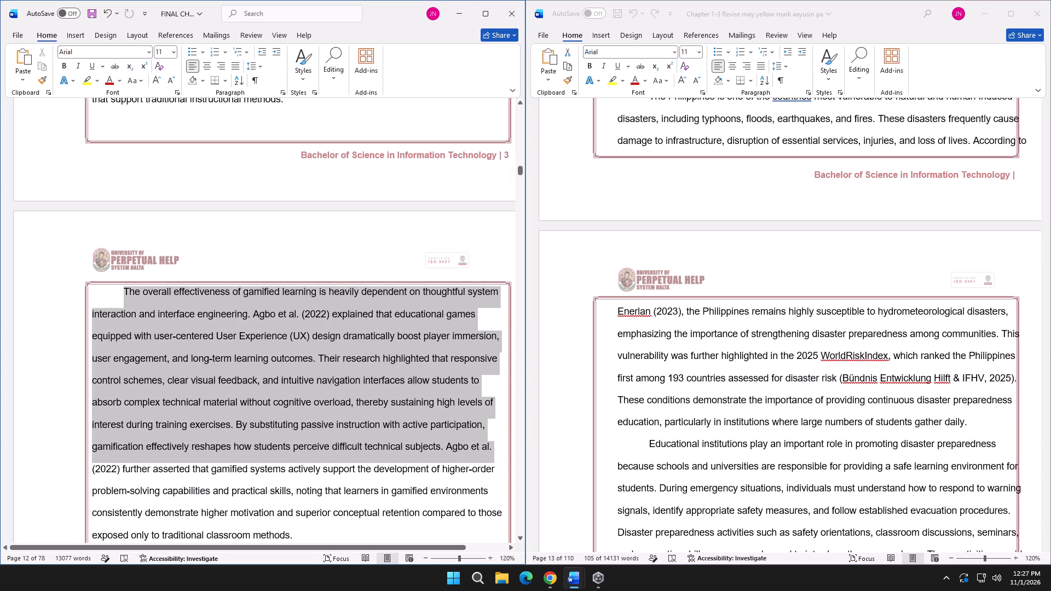
left_click_drag(494, 483, 293, 506)
scroll(494, 483, "down", 1)
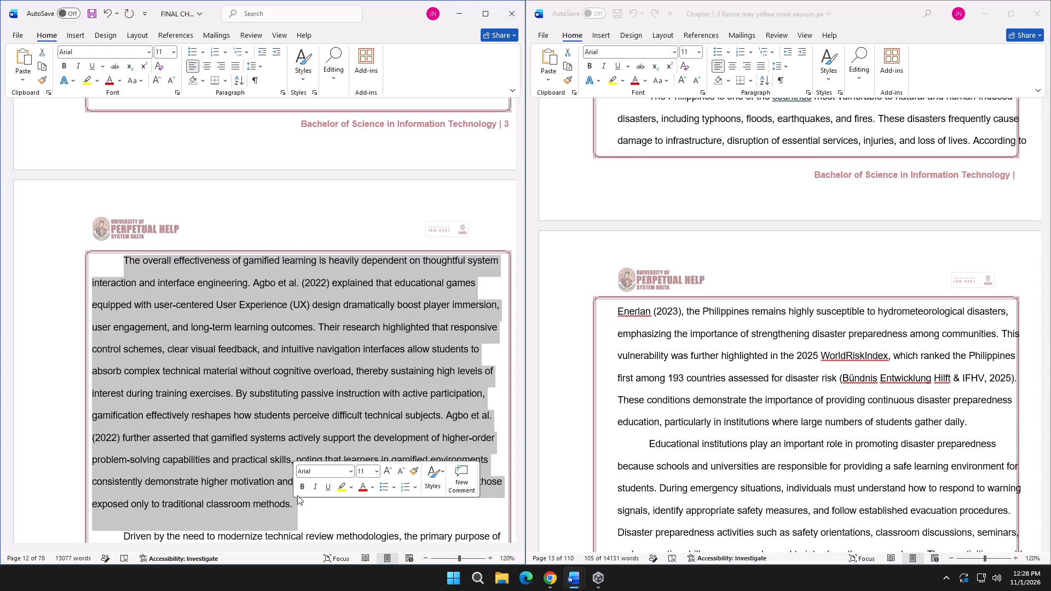
key("ctrl+v")
Check the pasted Introduction paragraphs in FINAL CHAP3 against Chapter 1-3 Revise and examine which paragraphs follow in each document.
scroll(248, 366, "up", 5)
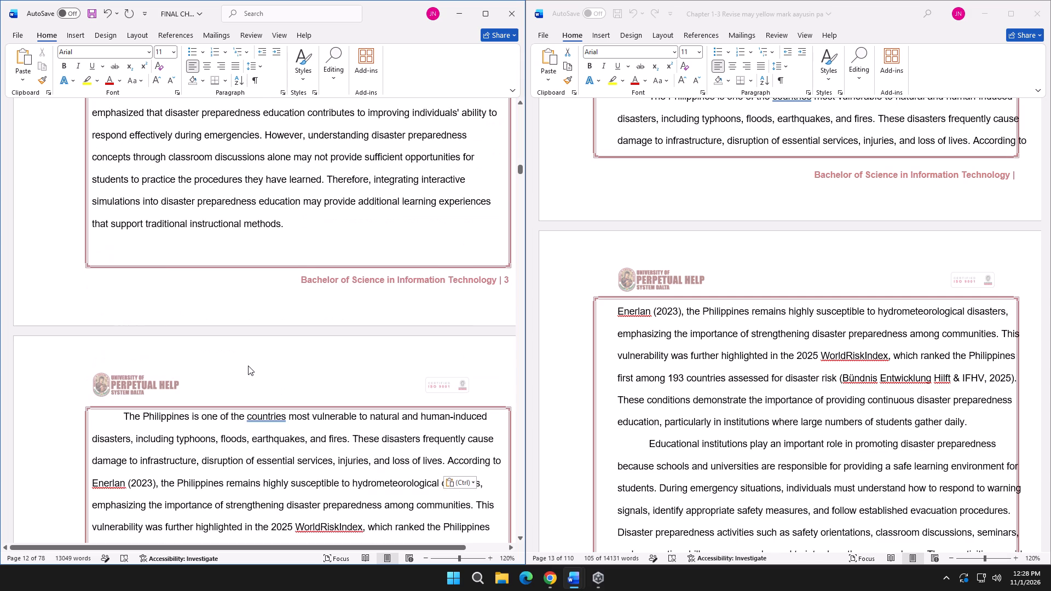
scroll(248, 367, "down", 8)
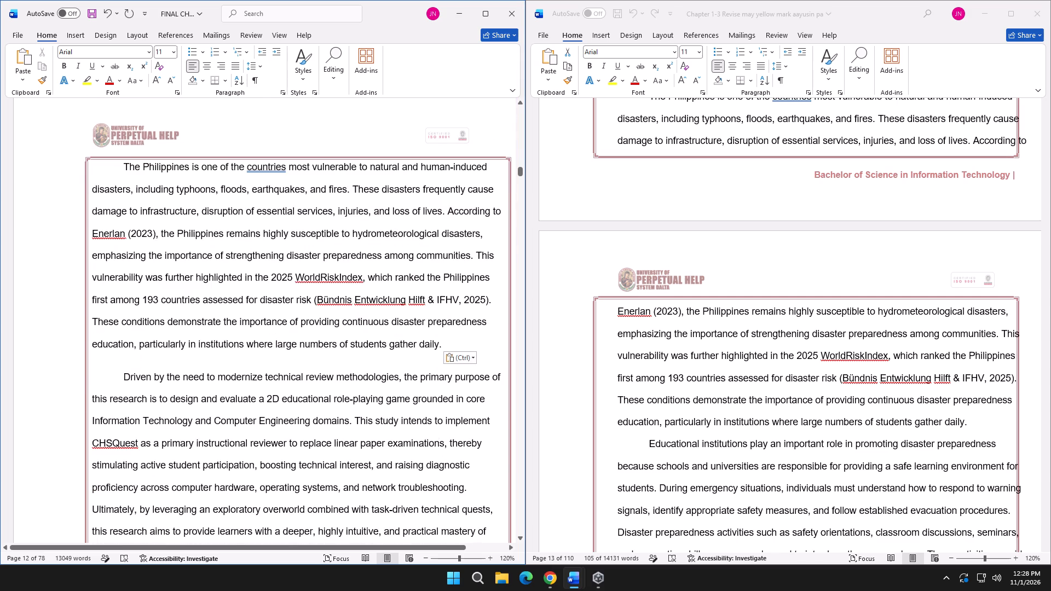
scroll(248, 369, "down", 3)
scroll(633, 368, "up", 2)
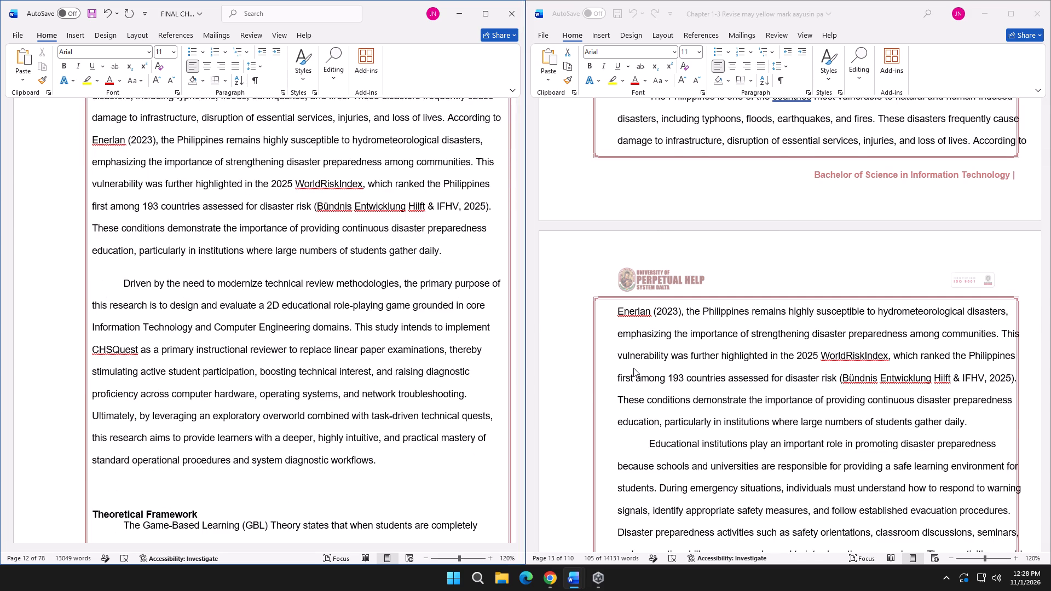
scroll(633, 368, "up", 1)
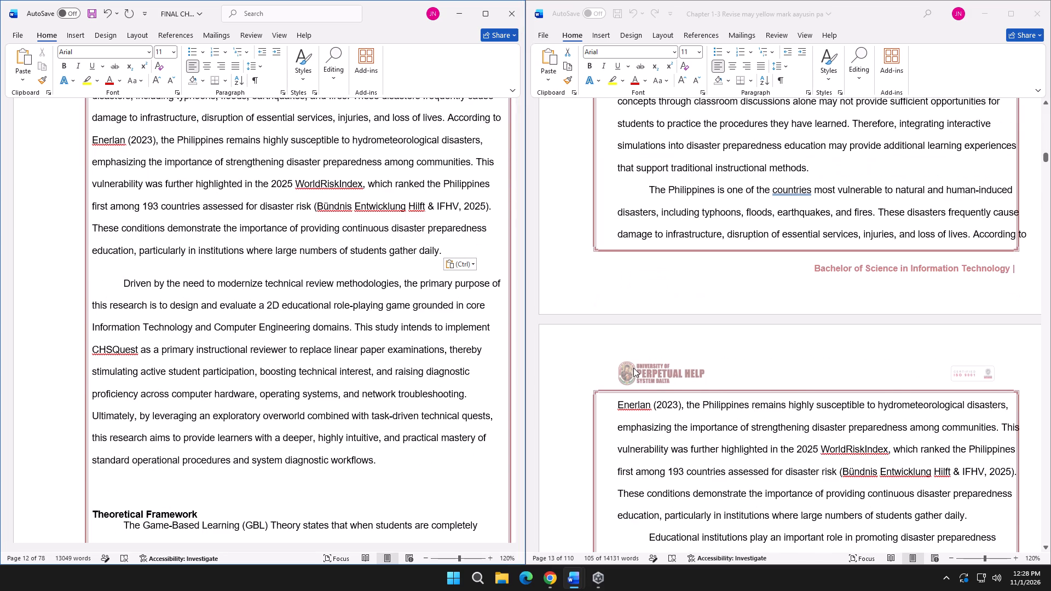
scroll(633, 368, "down", 3)
scroll(633, 368, "up", 4)
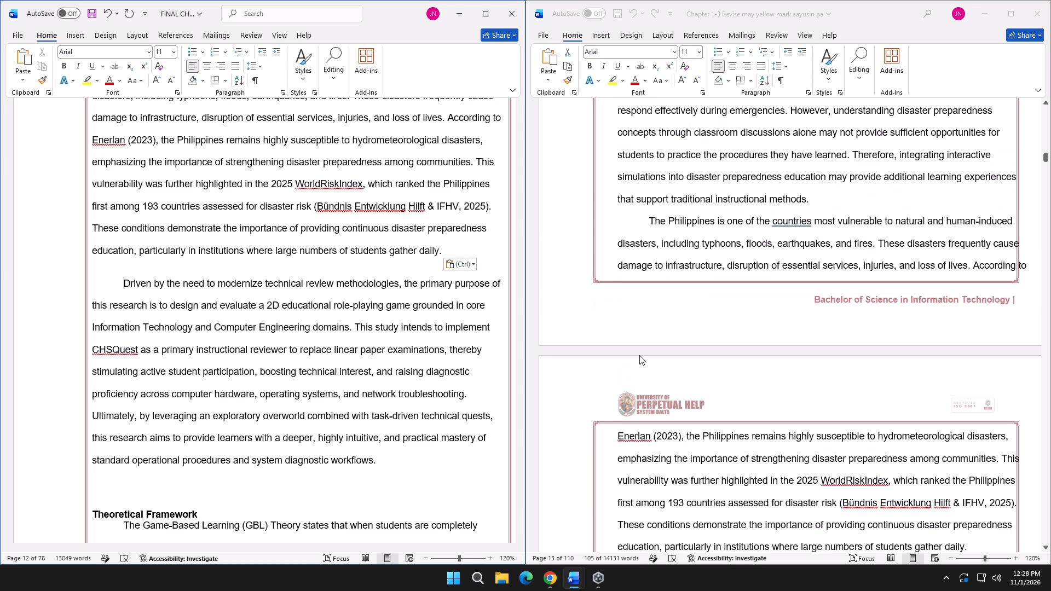
scroll(641, 354, "up", 6)
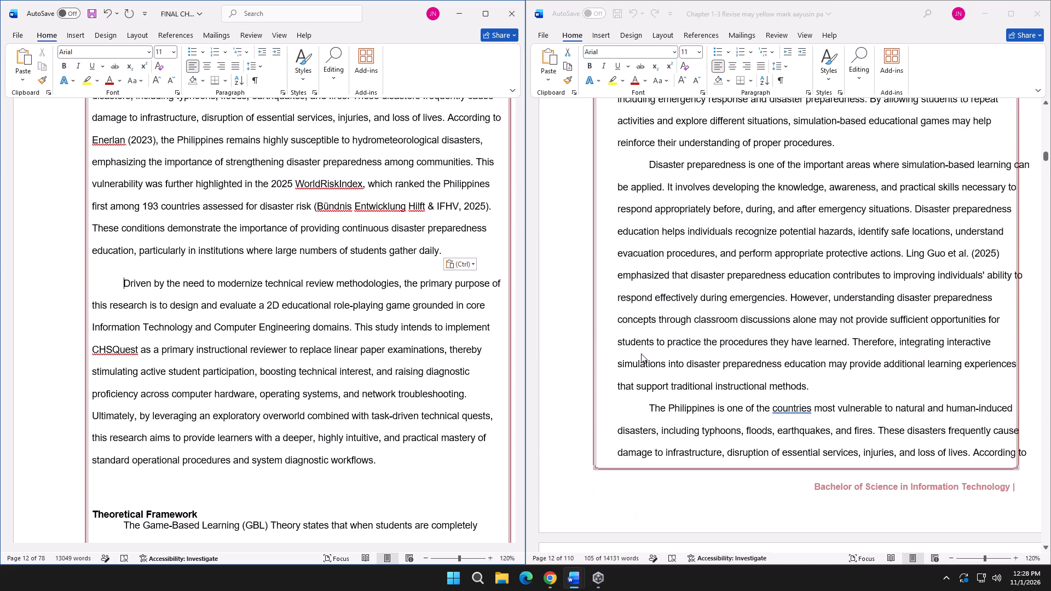
scroll(645, 349, "up", 3)
scroll(645, 349, "down", 8)
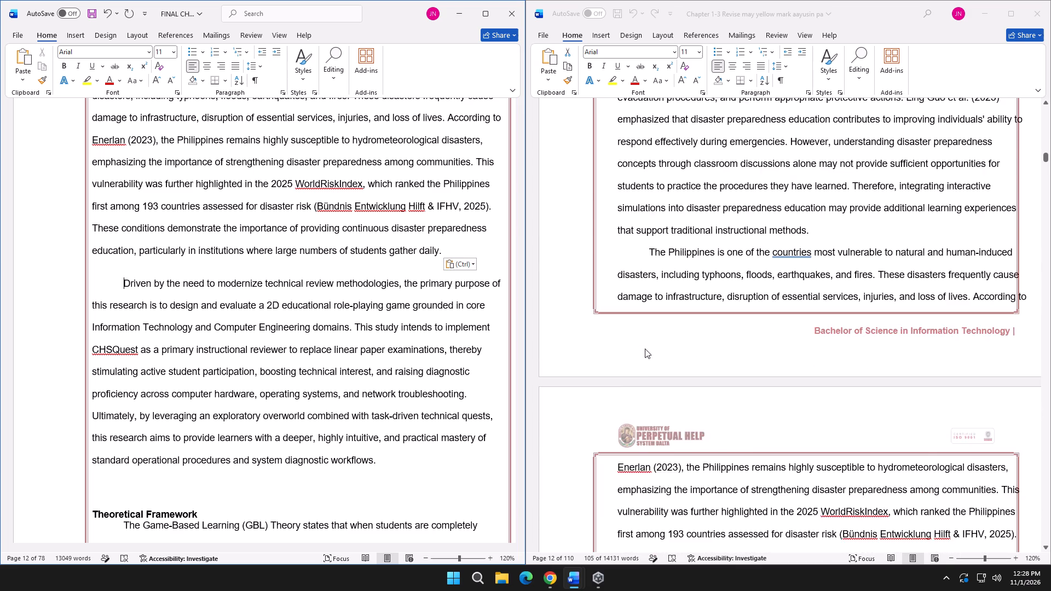
scroll(645, 348, "down", 6)
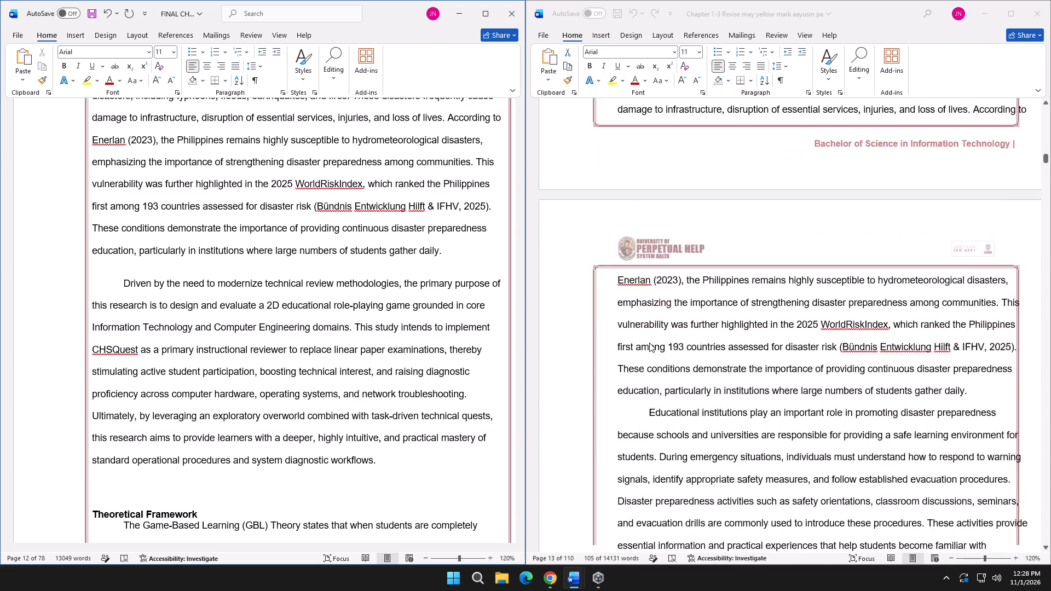
scroll(649, 343, "down", 2)
Replace FINAL CHAP3's "Driven by the need to modernize" paragraph with the "Educational institutions play an important role" paragraph from Chapter 1-3 Revise.
left_click(648, 350)
scroll(648, 350, "down", 3)
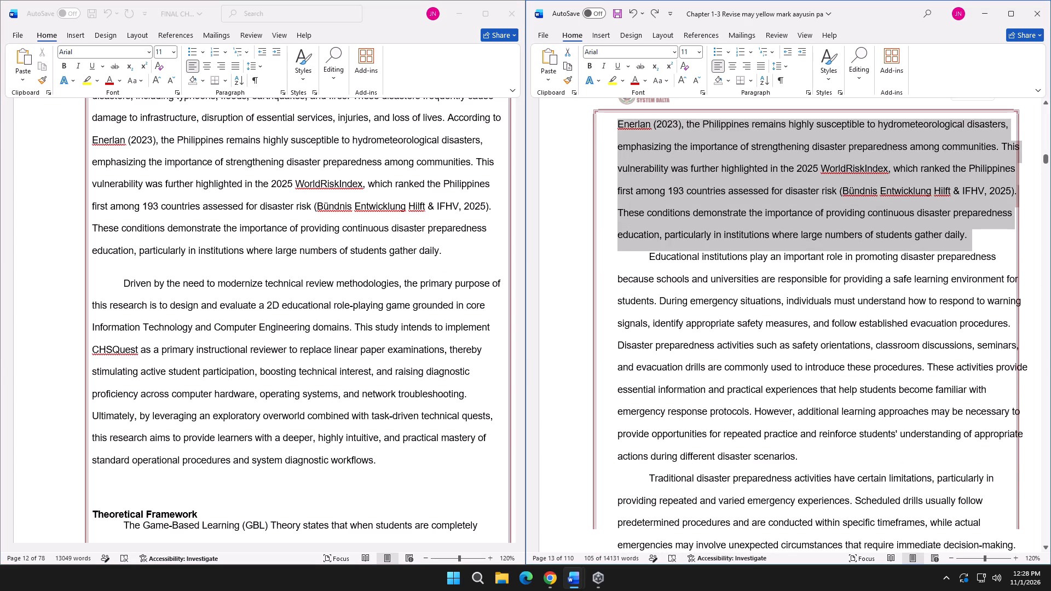
left_click(644, 264)
left_click_drag(649, 258, 813, 449)
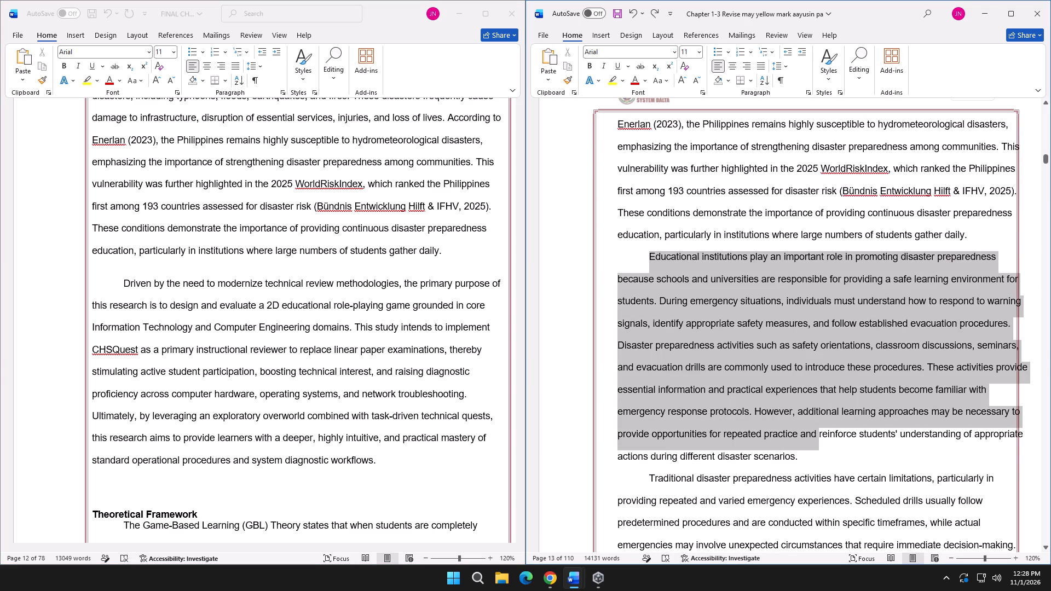
left_click_drag(813, 449, 811, 460)
key("ctrl+c")
left_click(125, 279)
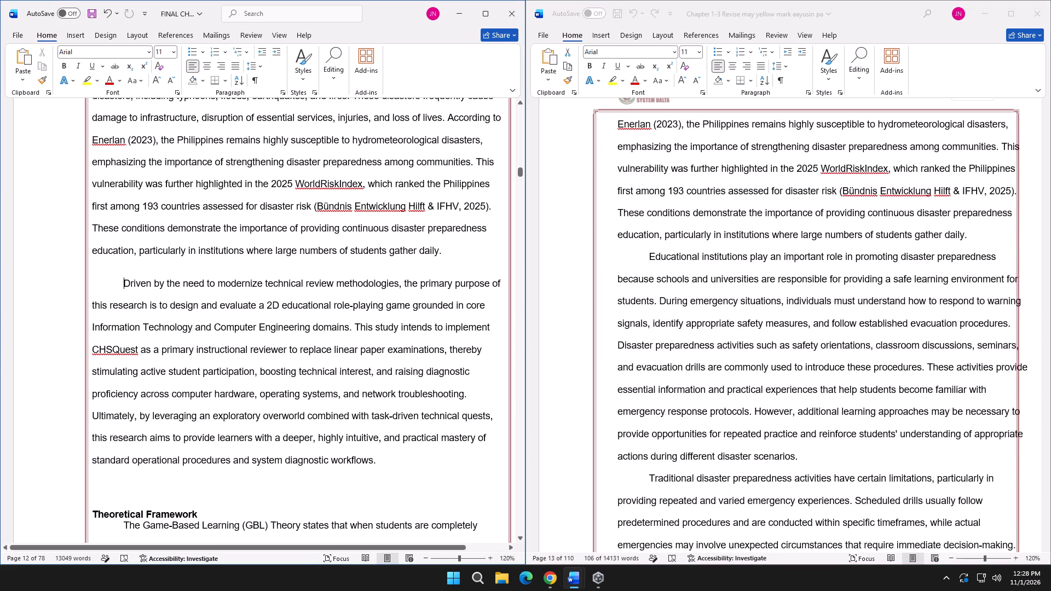
left_click_drag(124, 281, 376, 463)
key("ctrl+v")
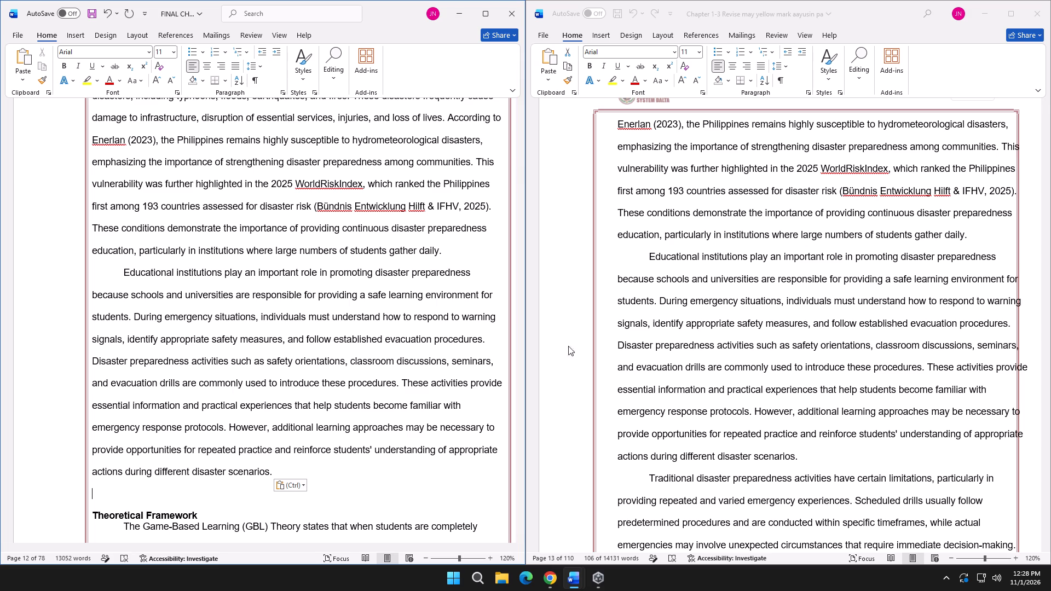
Copy the "Traditional disaster preparedness activities" paragraph from Chapter 1-3 Revise and place the cursor on FINAL CHAP3's empty line above Theoretical Framework.
left_click(646, 313)
scroll(638, 375, "down", 5)
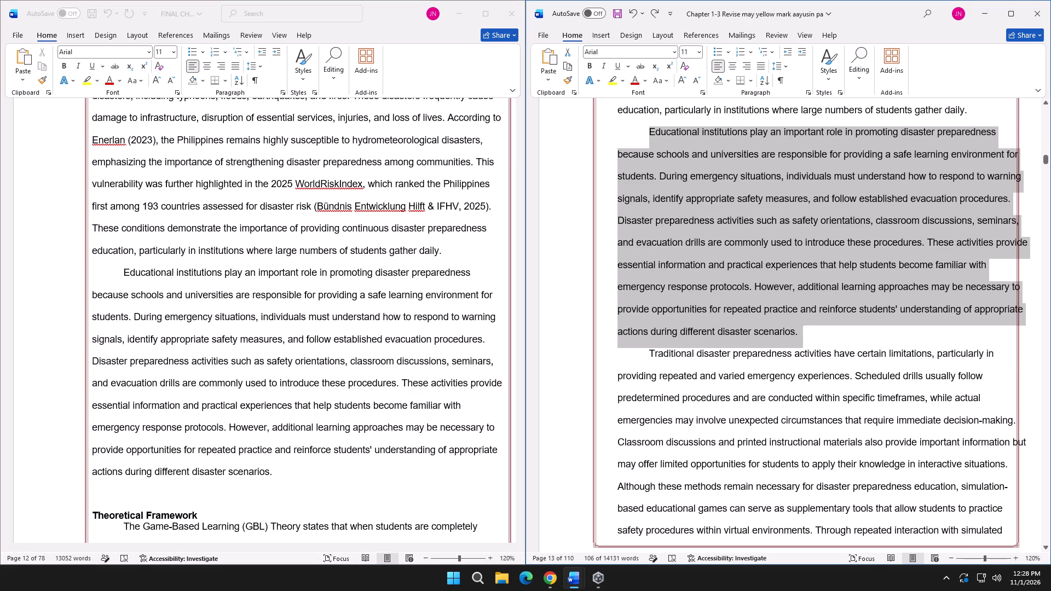
left_click_drag(648, 323, 897, 383)
scroll(887, 386, "down", 6)
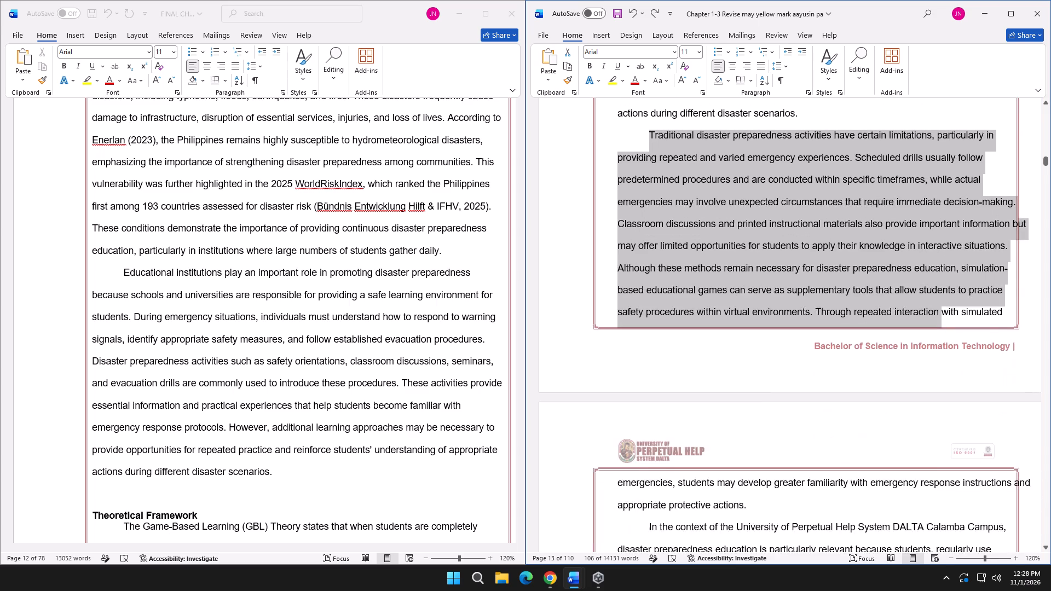
left_click_drag(897, 383, 871, 380)
scroll(897, 383, "down", 4)
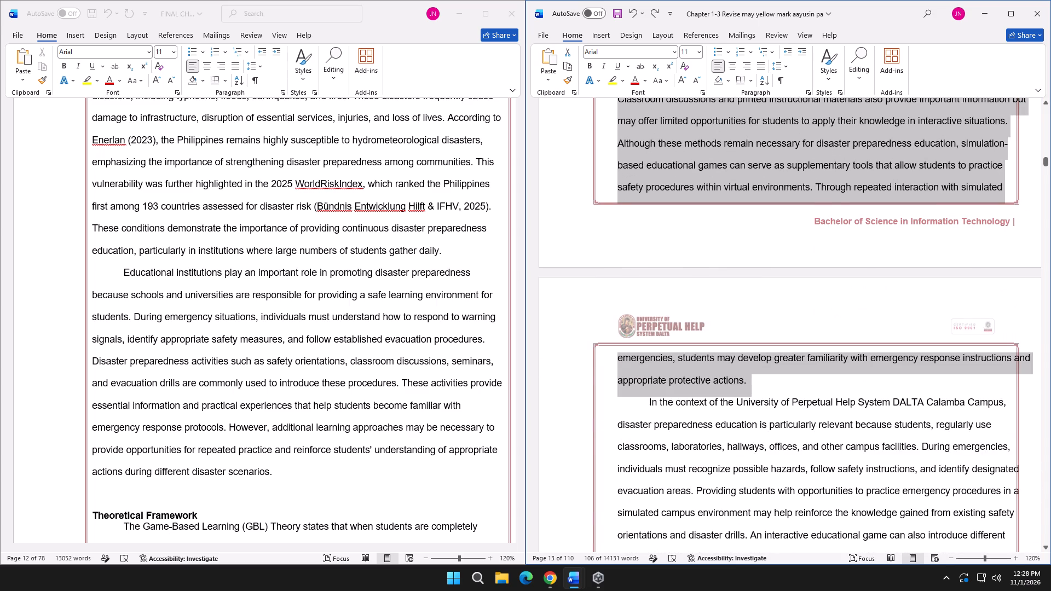
left_click_drag(871, 380, 868, 379)
key("ctrl+c")
scroll(365, 370, "down", 4)
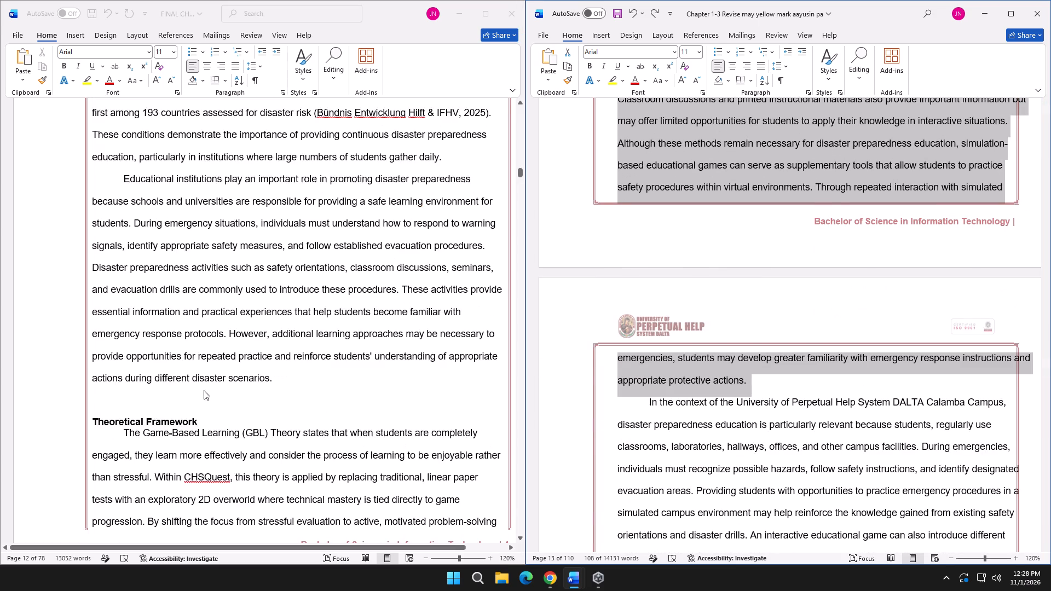
left_click(150, 366)
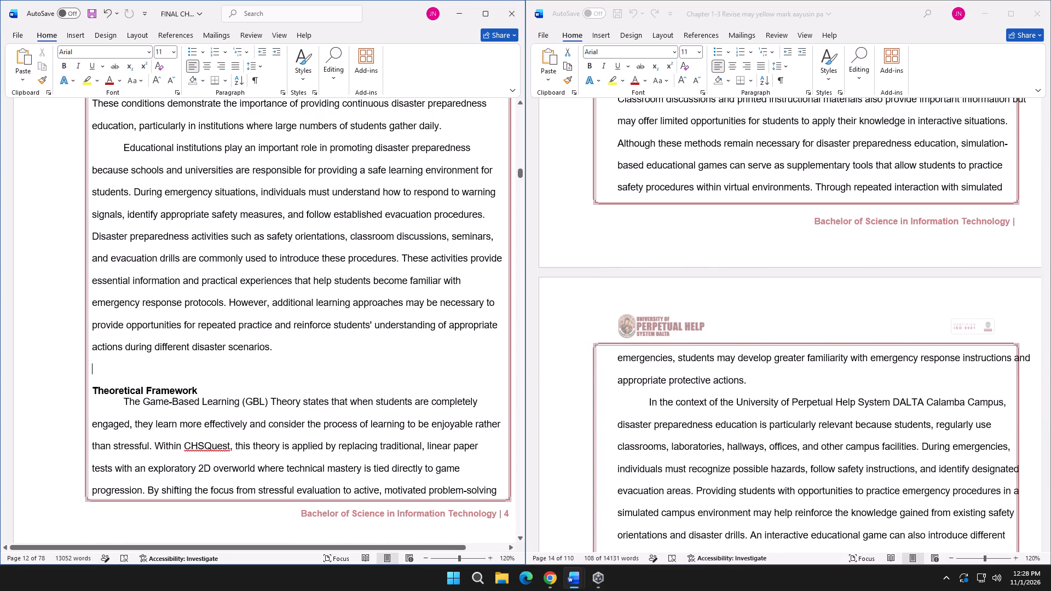
Examine the remaining Introduction paragraphs in Chapter 1-3 Revise, from "Traditional disaster preparedness activities" through the start of Theoretical Framework.
scroll(510, 374, "down", 7)
scroll(712, 386, "down", 4)
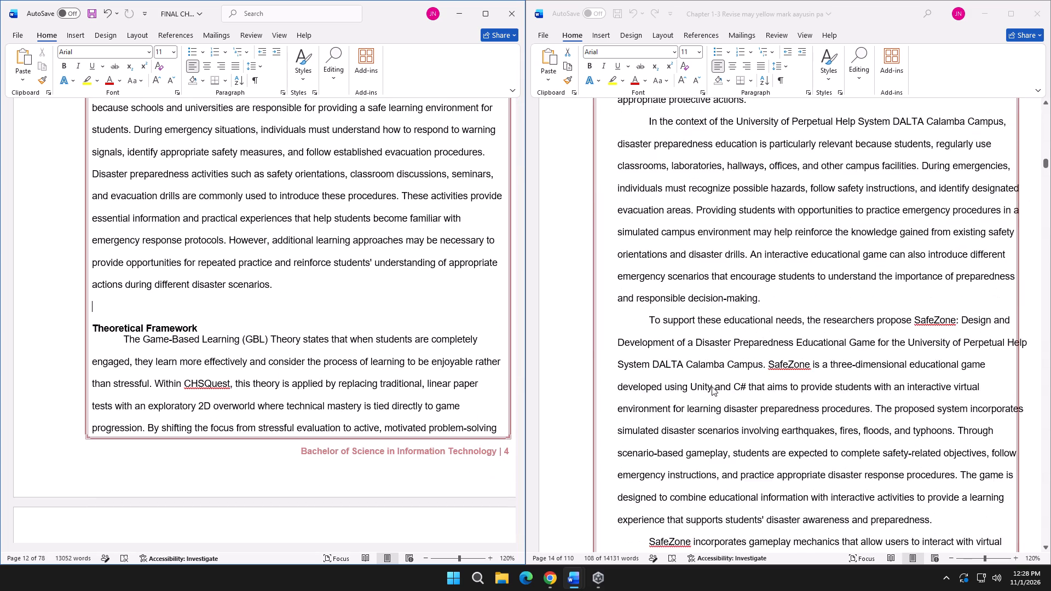
scroll(712, 386, "down", 10)
scroll(718, 376, "down", 17)
scroll(717, 378, "down", 7)
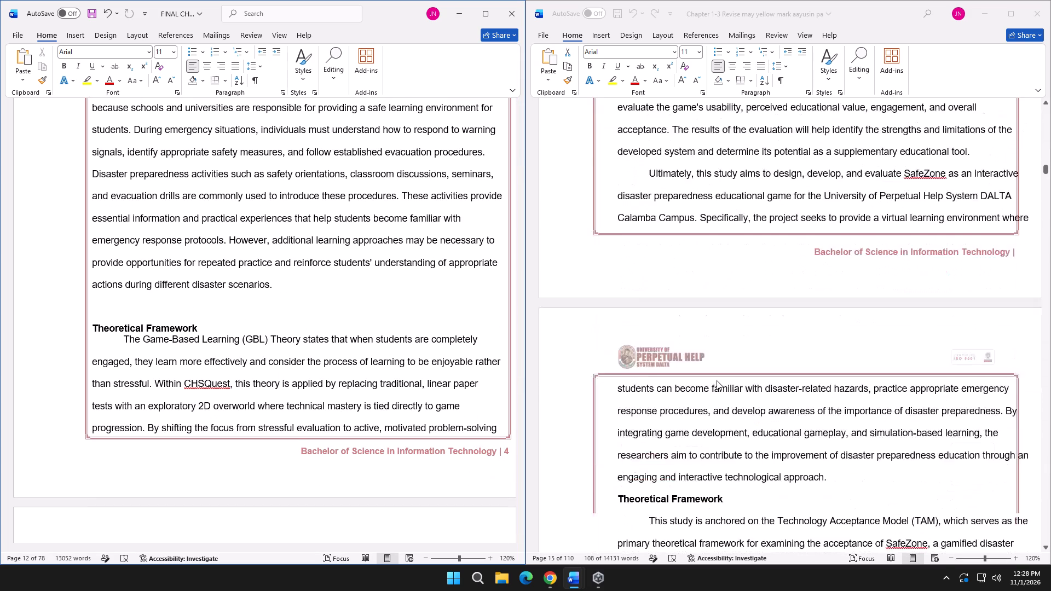
scroll(717, 380, "down", 8)
scroll(719, 380, "up", 20)
scroll(719, 380, "up", 4)
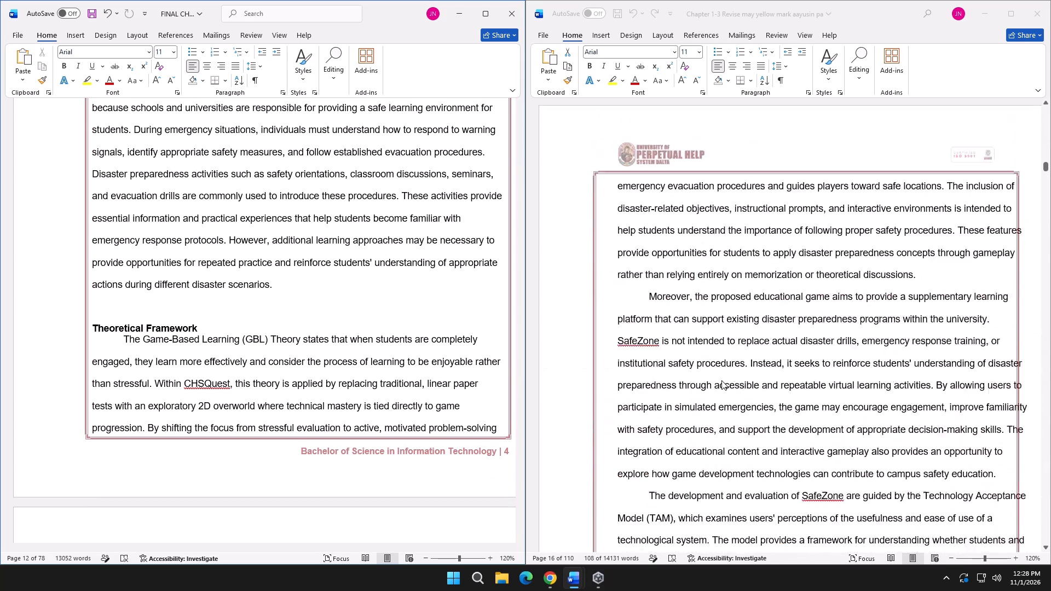
scroll(721, 380, "up", 17)
scroll(719, 382, "up", 5)
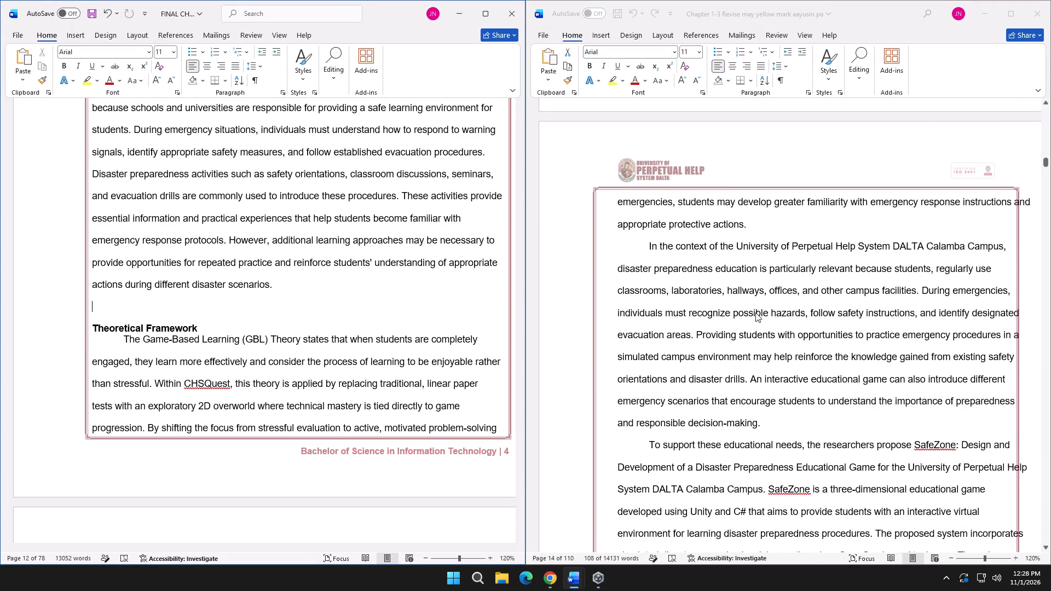
scroll(767, 302, "up", 9)
scroll(786, 231, "up", 5)
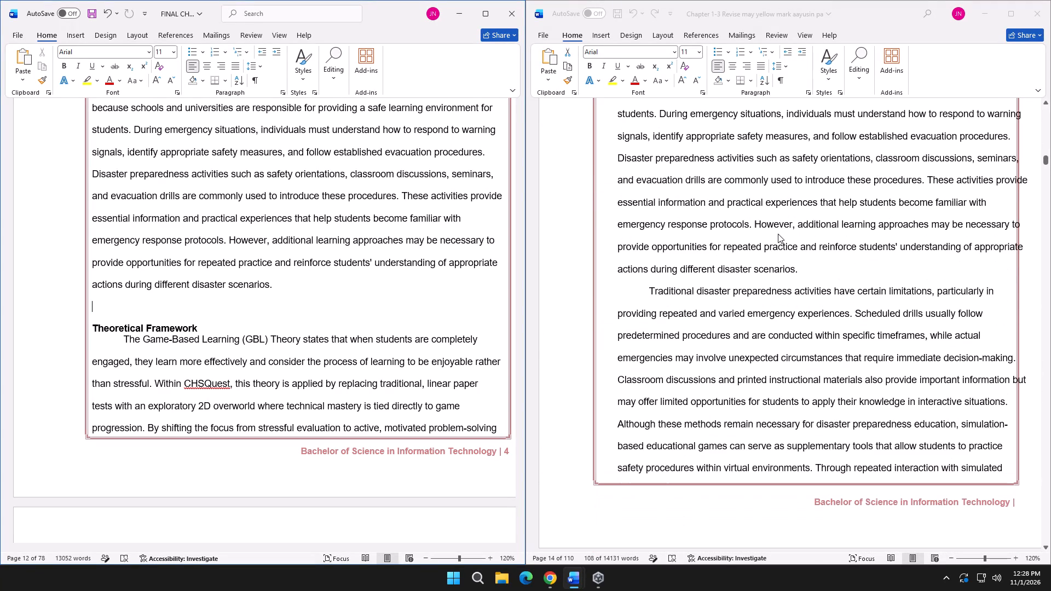
scroll(776, 246, "up", 4)
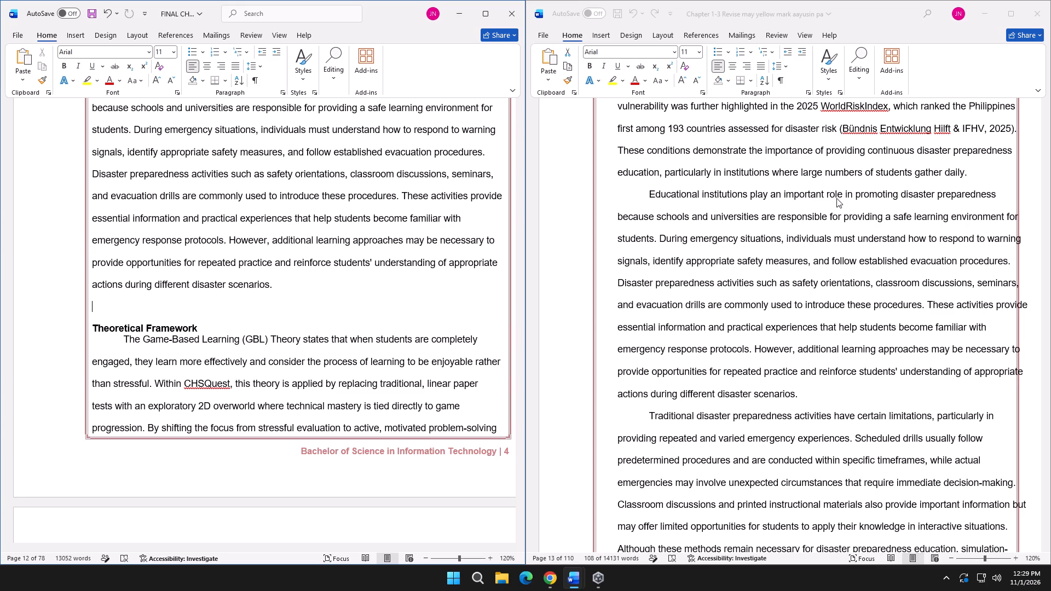
scroll(834, 253, "down", 7)
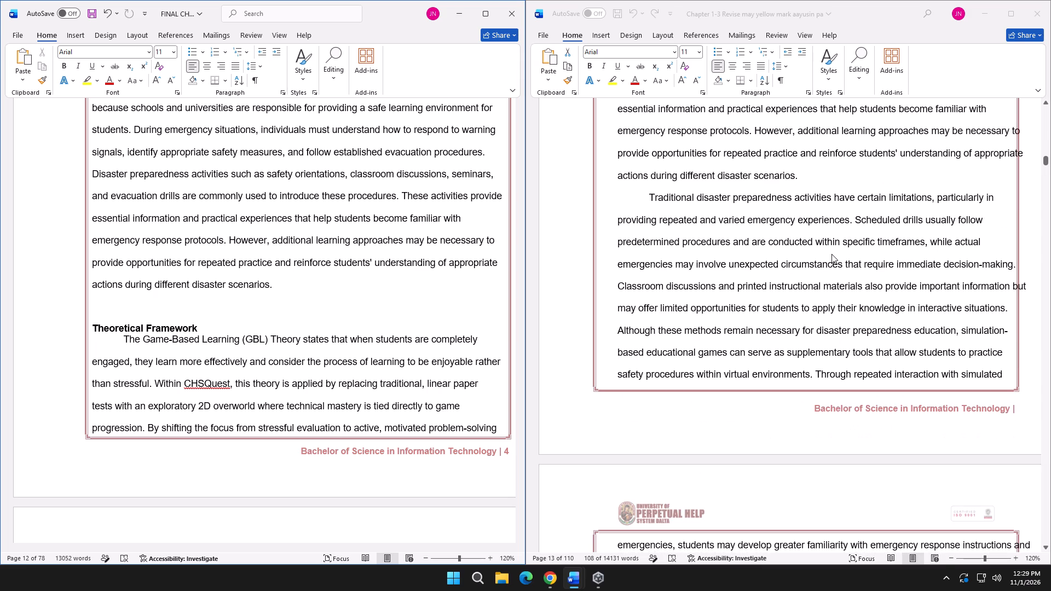
scroll(831, 254, "down", 16)
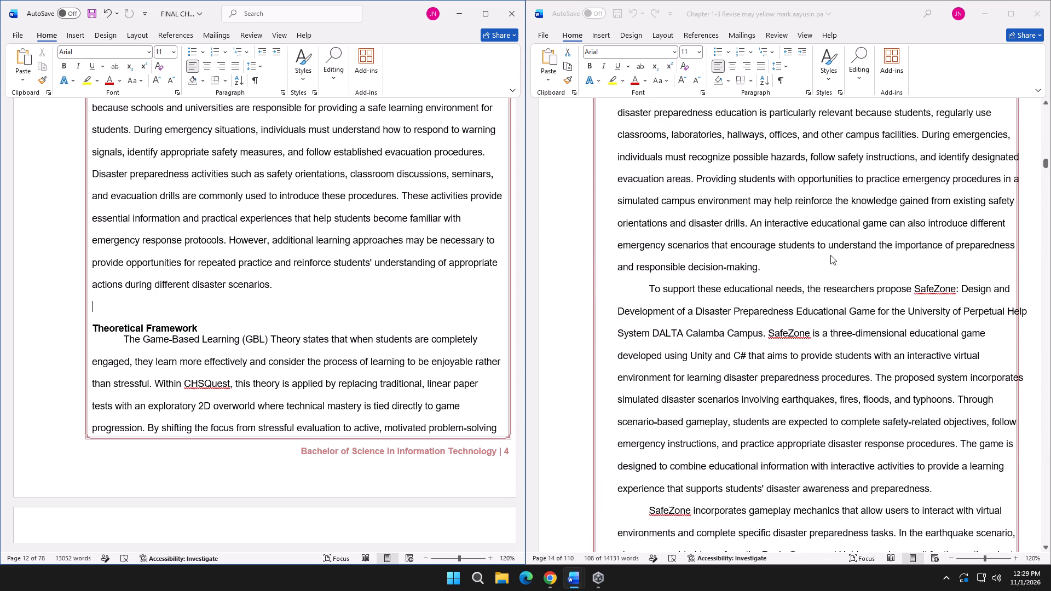
scroll(830, 255, "down", 2)
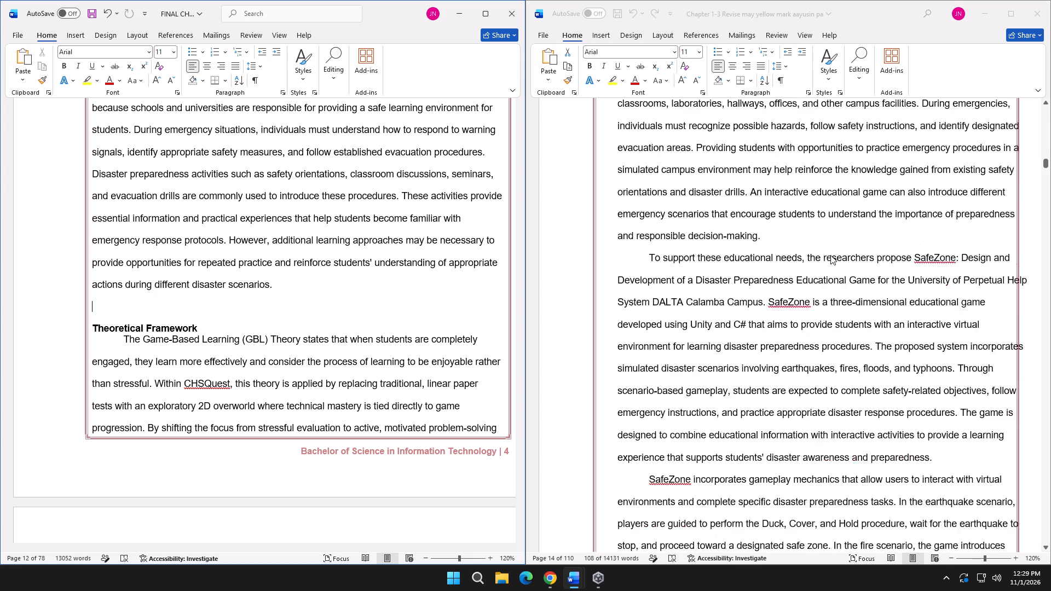
scroll(830, 255, "down", 3)
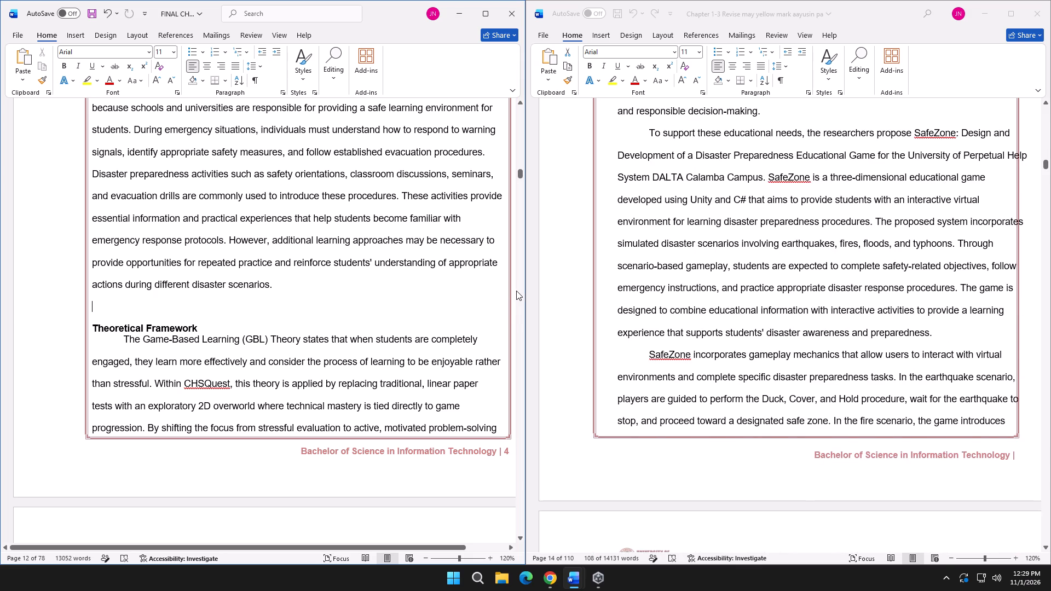
scroll(675, 297, "down", 15)
scroll(688, 311, "down", 12)
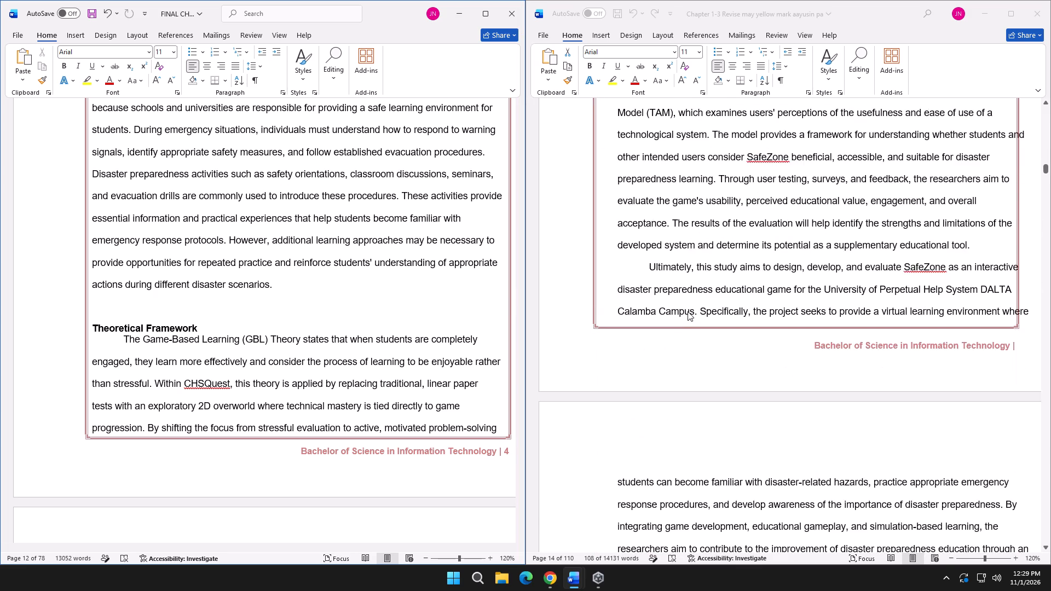
scroll(688, 310, "down", 7)
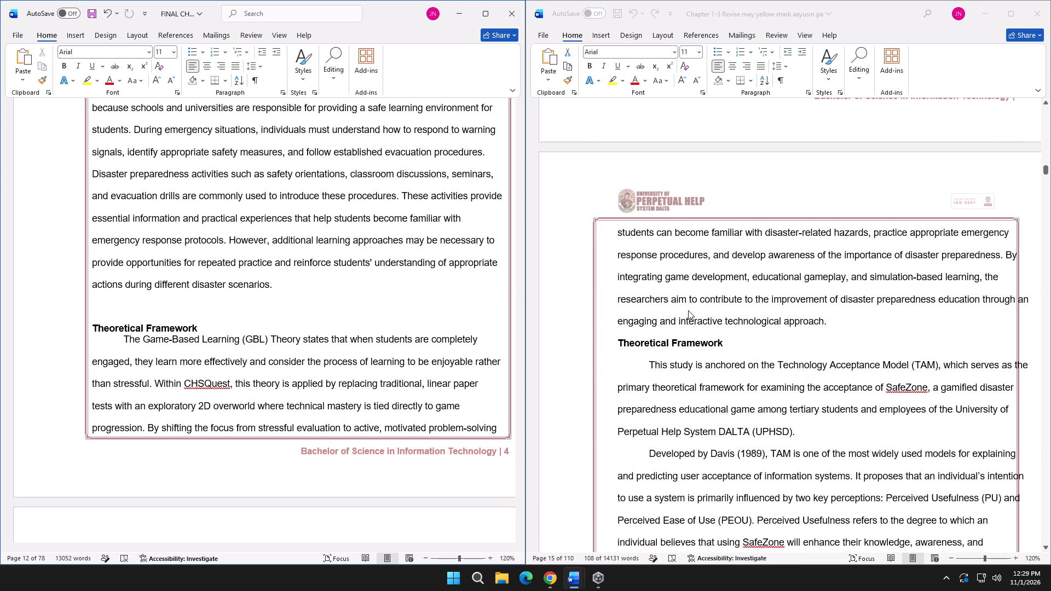
scroll(689, 310, "up", 9)
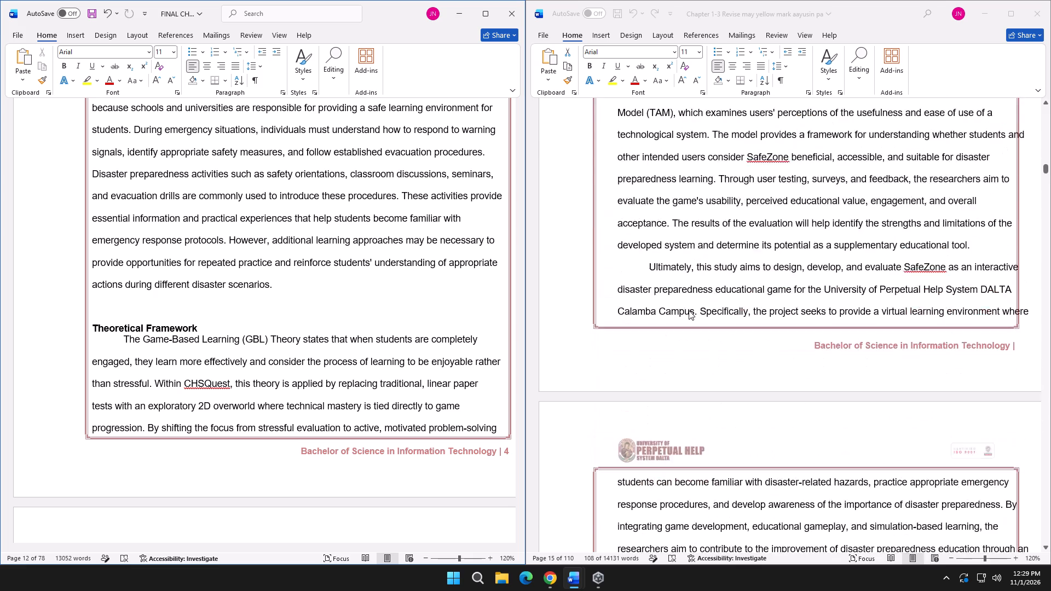
scroll(689, 310, "up", 12)
scroll(690, 311, "up", 20)
scroll(690, 311, "up", 9)
scroll(690, 311, "down", 14)
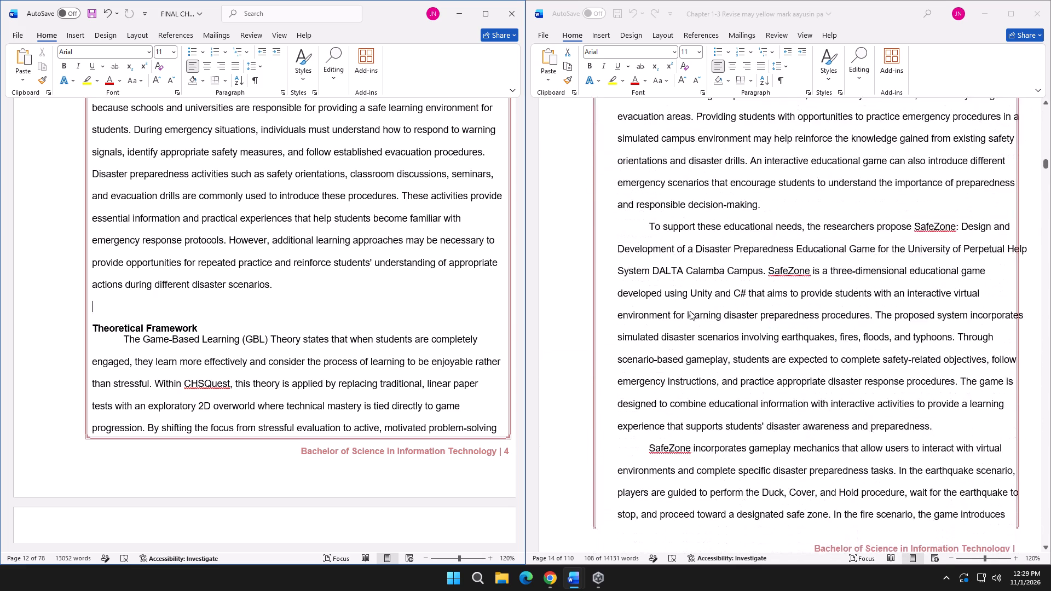
scroll(690, 311, "up", 6)
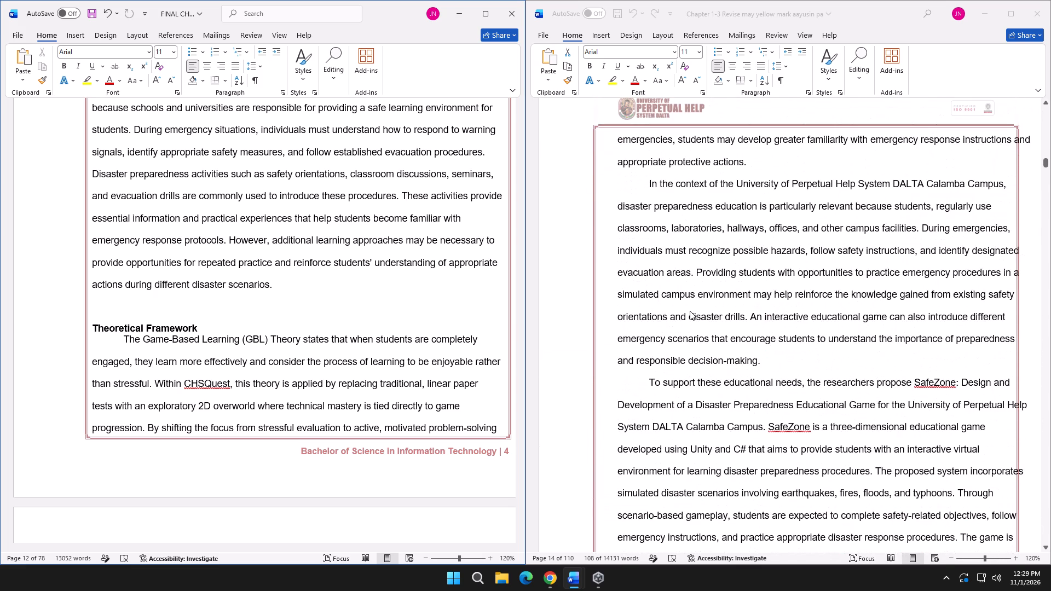
Insert a space on the empty line above the Theoretical Framework heading in FINAL CHAP3.
key("space")
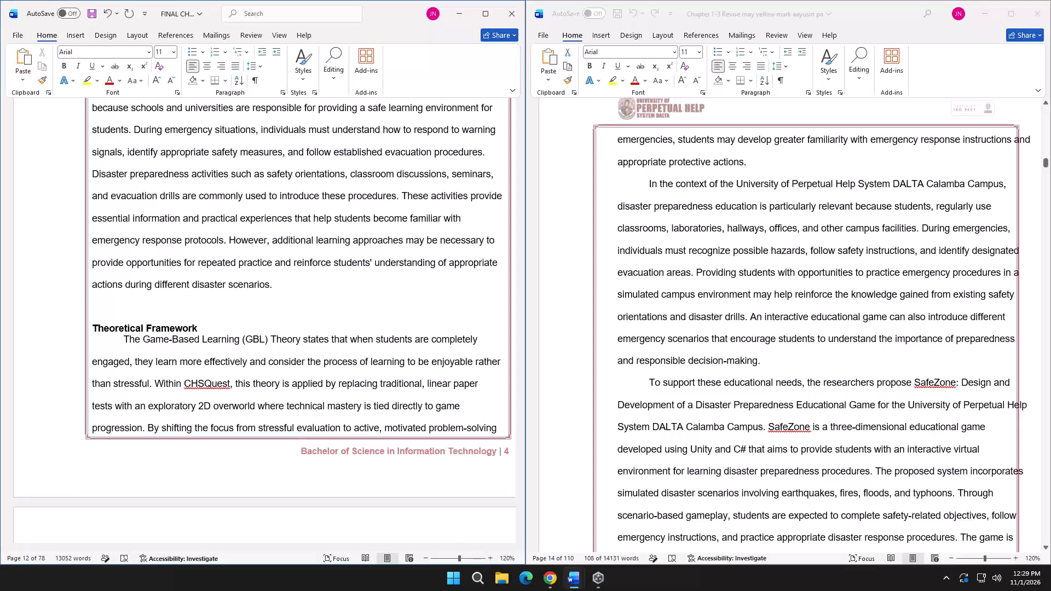
Review the Chapter 1 Introduction in Chapter 1-3 Revise from its opening to the "Educational institutions play an important role" paragraph.
scroll(713, 332, "up", 20)
scroll(713, 332, "up", 1)
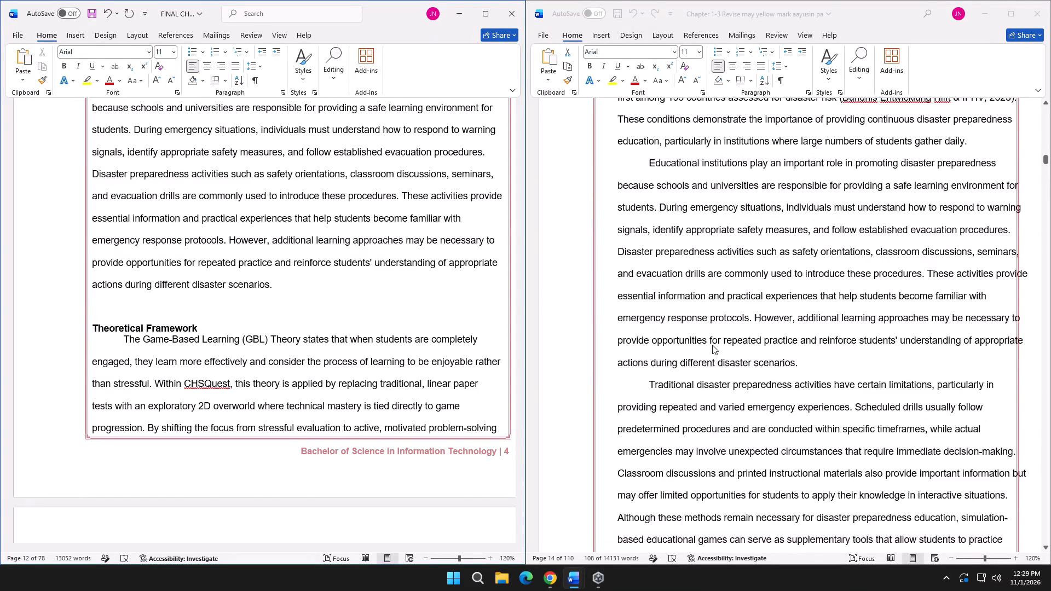
scroll(712, 345, "up", 18)
scroll(712, 345, "up", 9)
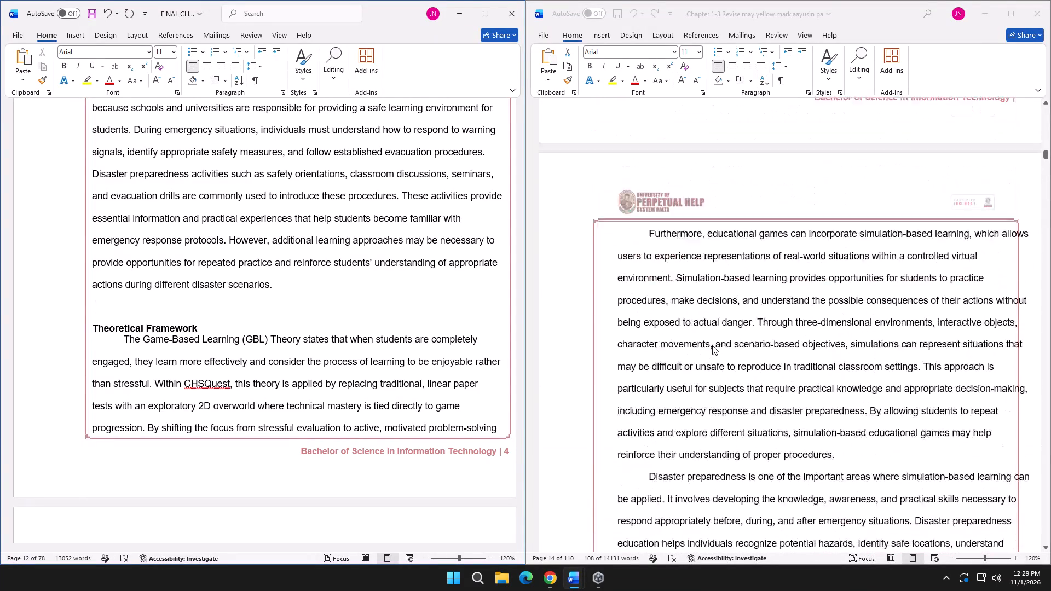
scroll(712, 345, "up", 19)
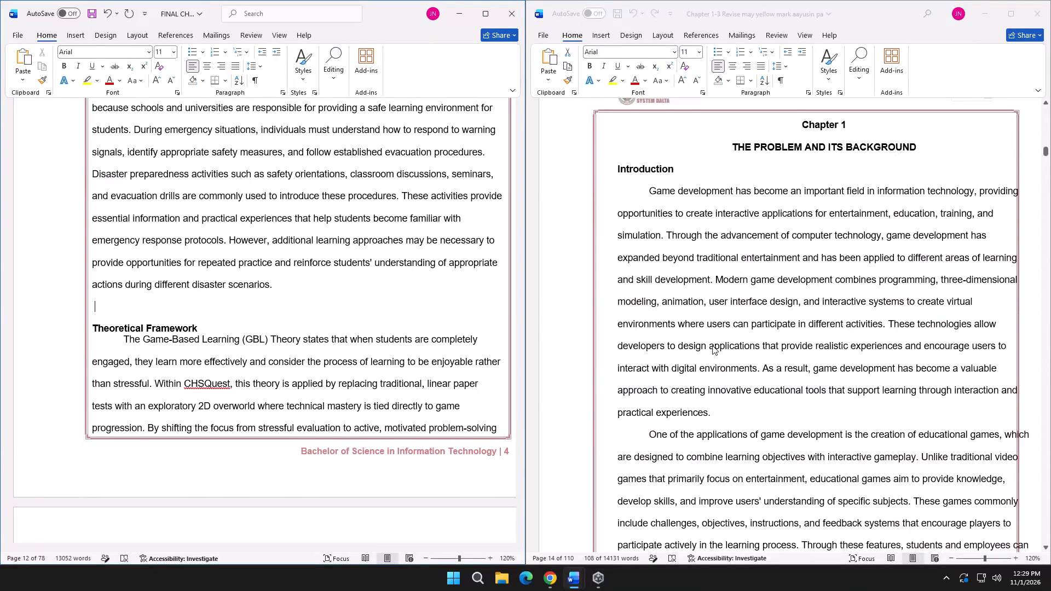
scroll(712, 345, "down", 17)
scroll(712, 345, "down", 15)
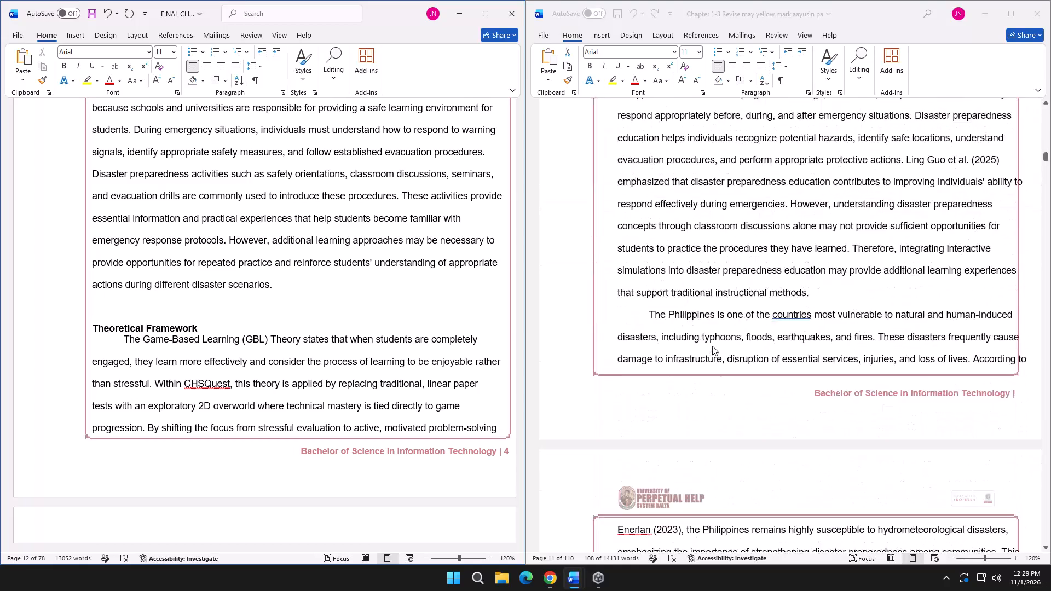
scroll(712, 346, "down", 5)
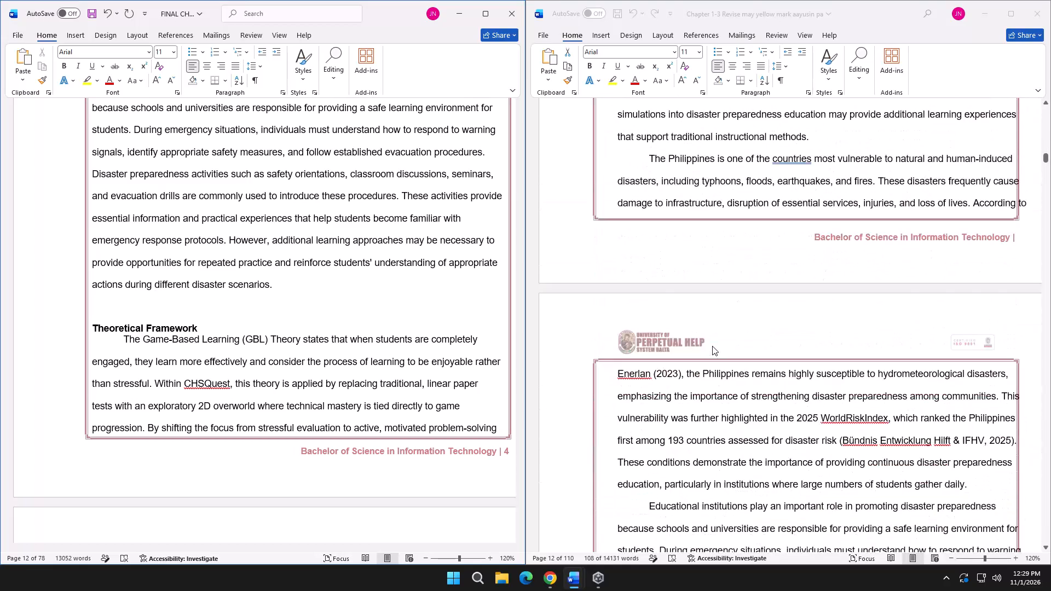
scroll(712, 346, "down", 5)
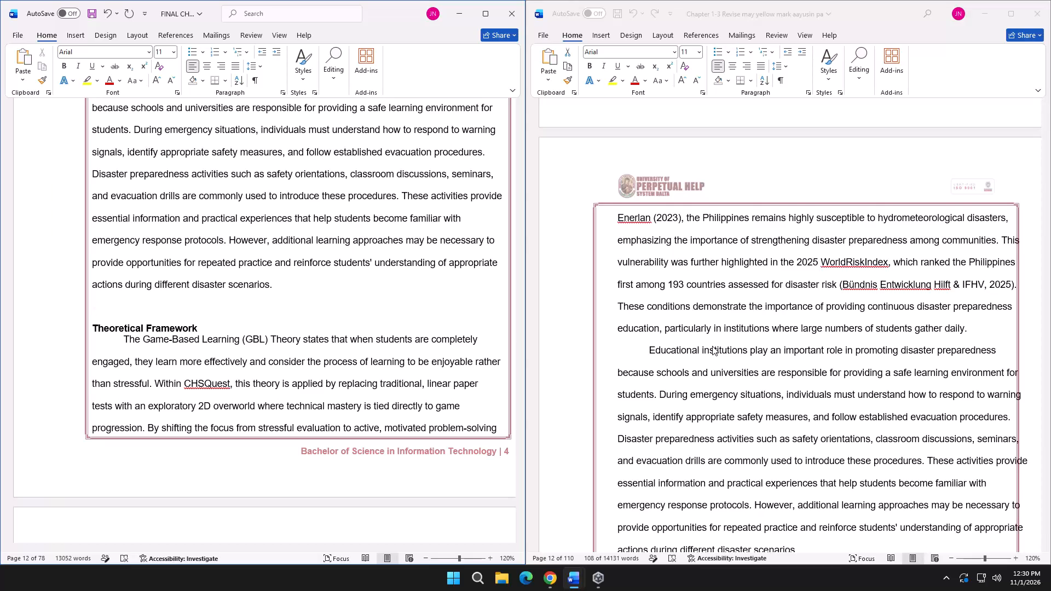
scroll(712, 346, "down", 2)
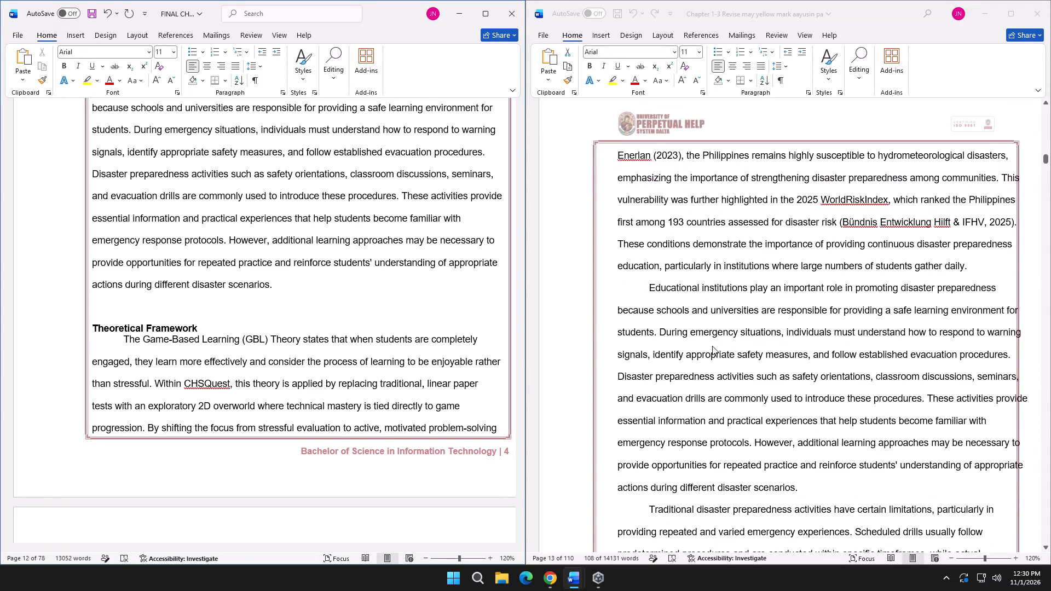
scroll(712, 346, "down", 2)
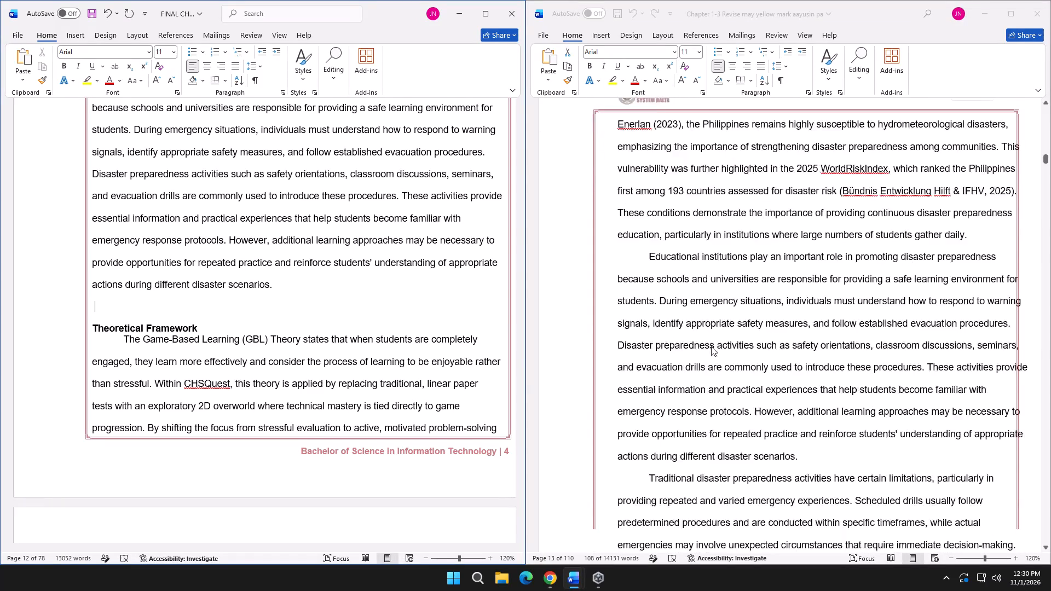
Review the remaining Introduction paragraphs in Chapter 1-3 Revise, from "Traditional disaster preparedness activities" to the start of Theoretical Framework.
scroll(711, 346, "down", 3)
left_click(649, 355)
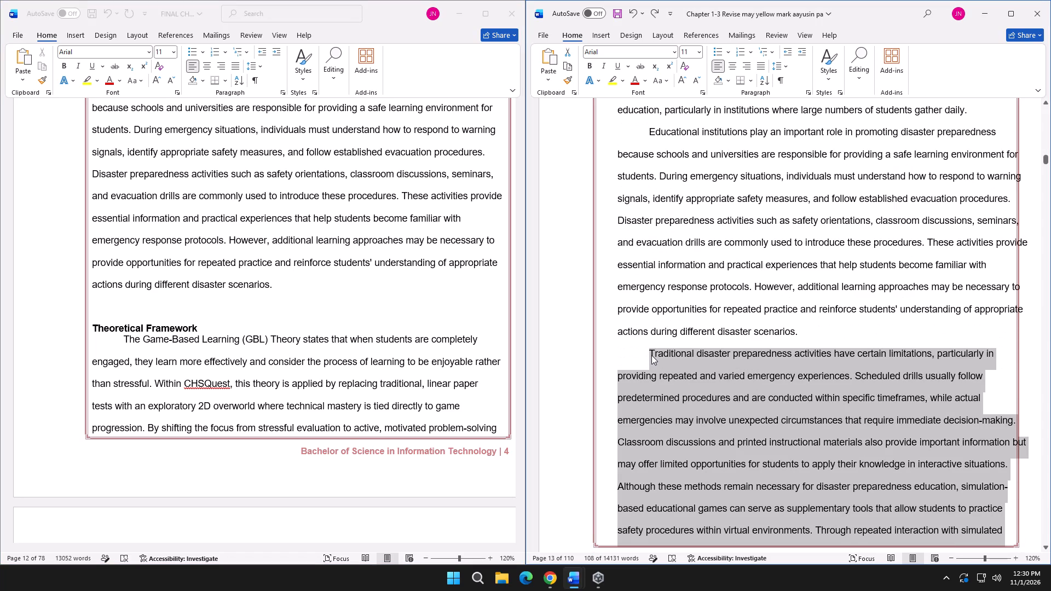
scroll(627, 345, "down", 20)
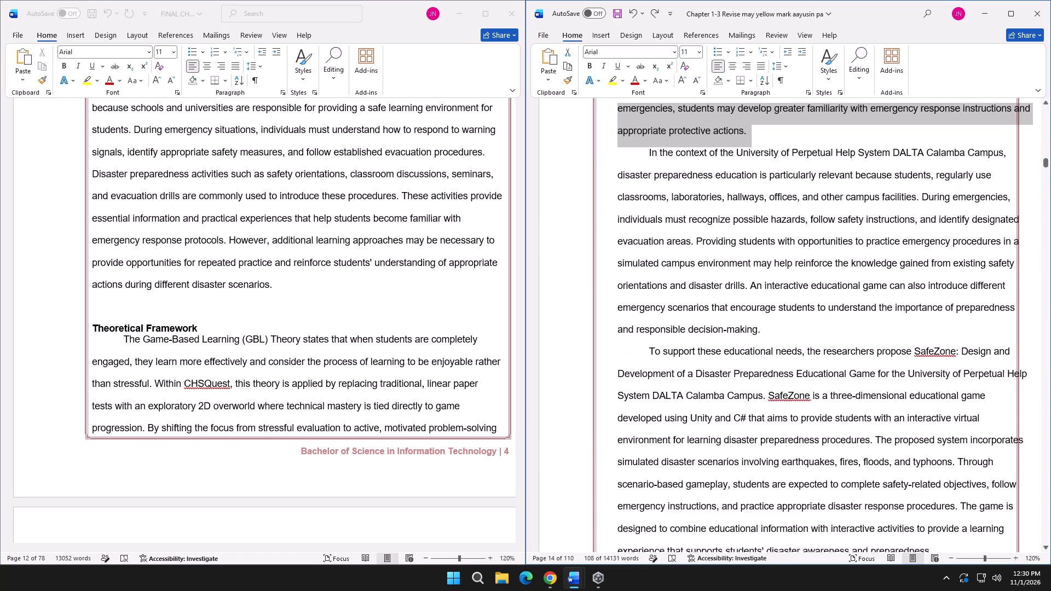
scroll(639, 347, "down", 11)
scroll(640, 346, "down", 15)
scroll(640, 346, "down", 11)
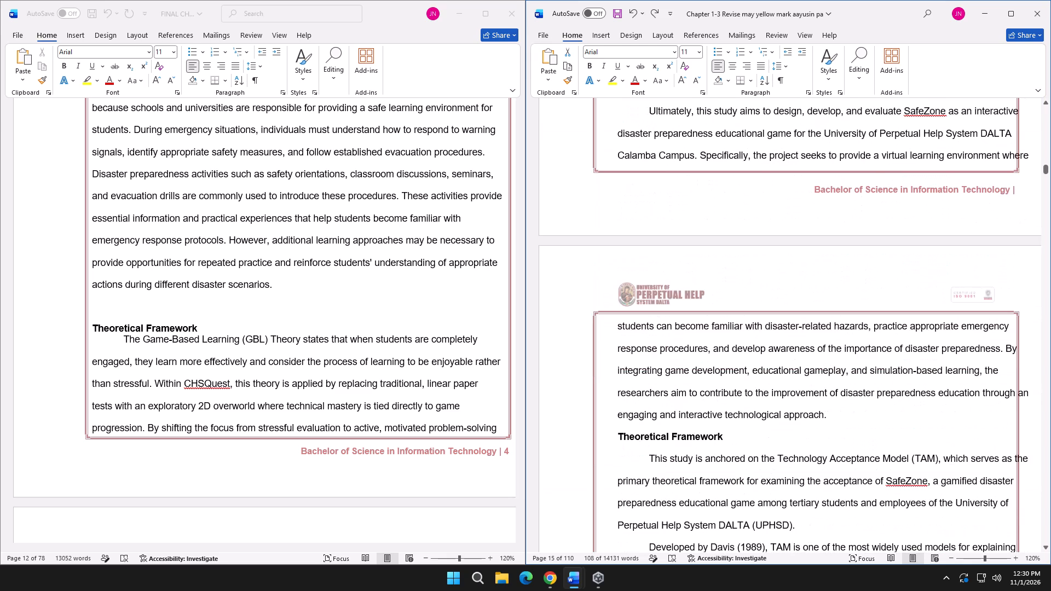
scroll(643, 345, "up", 15)
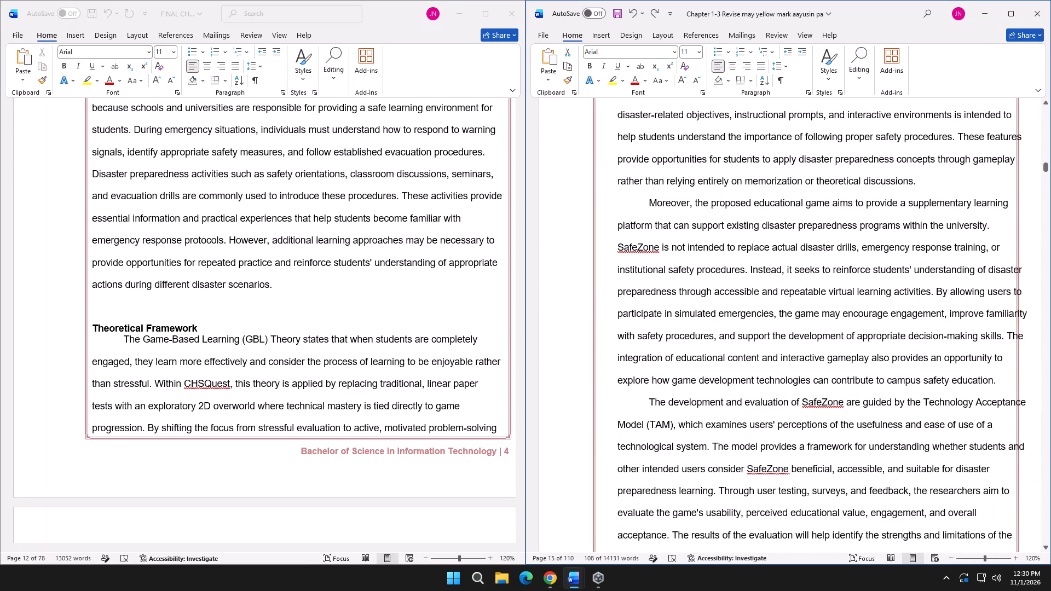
scroll(394, 311, "up", 5)
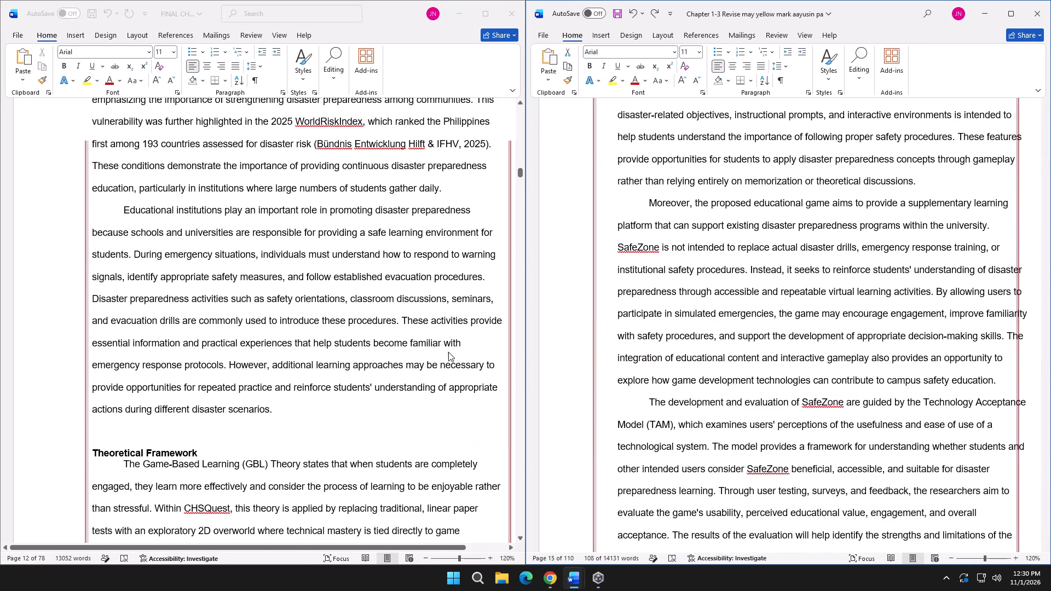
Switch to Google Drive in Chrome and open FINAL CHAP3.docx from the AU folder of Capstone 2026.
left_click(546, 590)
left_click(307, 2)
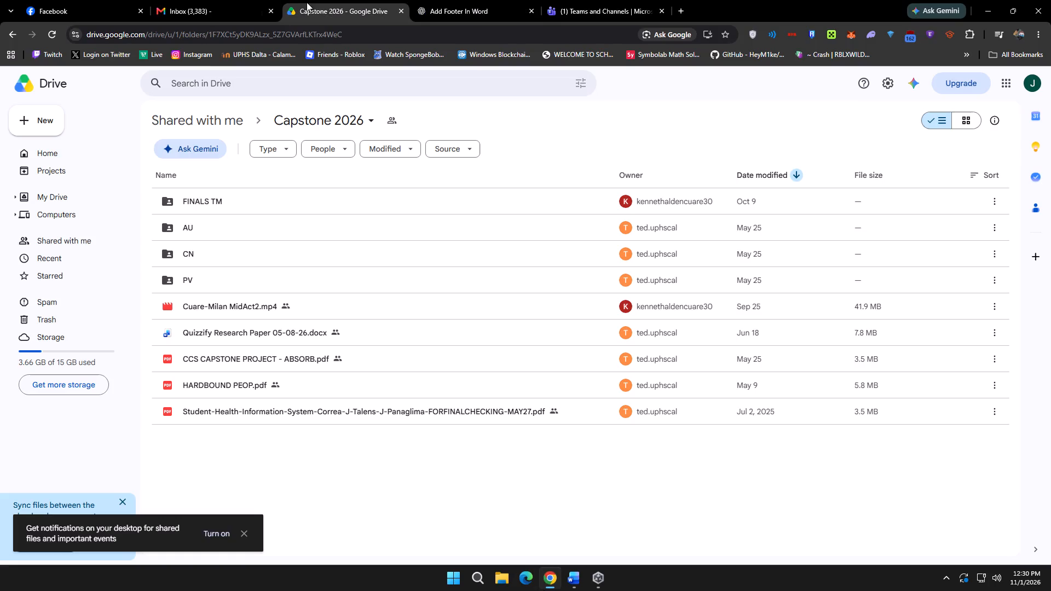
double_click(197, 229)
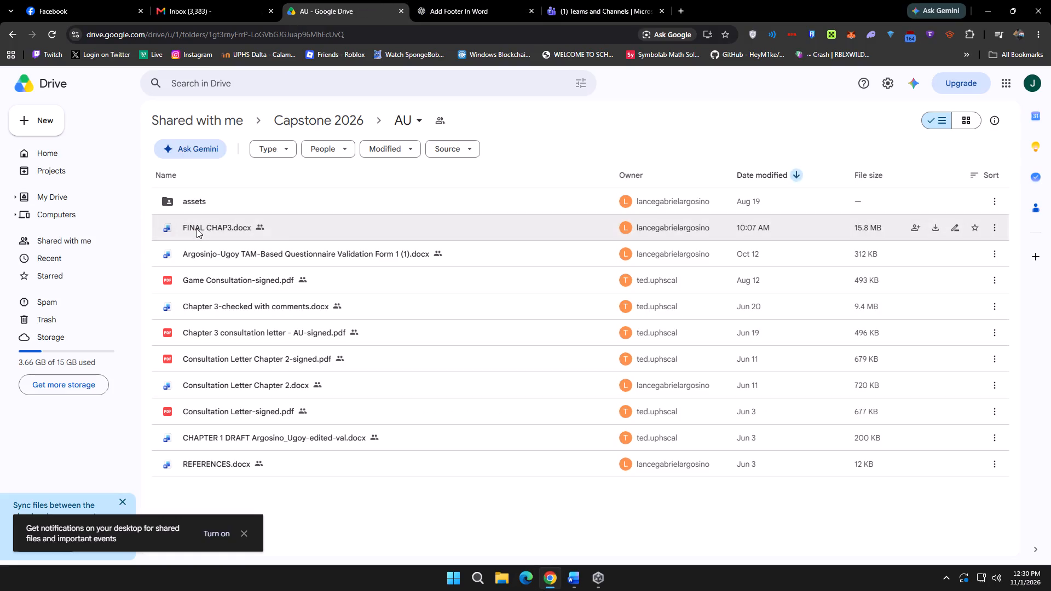
double_click(197, 229)
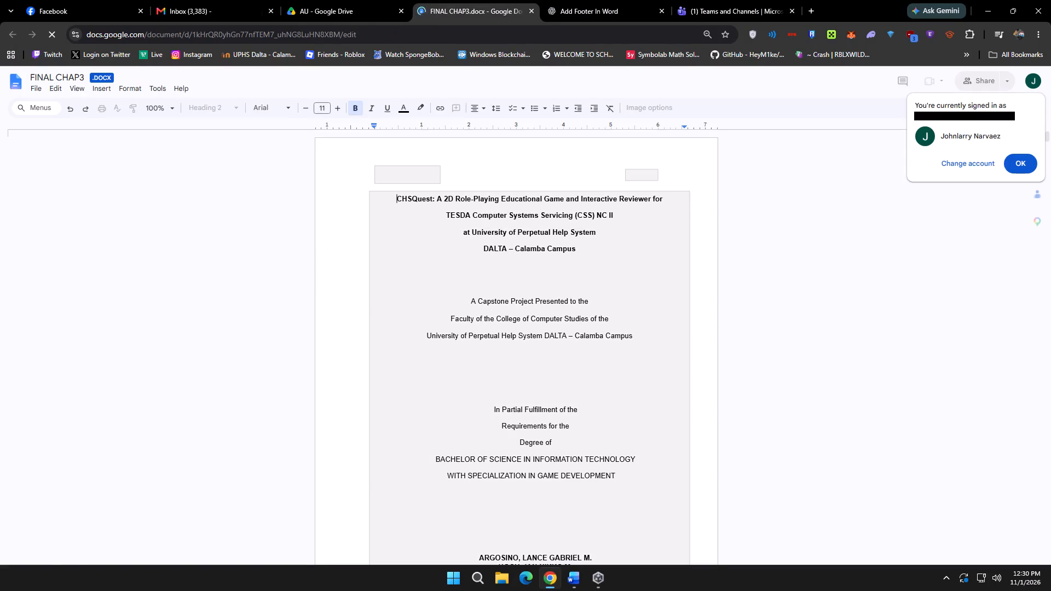
Examine the original Chapter 1 Introduction in the Drive copy of FINAL CHAP3, through the start of Theoretical Framework.
scroll(347, 242, "down", 15)
scroll(350, 252, "down", 7)
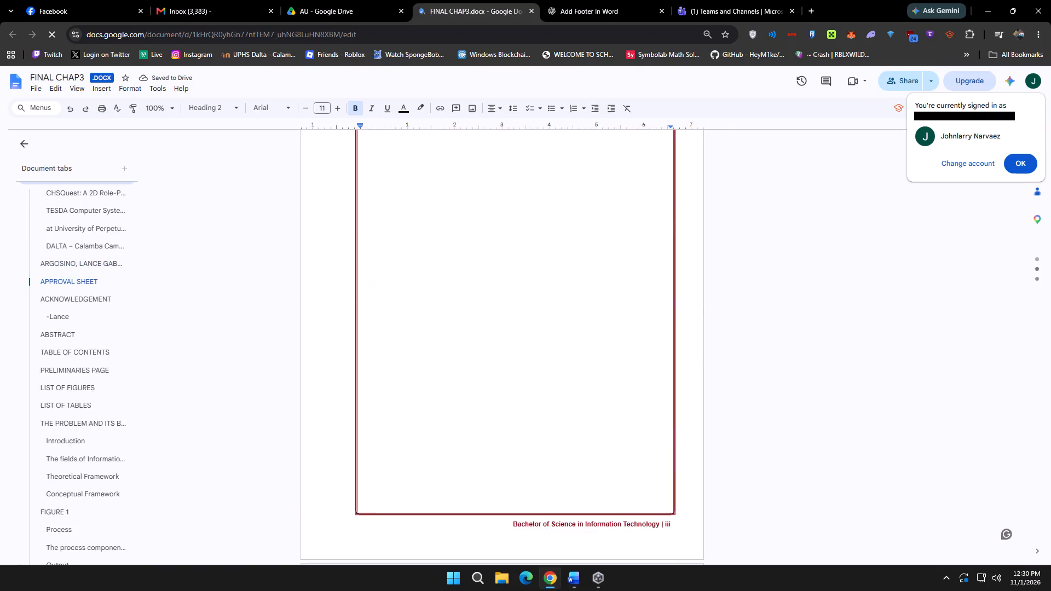
scroll(350, 252, "down", 11)
scroll(353, 254, "down", 20)
scroll(353, 254, "down", 7)
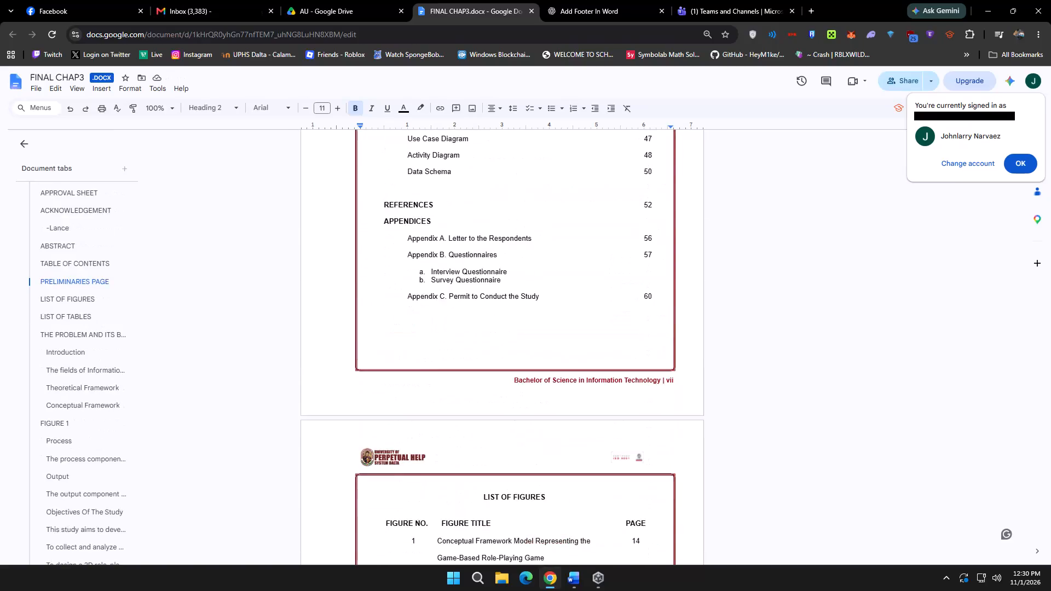
scroll(353, 263, "down", 8)
scroll(353, 265, "down", 20)
scroll(353, 262, "up", 1)
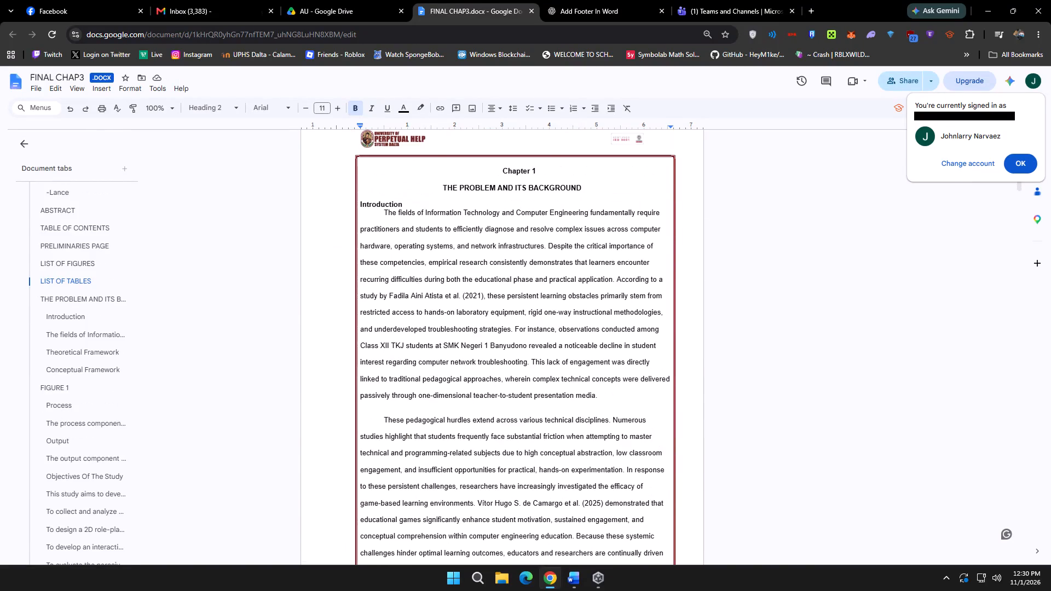
scroll(355, 254, "down", 8)
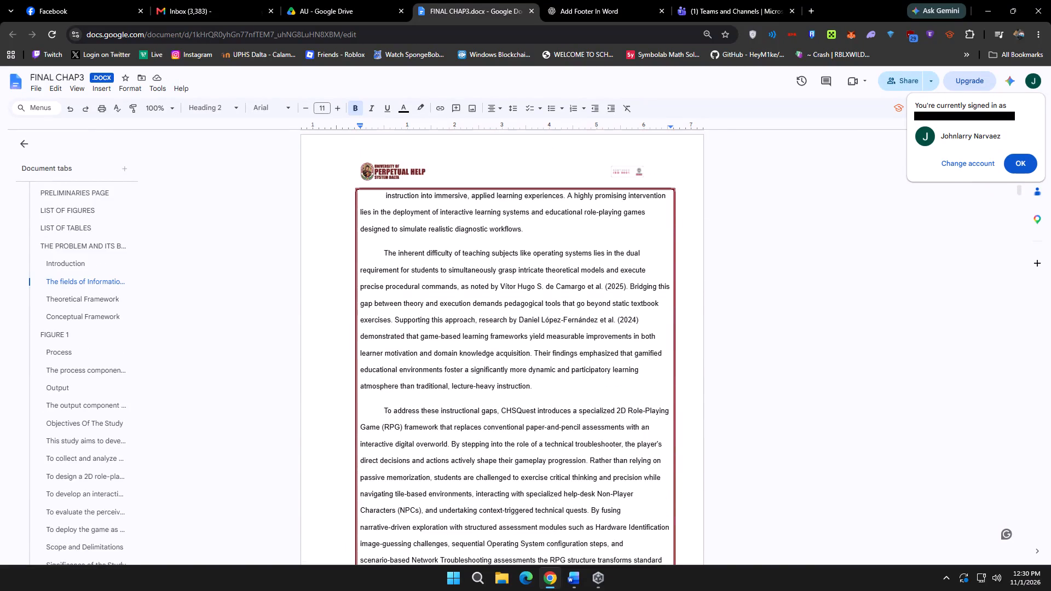
scroll(355, 254, "down", 6)
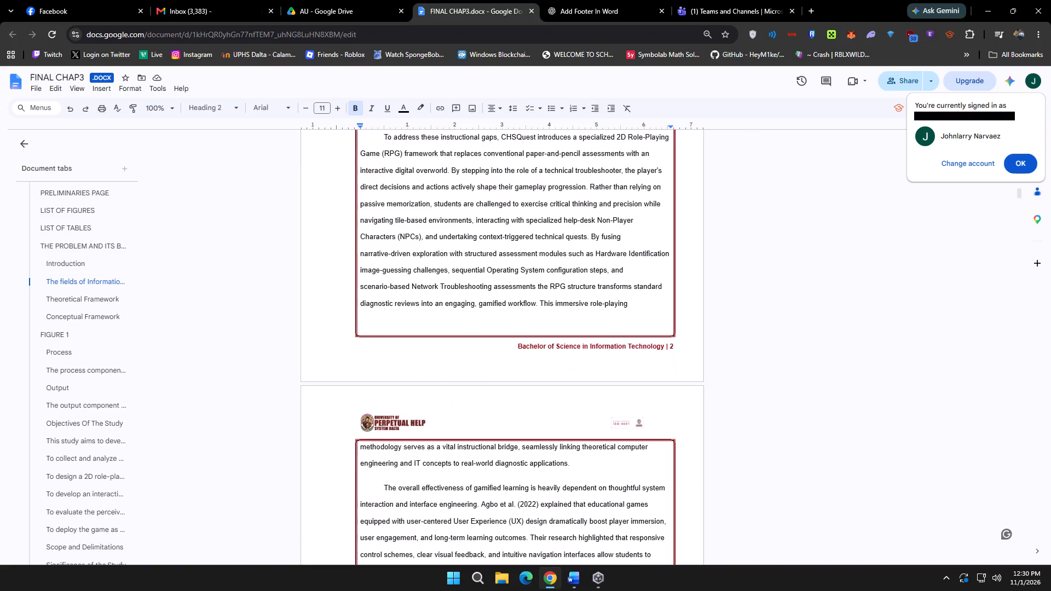
scroll(355, 254, "down", 8)
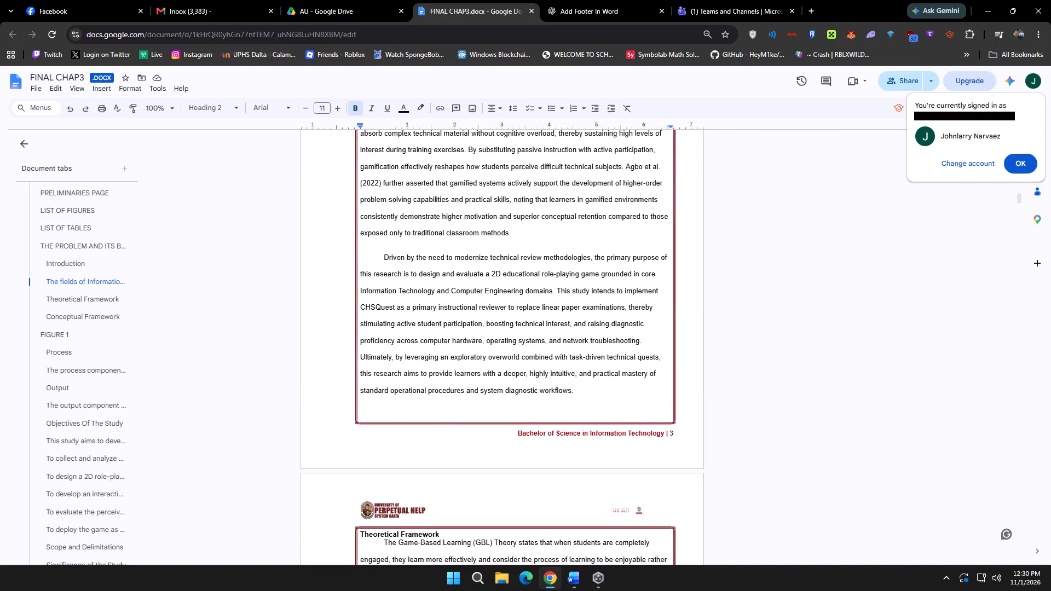
scroll(355, 254, "down", 5)
scroll(356, 254, "up", 5)
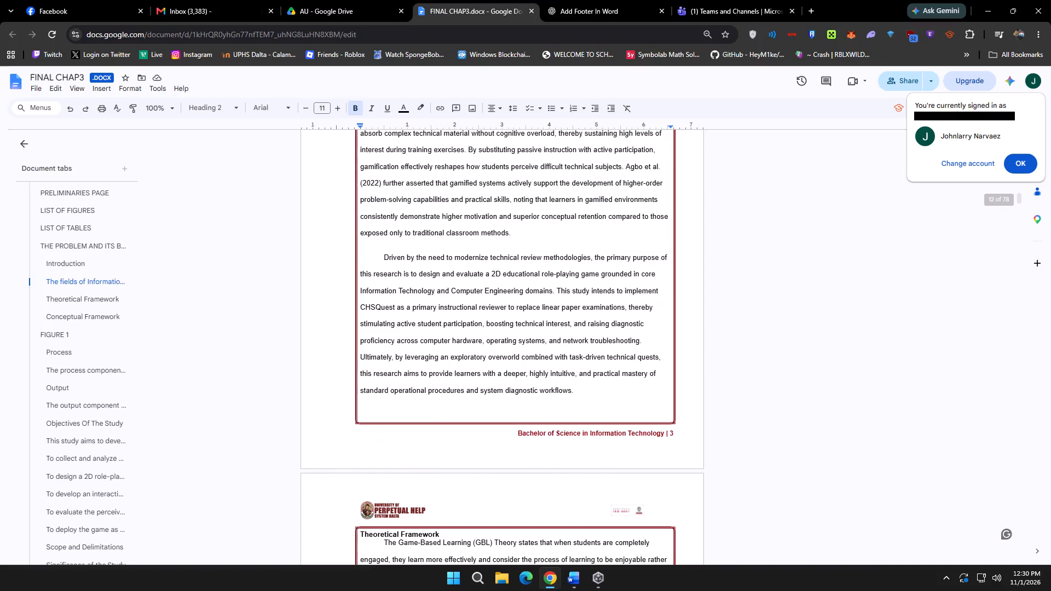
scroll(356, 253, "up", 1)
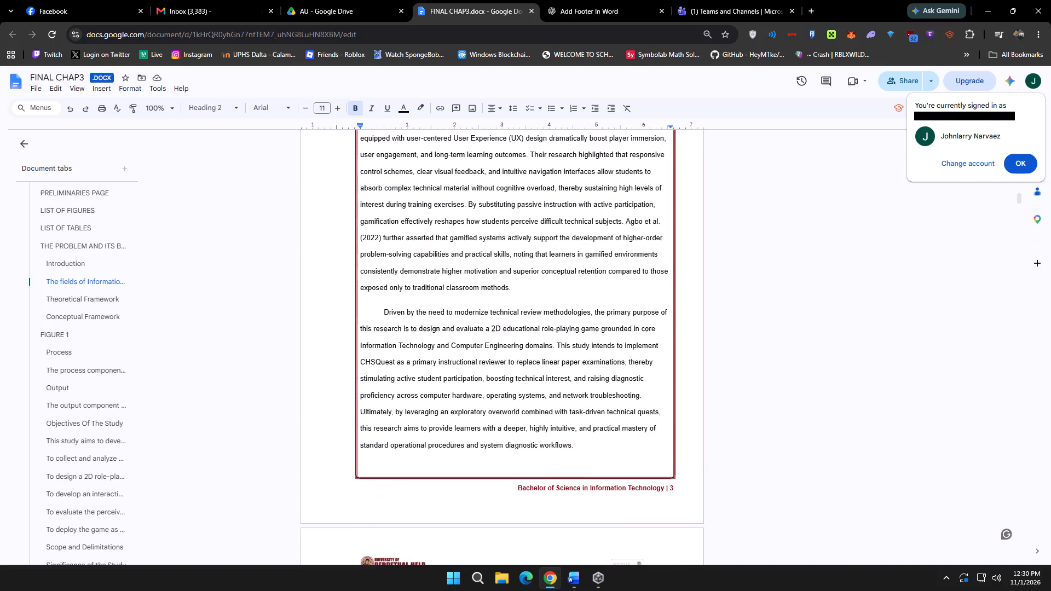
scroll(356, 253, "up", 3)
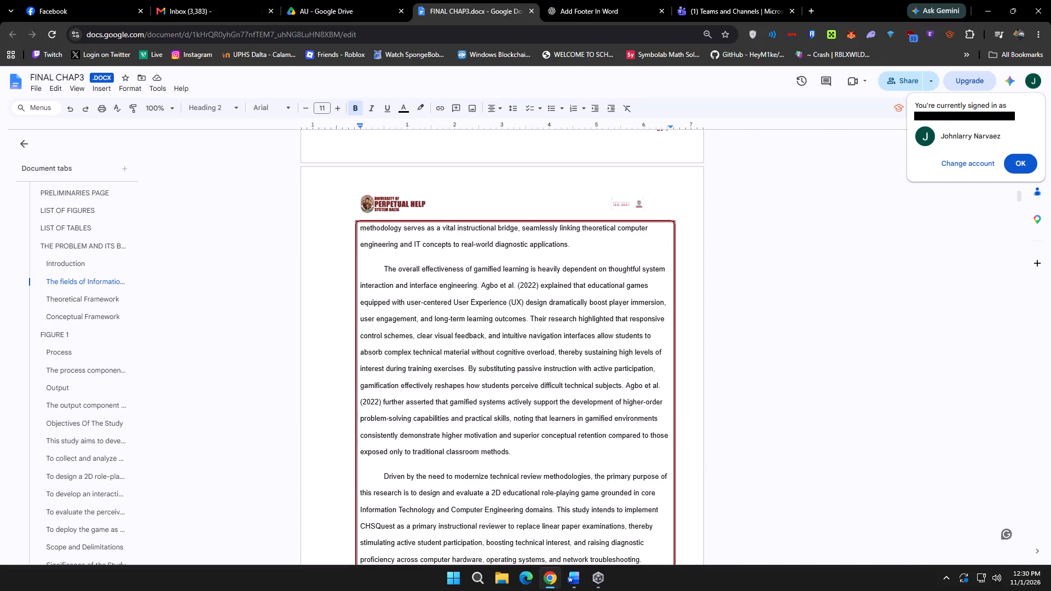
Back in Word, copy the "Traditional disaster preparedness activities" paragraph from Chapter 1-3 Revise into FINAL CHAP3, directly above Theoretical Framework.
key("alt+Tab")
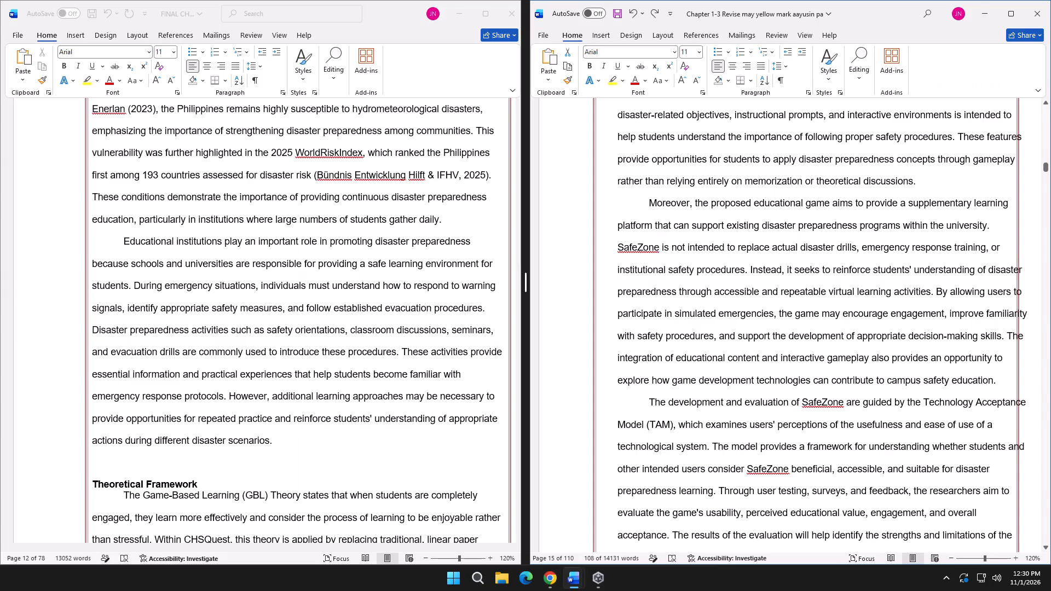
scroll(620, 305, "up", 11)
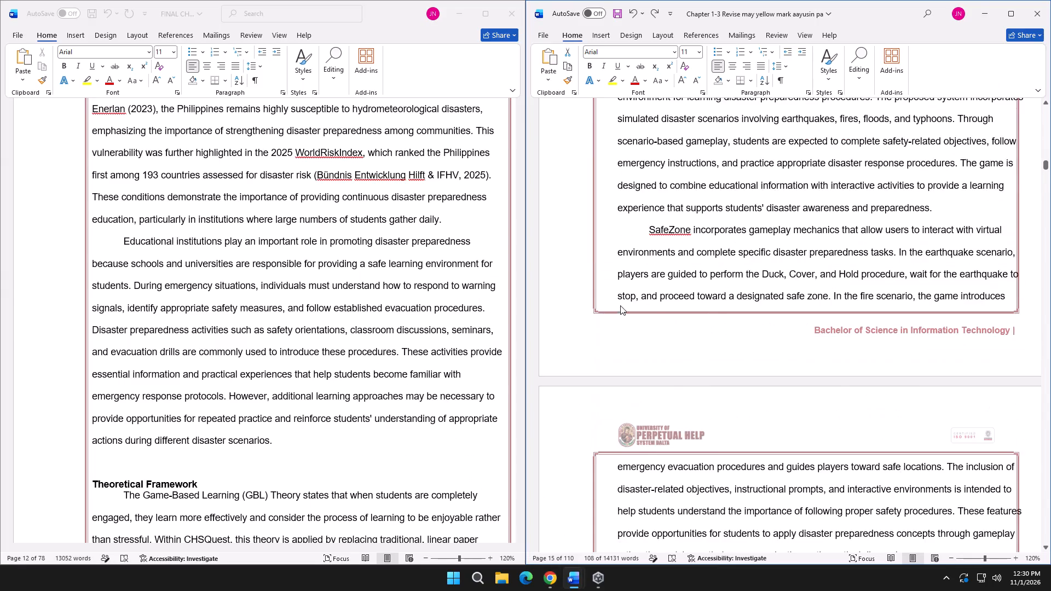
scroll(620, 305, "up", 10)
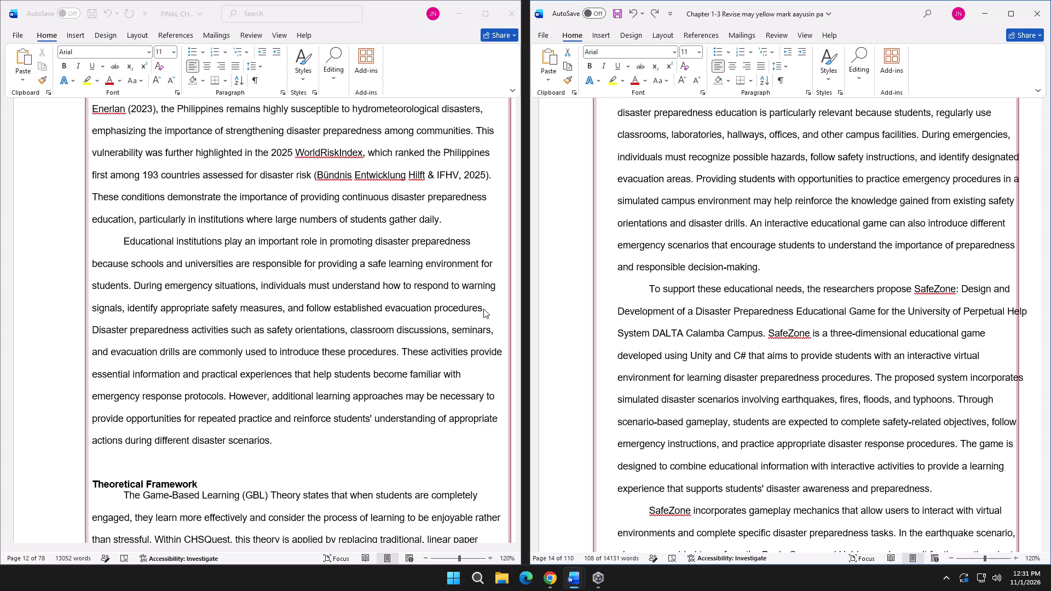
scroll(442, 289, "up", 1)
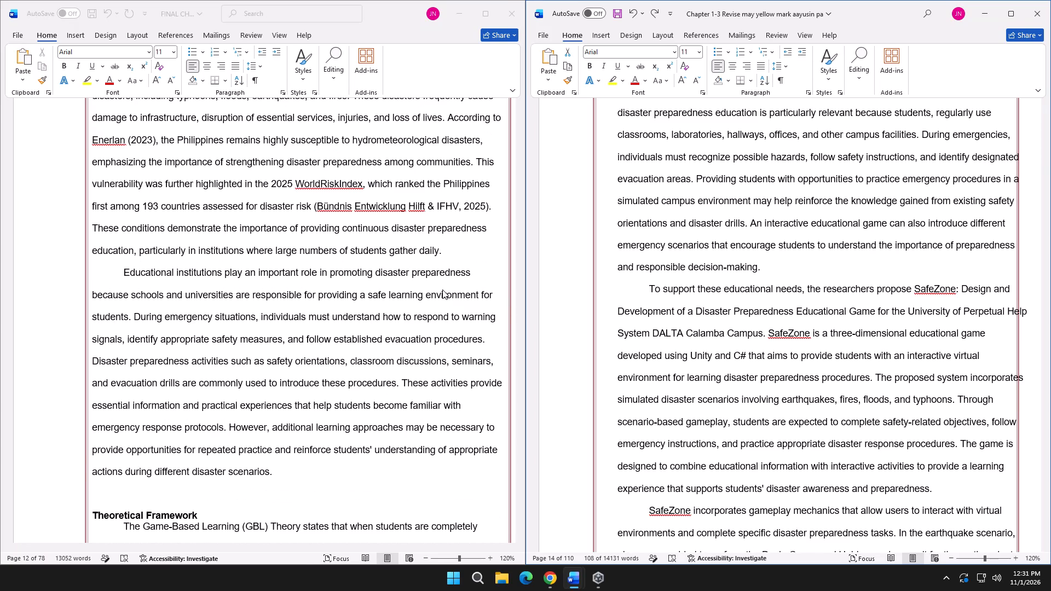
scroll(661, 314, "up", 3)
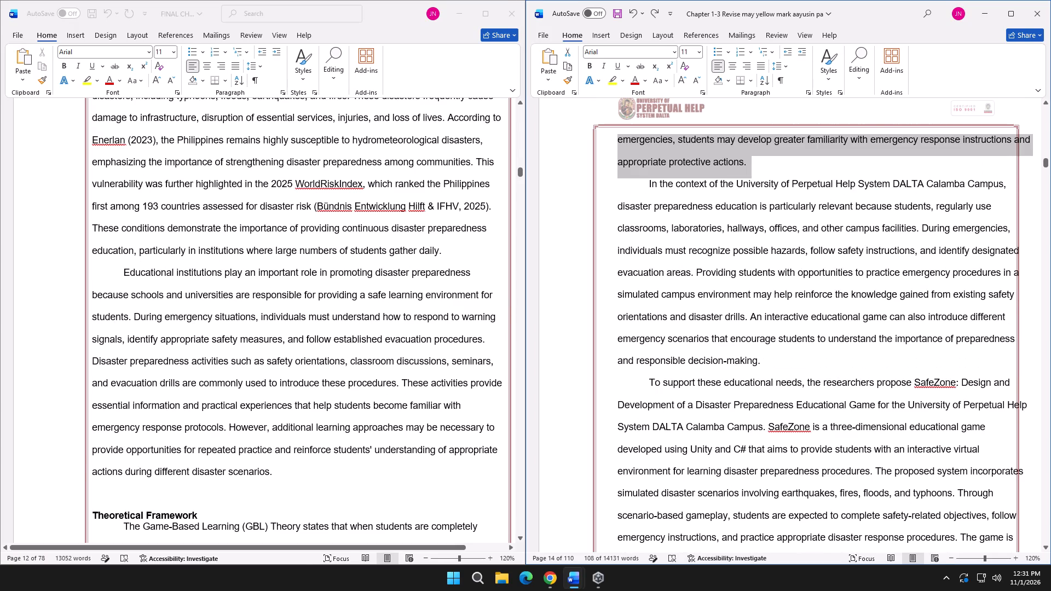
scroll(661, 314, "up", 13)
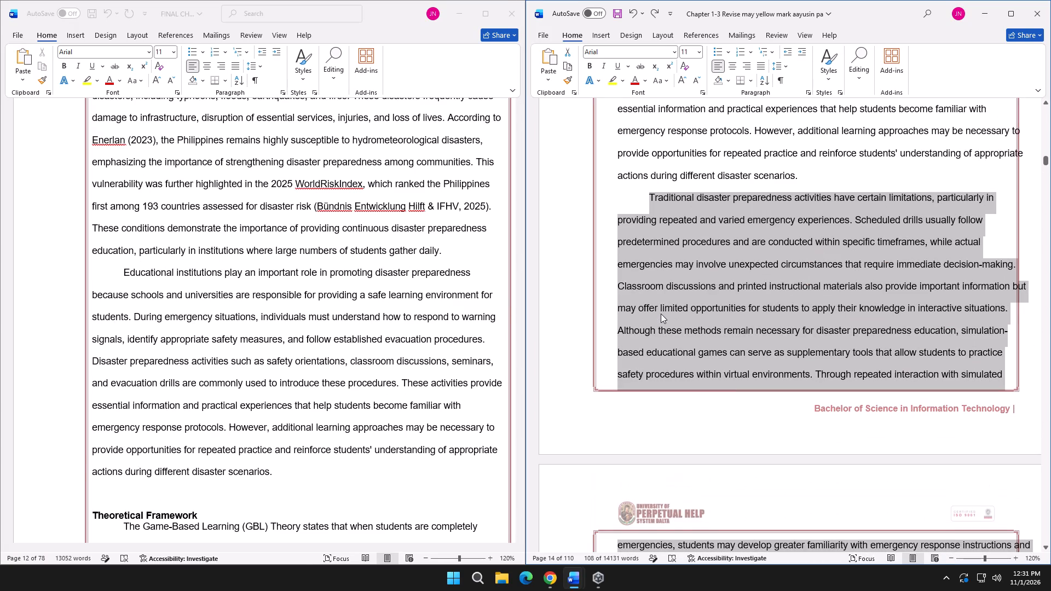
key("ctrl+c")
scroll(687, 384, "down", 6)
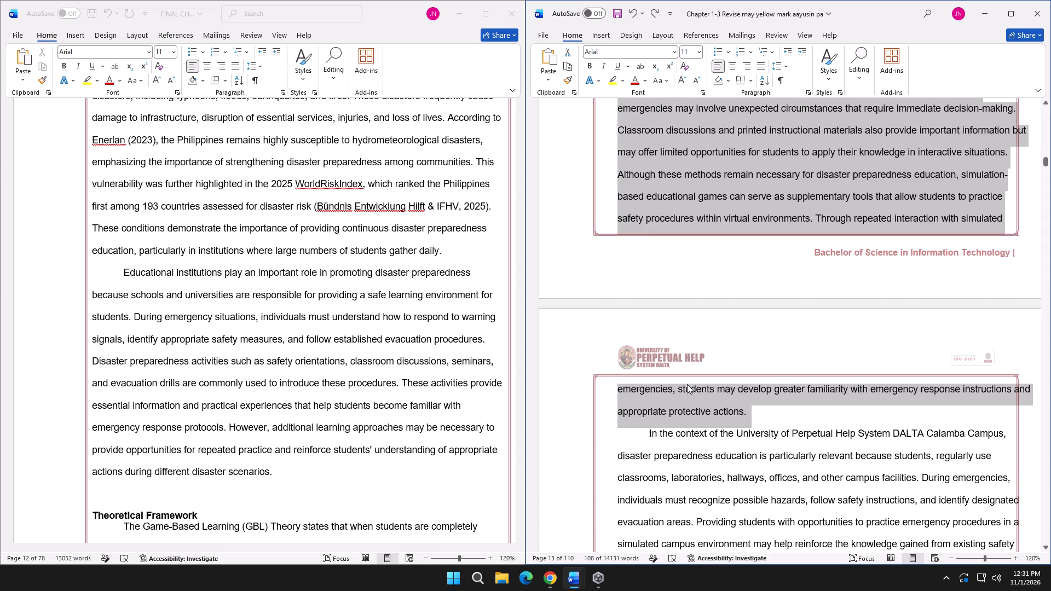
left_click(114, 489)
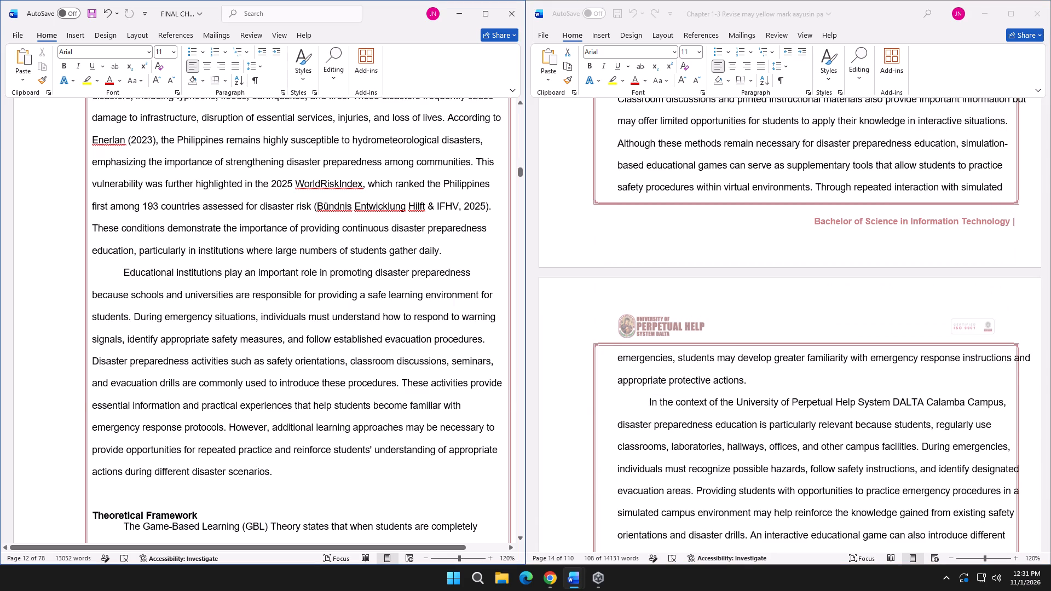
key("ctrl+v")
scroll(302, 416, "down", 5)
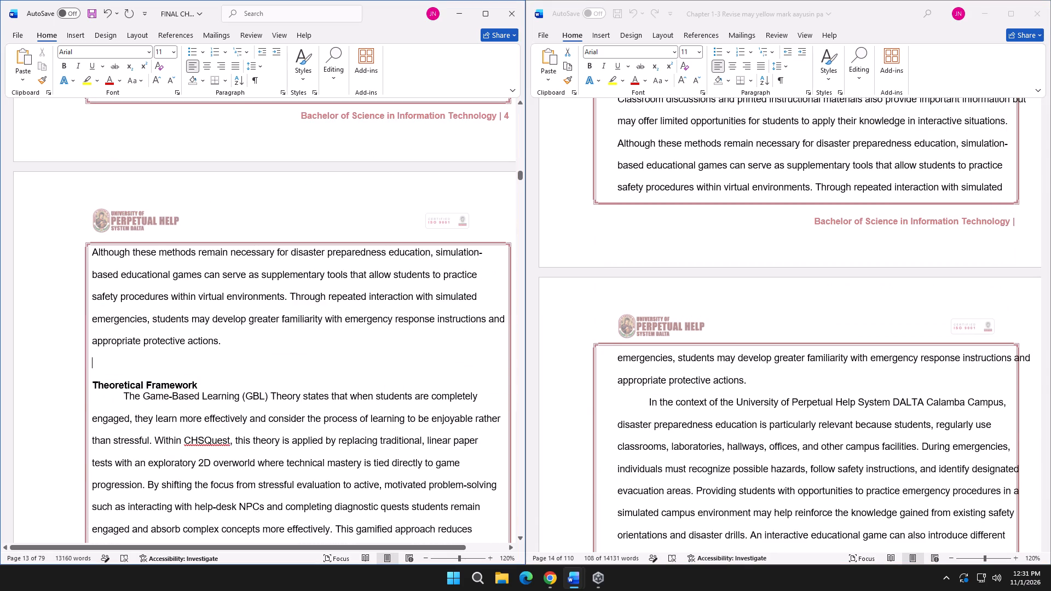
Copy the "In the context of the University of Perpetual Help System DALTA" paragraph into FINAL CHAP3, directly above Theoretical Framework.
left_click(648, 402)
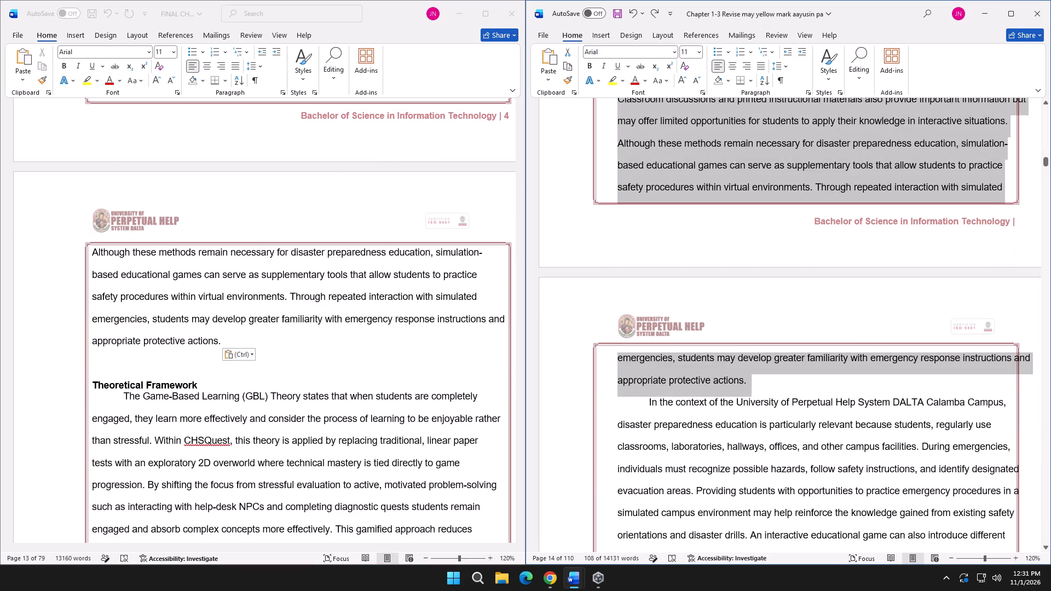
scroll(643, 408, "down", 4)
left_click_drag(648, 282, 775, 449)
key("ctrl+c")
left_click(162, 362)
key("ctrl+v")
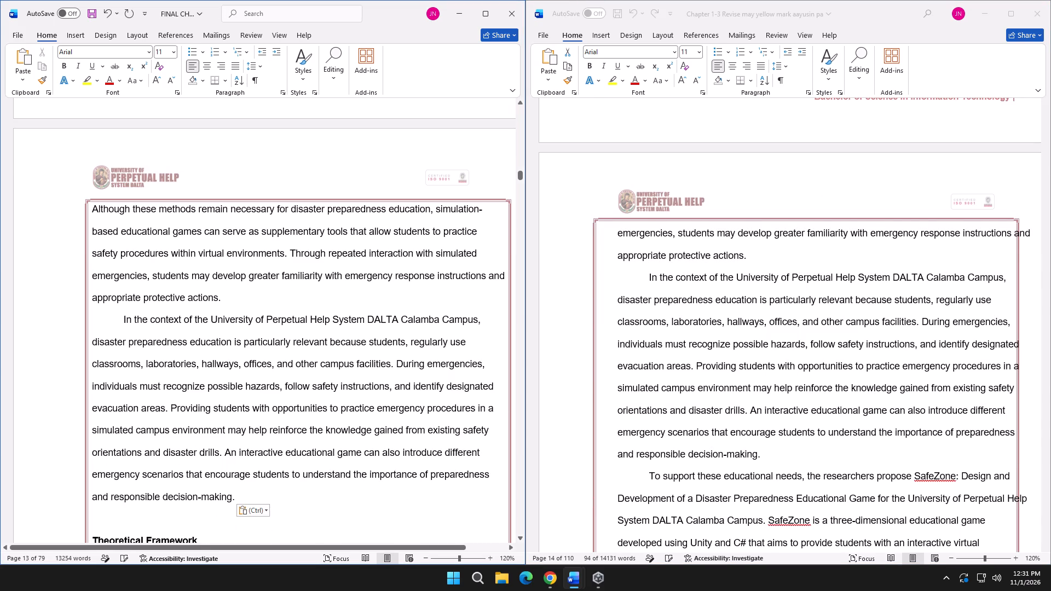
Copy the "To support these educational needs" paragraph from Chapter 1-3 Revise into FINAL CHAP3, directly above Theoretical Framework.
scroll(646, 386, "down", 8)
left_click(650, 227)
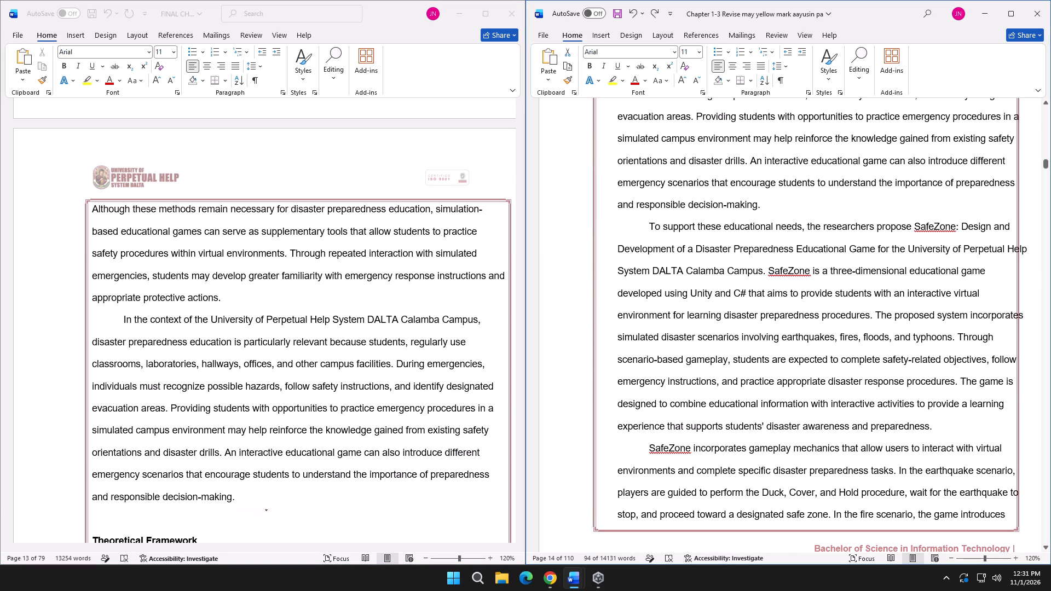
left_click(649, 227)
left_click_drag(649, 227, 942, 430)
key("ctrl+c")
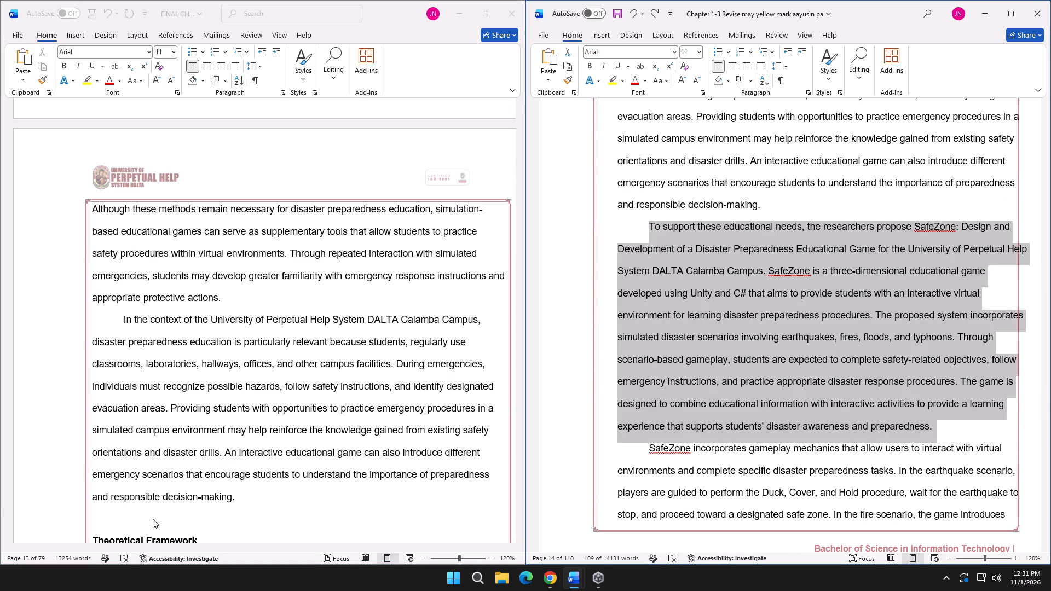
left_click(139, 519)
key("ctrl+v")
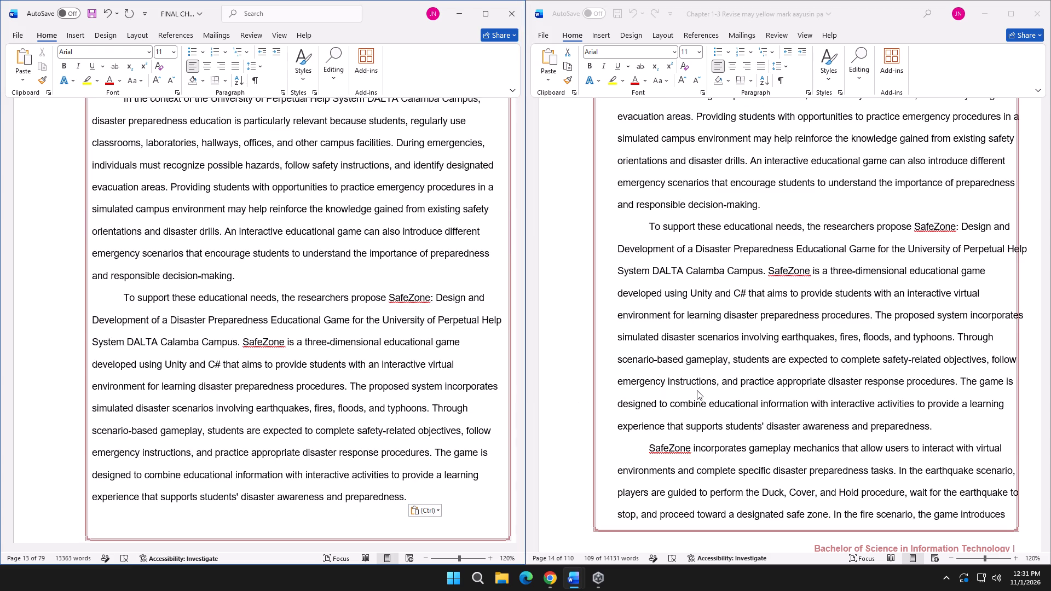
Copy the "SafeZone incorporates gameplay mechanics" paragraph from Chapter 1-3 Revise into FINAL CHAP3, directly above Theoretical Framework.
scroll(697, 390, "down", 4)
scroll(697, 390, "up", 3)
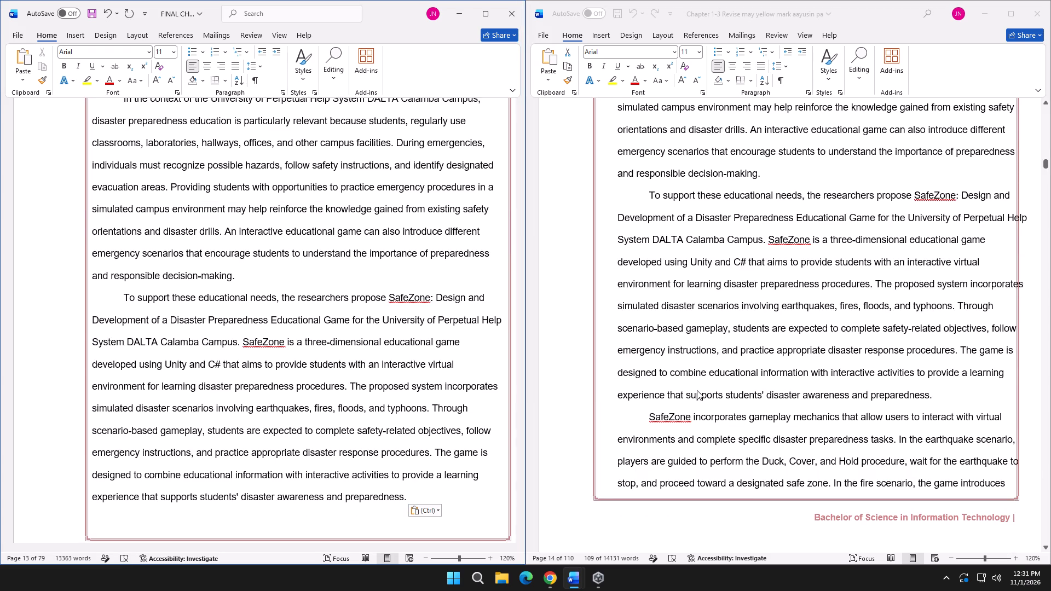
scroll(697, 390, "down", 4)
left_click(647, 299)
left_click_drag(651, 297, 695, 318)
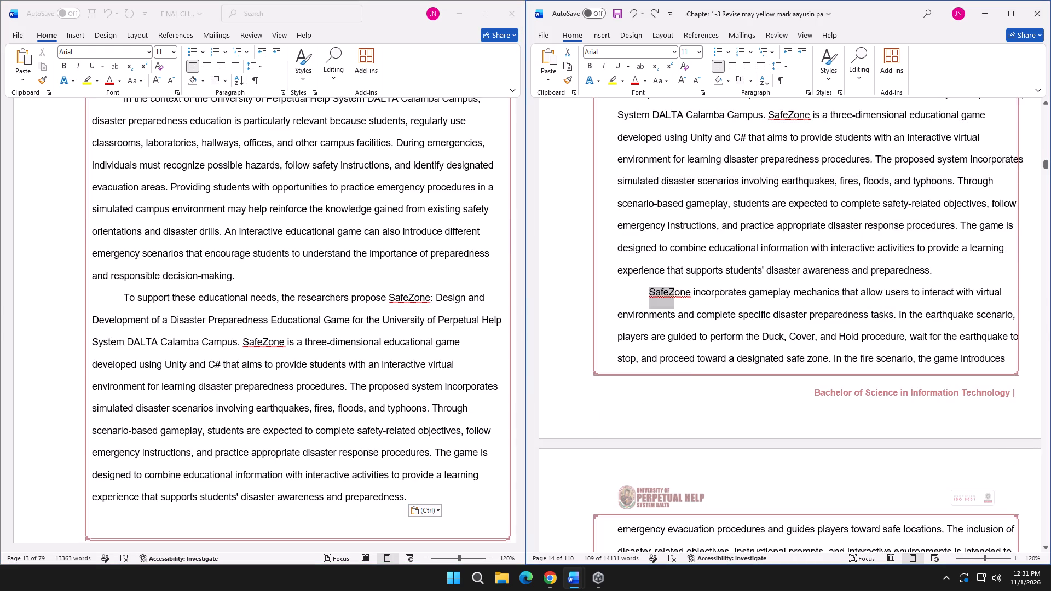
left_click_drag(695, 318, 915, 436)
scroll(784, 376, "down", 6)
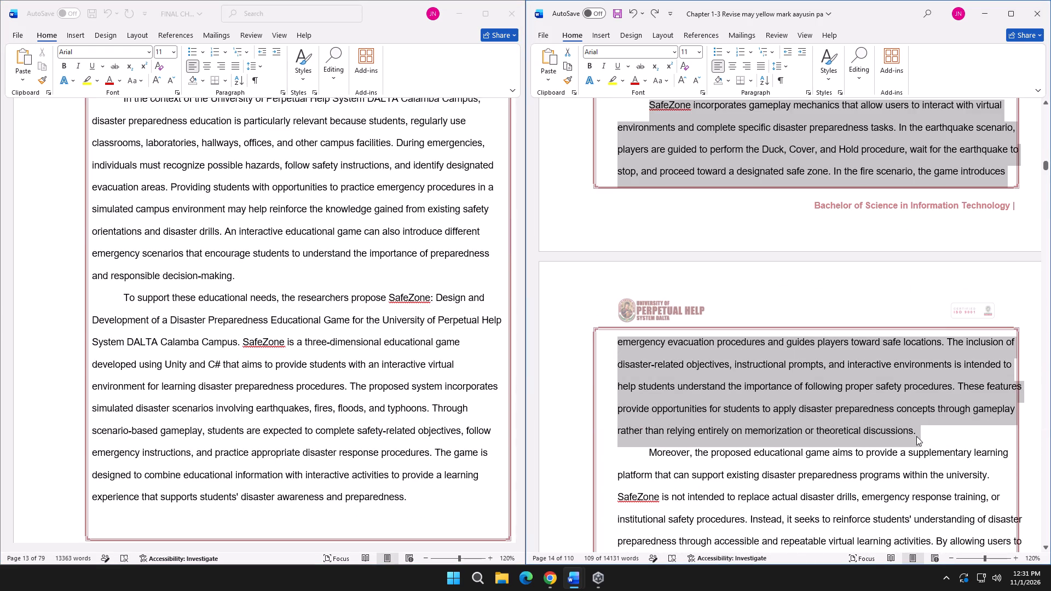
key("ctrl+c")
scroll(314, 403, "down", 5)
left_click(140, 370)
key("ctrl+v")
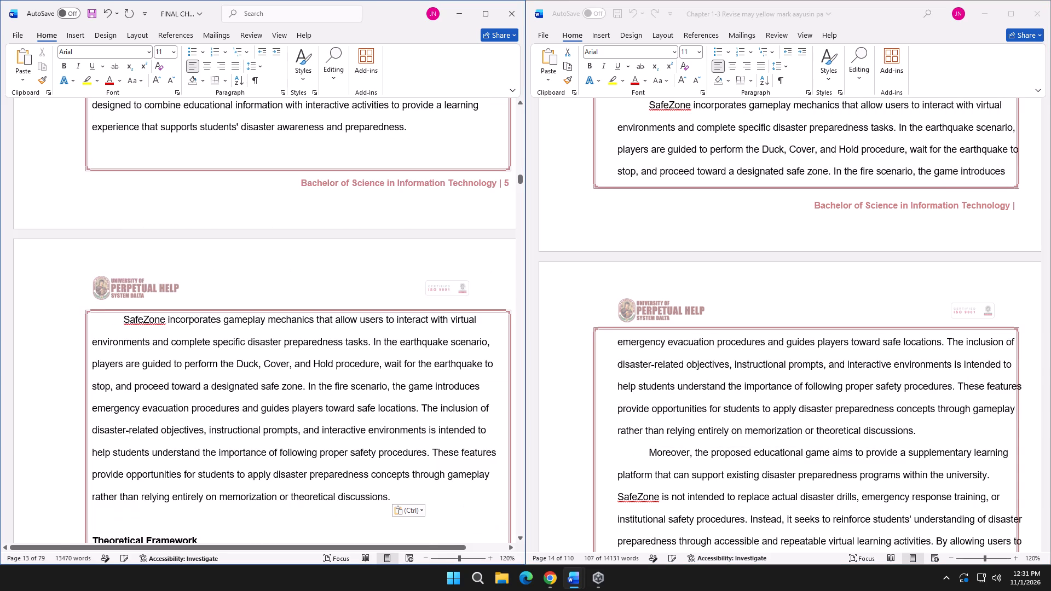
Copy the "Moreover, the proposed educational game" paragraph from Chapter 1-3 Revise into FINAL CHAP3, directly above Theoretical Framework.
scroll(295, 383, "down", 4)
scroll(665, 399, "down", 3)
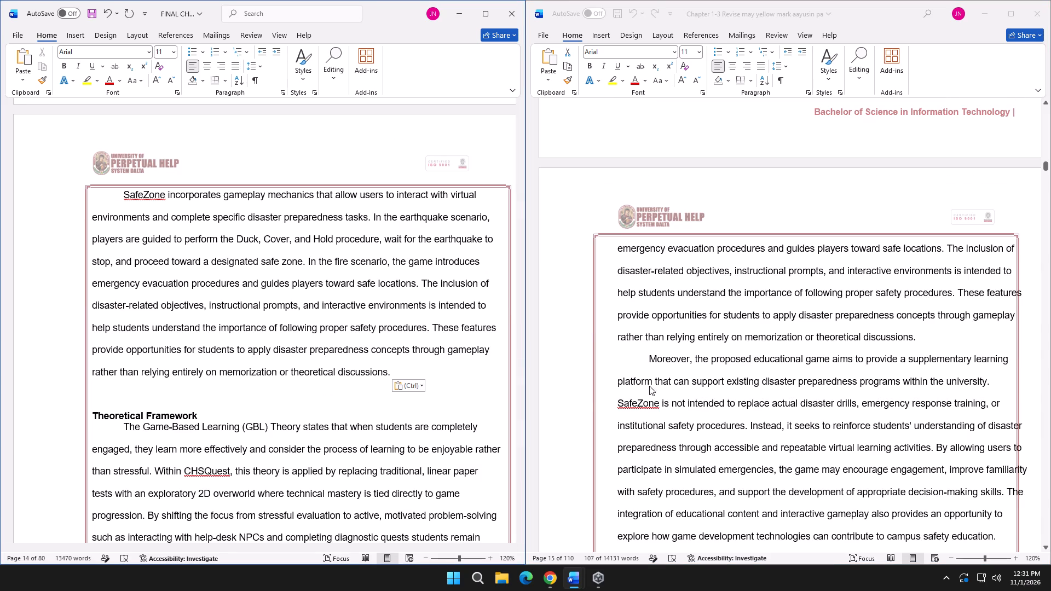
left_click(649, 359)
left_click_drag(649, 360, 756, 401)
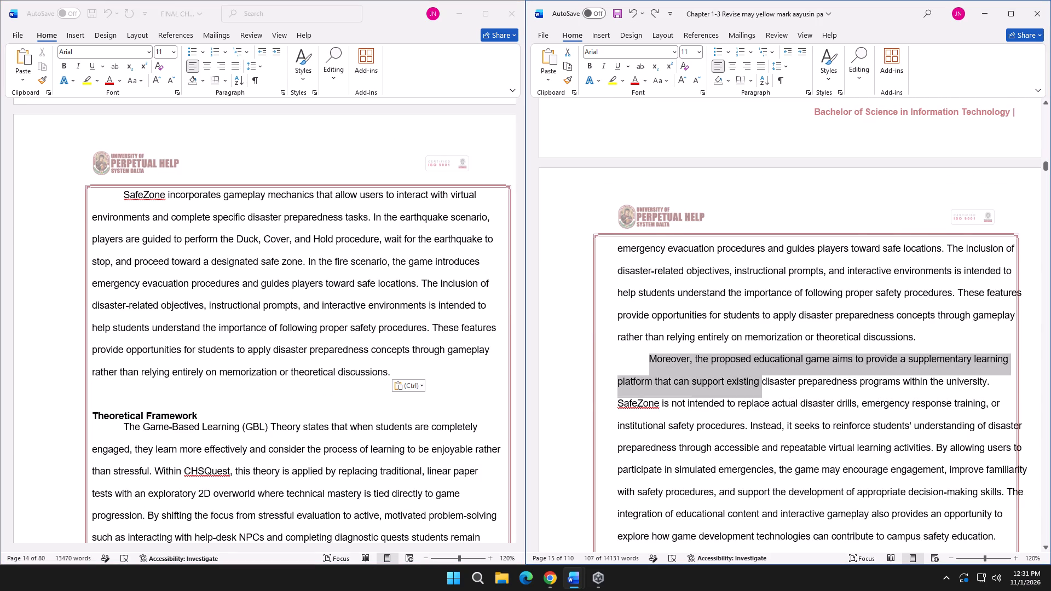
left_click_drag(756, 401, 997, 417)
scroll(782, 402, "down", 4)
key("ctrl+c")
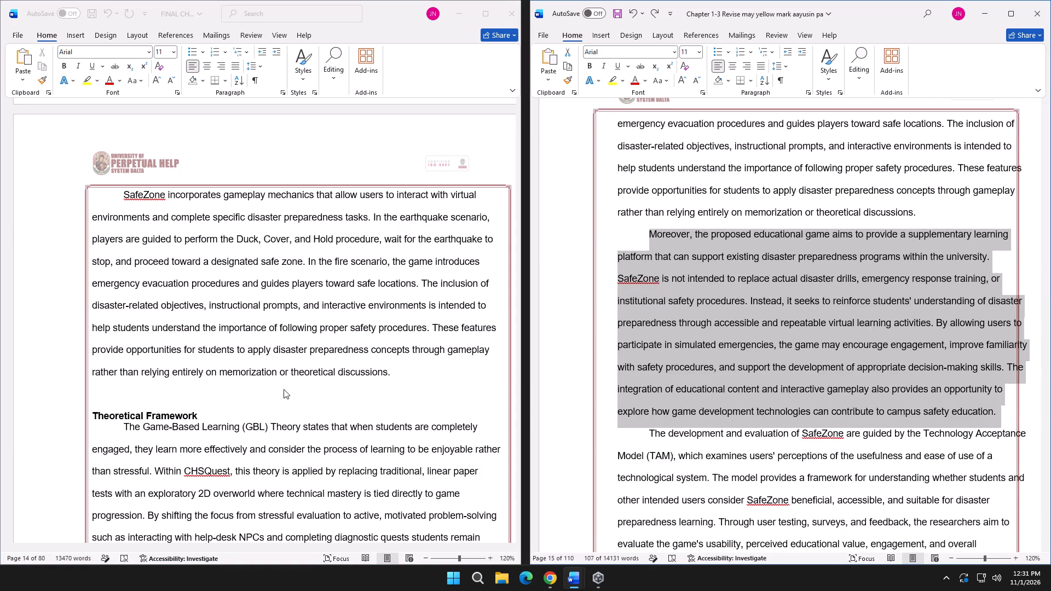
left_click(135, 399)
key("ctrl+v")
Copy the "The development and evaluation of SafeZone" paragraph from Chapter 1-3 Revise into FINAL CHAP3, directly above Theoretical Framework.
scroll(717, 395, "down", 2)
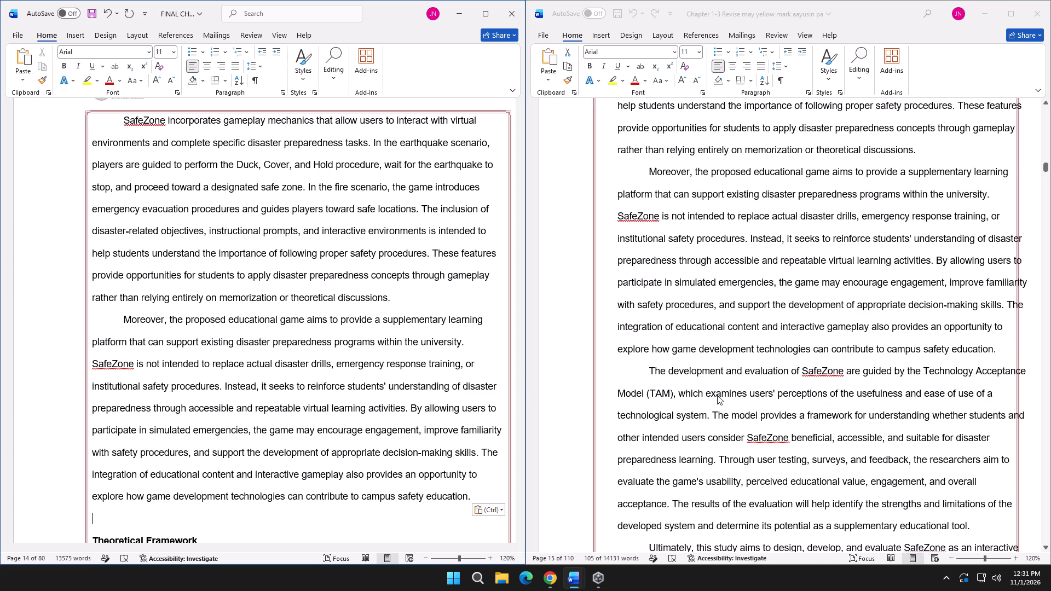
left_click(649, 366)
left_click(649, 369)
left_click_drag(649, 369, 745, 407)
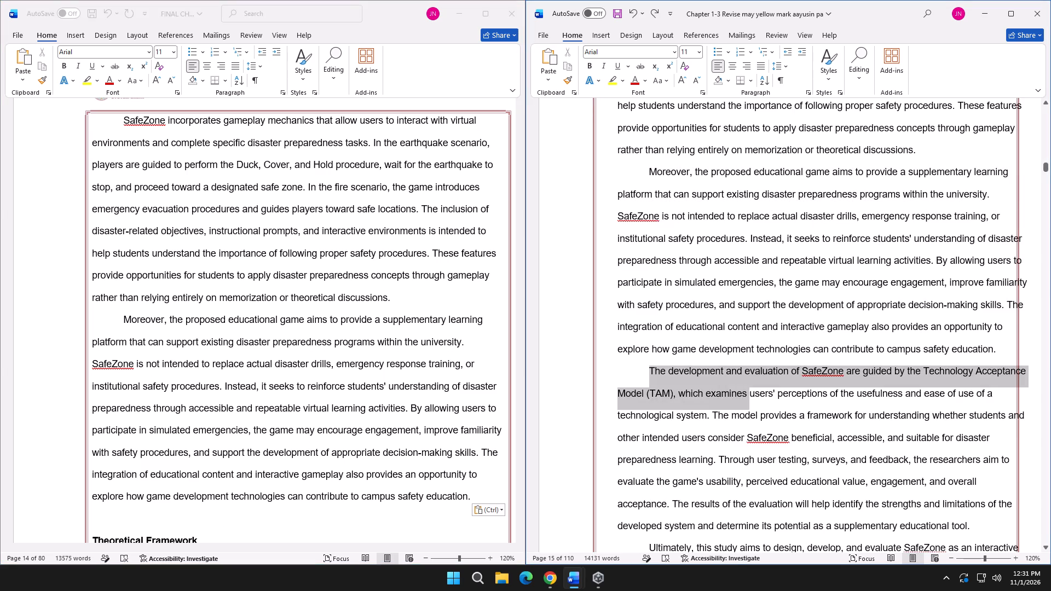
left_click_drag(745, 407, 951, 404)
scroll(842, 427, "down", 4)
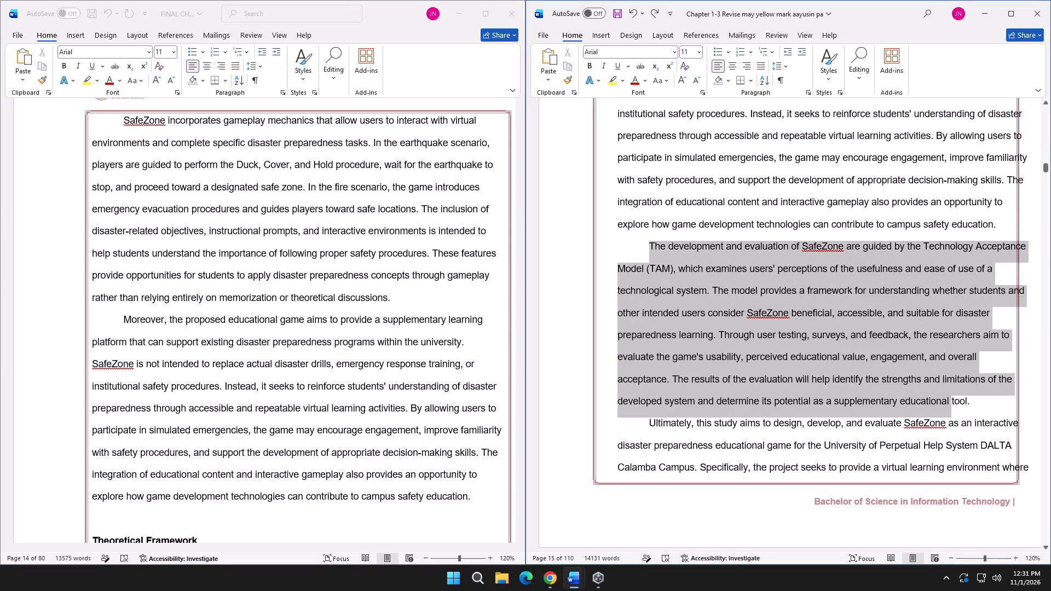
left_click_drag(951, 404, 969, 405)
key("ctrl+c")
left_click(169, 520)
key("ctrl+v")
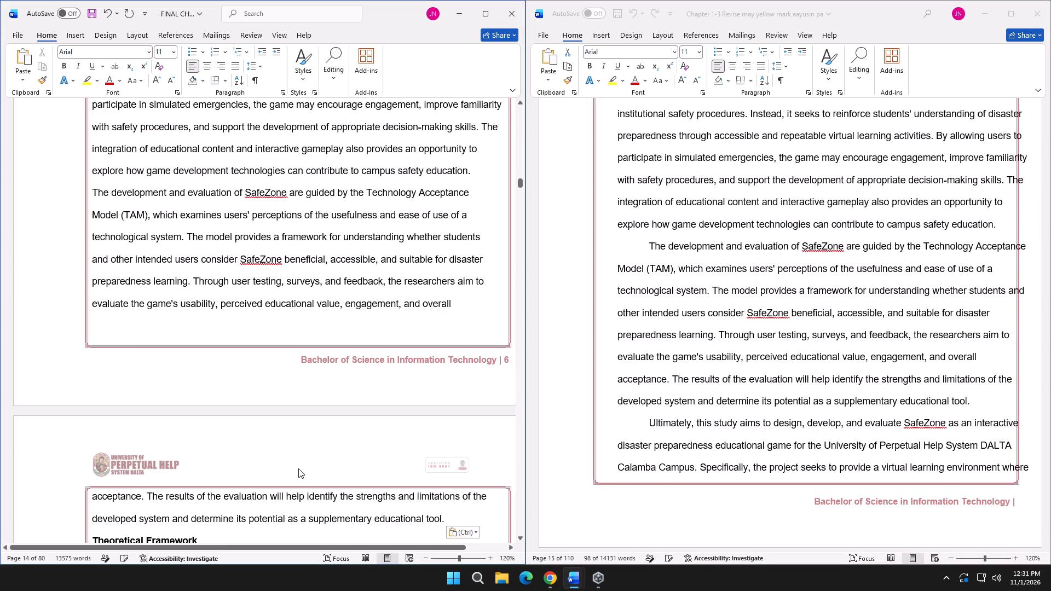
Copy the "Ultimately, this study aims" paragraph from Chapter 1-3 Revise onto a new line in FINAL CHAP3, directly above Theoretical Framework.
scroll(689, 424, "down", 3)
left_click(650, 328)
left_click(649, 331)
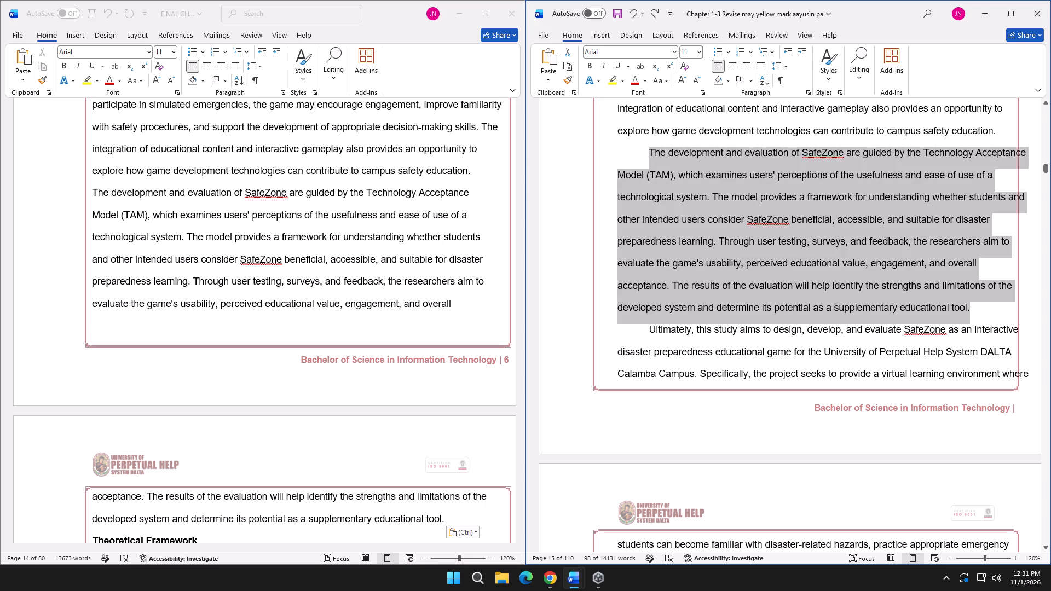
left_click_drag(649, 331, 964, 407)
scroll(958, 405, "down", 4)
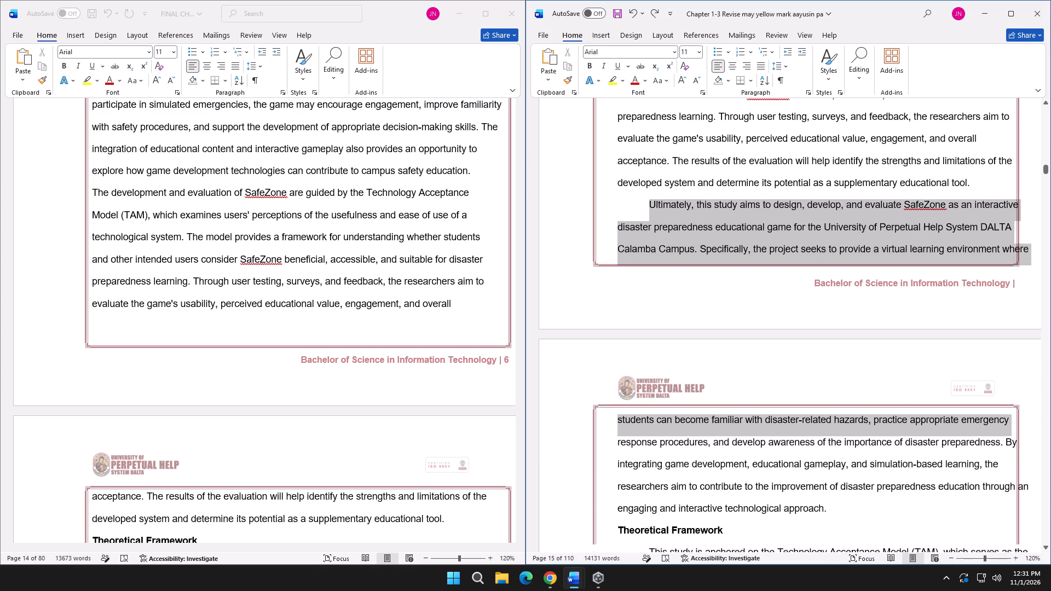
left_click_drag(964, 407, 857, 444)
scroll(964, 407, "down", 2)
key("ctrl+c")
scroll(370, 362, "down", 3)
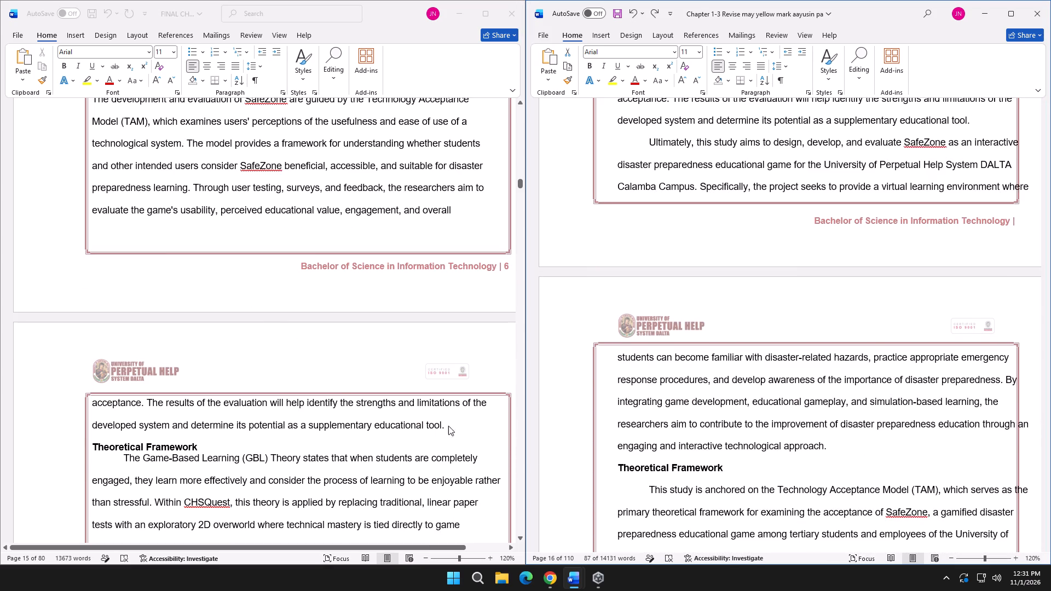
left_click(448, 426)
key("shift+Return")
key("ctrl+v")
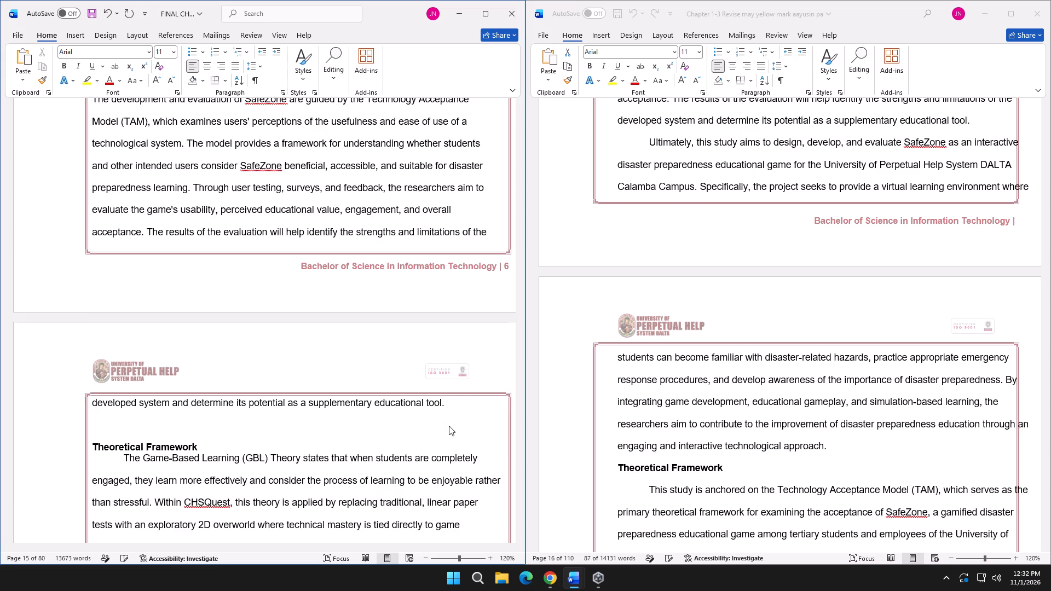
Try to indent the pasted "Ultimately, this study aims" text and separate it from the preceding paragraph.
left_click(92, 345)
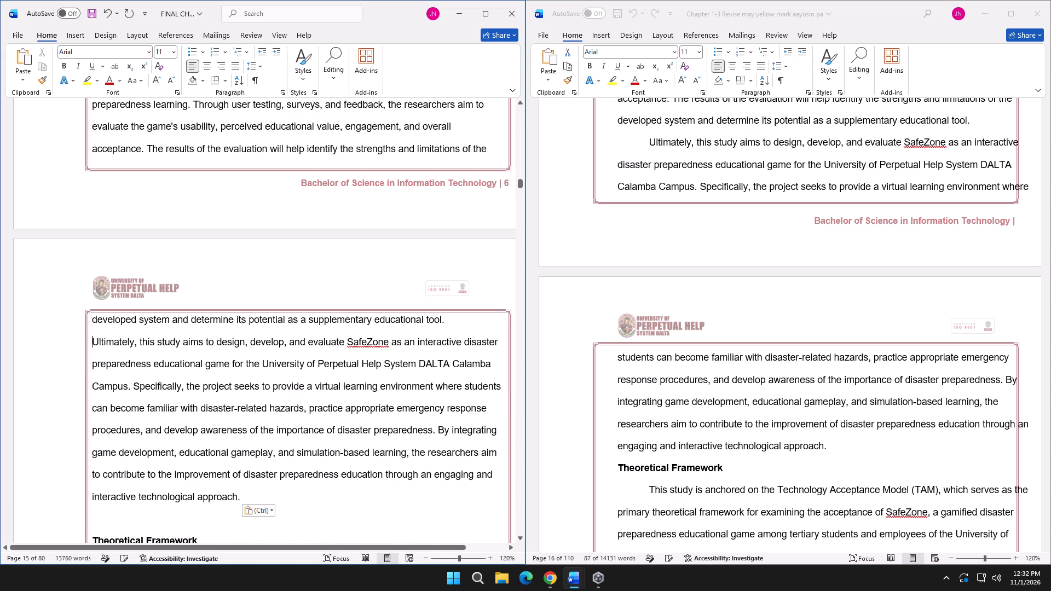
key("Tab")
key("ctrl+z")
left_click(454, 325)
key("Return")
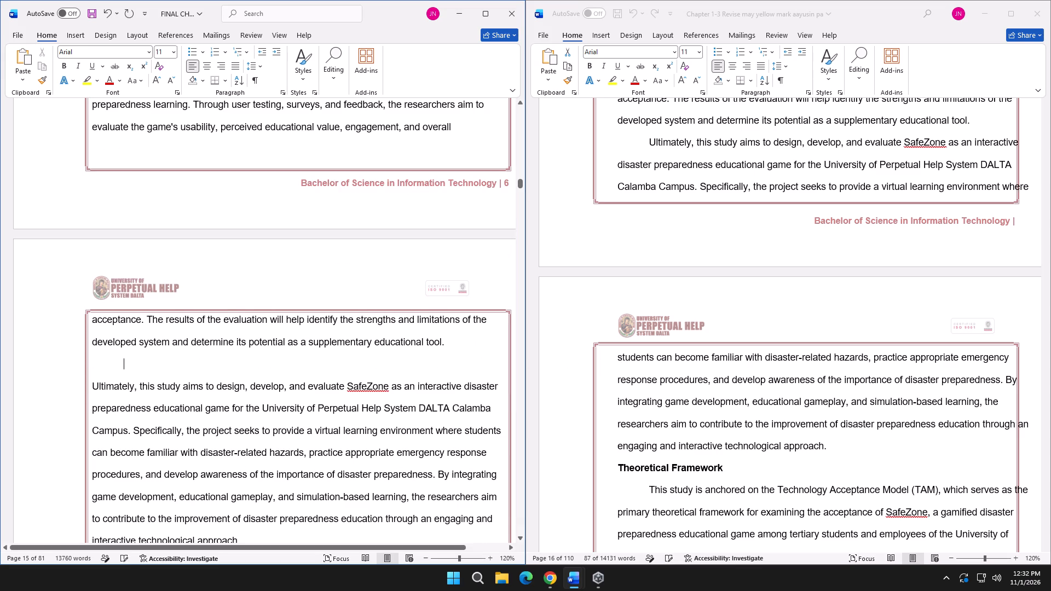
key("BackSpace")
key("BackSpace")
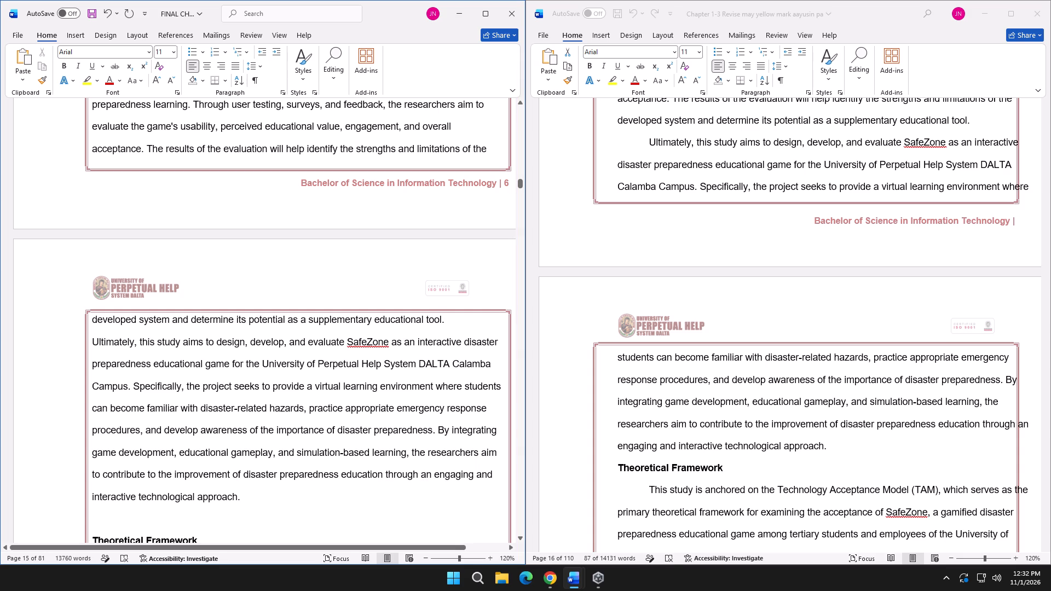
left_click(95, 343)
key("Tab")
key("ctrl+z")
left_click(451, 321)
Indent the first line of the "Ultimately, this study aims" text in FINAL CHAP3.
left_click(95, 346)
key("space")
key("Tab")
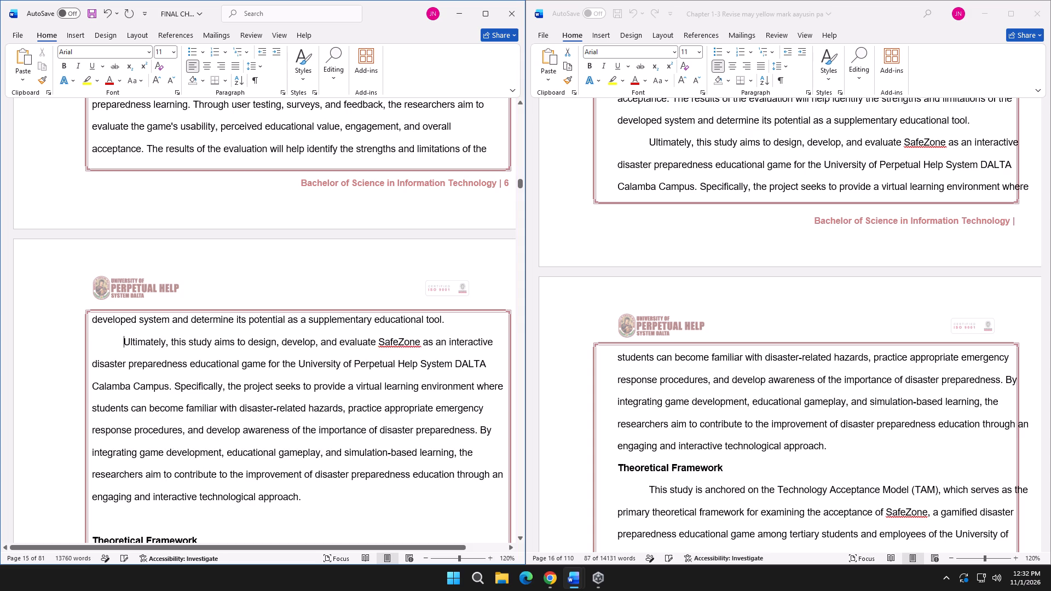
Remove the blank line directly above the Theoretical Framework heading in FINAL CHAP3.
scroll(288, 383, "down", 5)
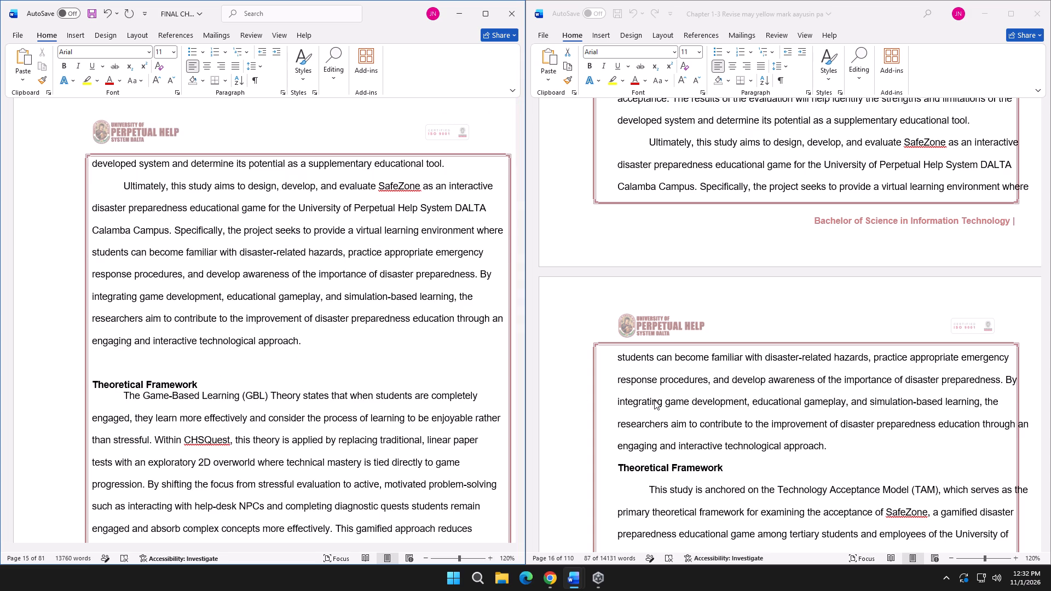
scroll(650, 400, "down", 2)
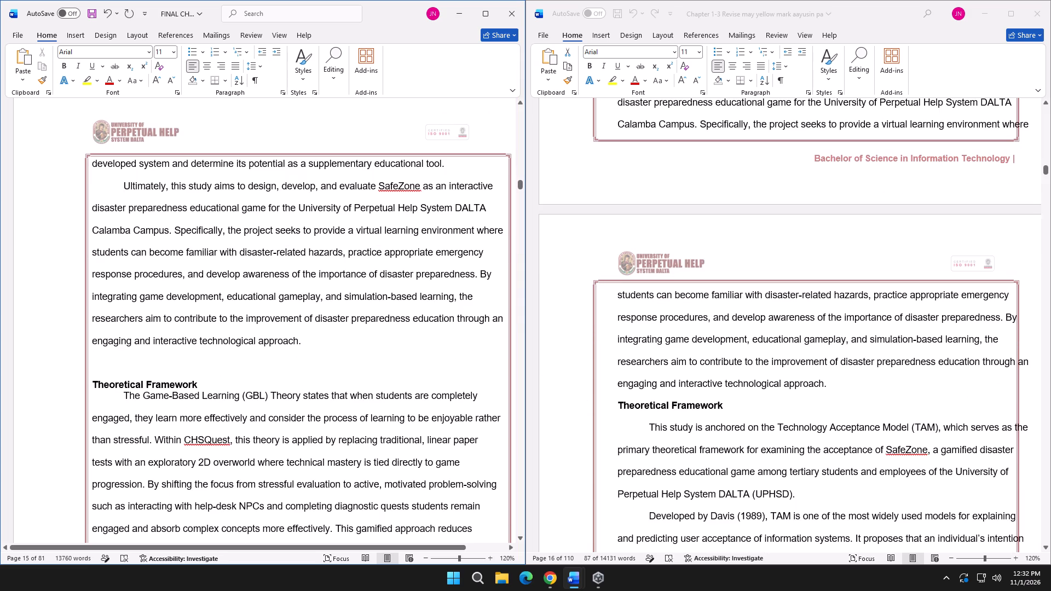
left_click(128, 361)
key("BackSpace")
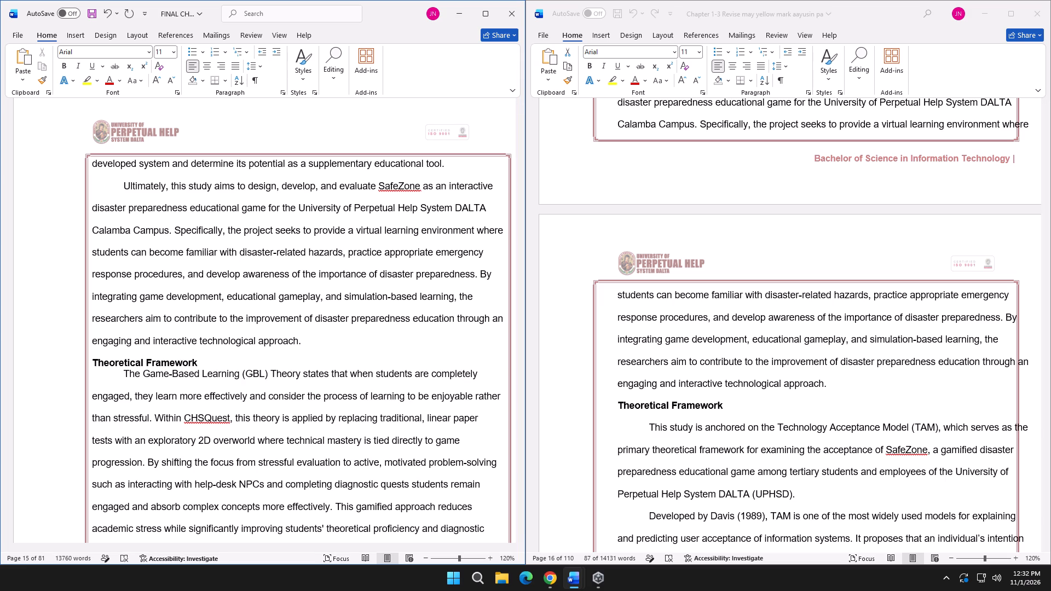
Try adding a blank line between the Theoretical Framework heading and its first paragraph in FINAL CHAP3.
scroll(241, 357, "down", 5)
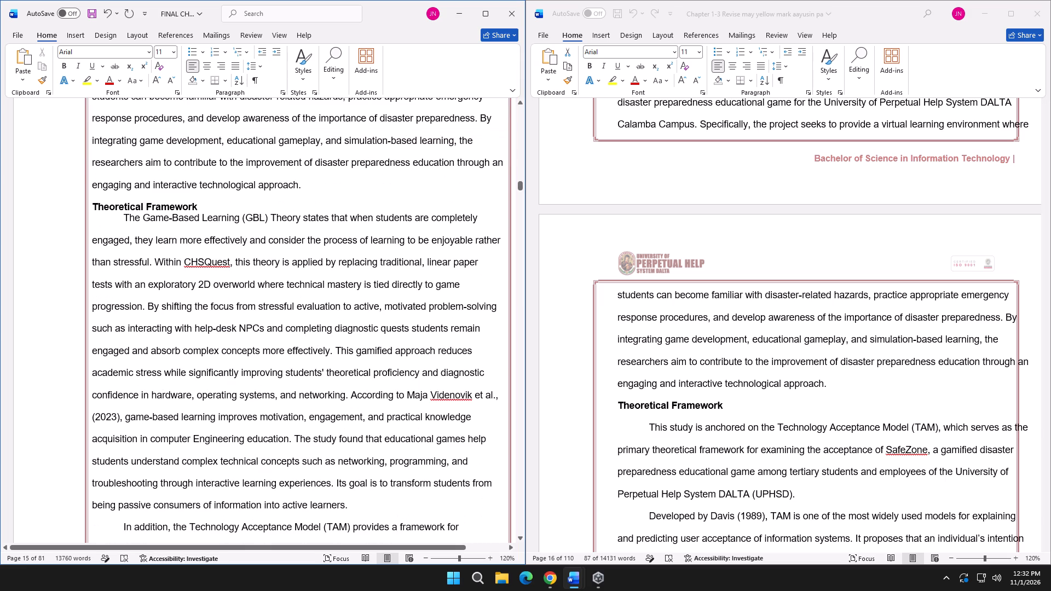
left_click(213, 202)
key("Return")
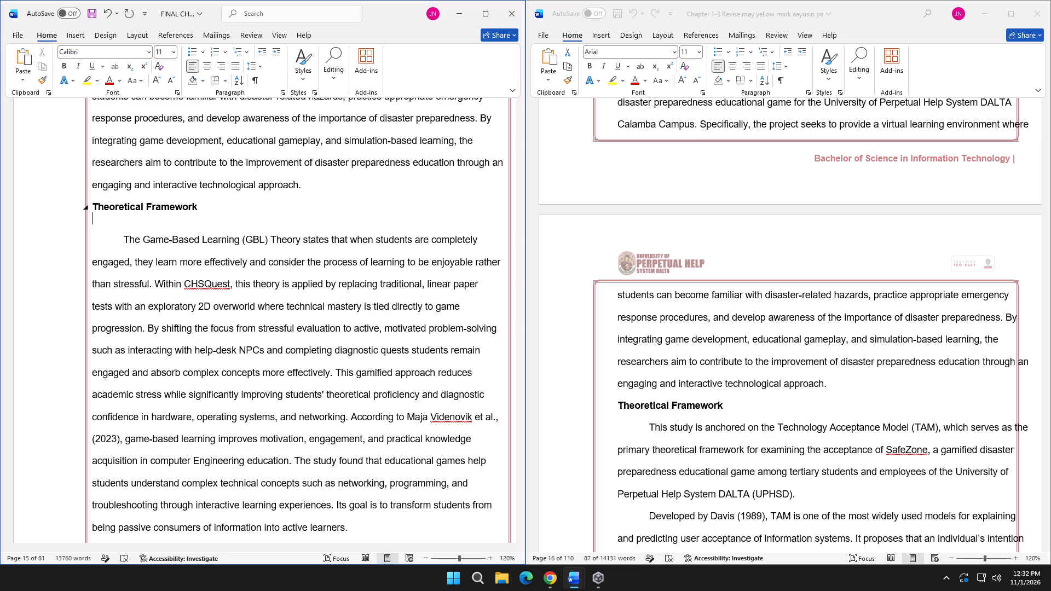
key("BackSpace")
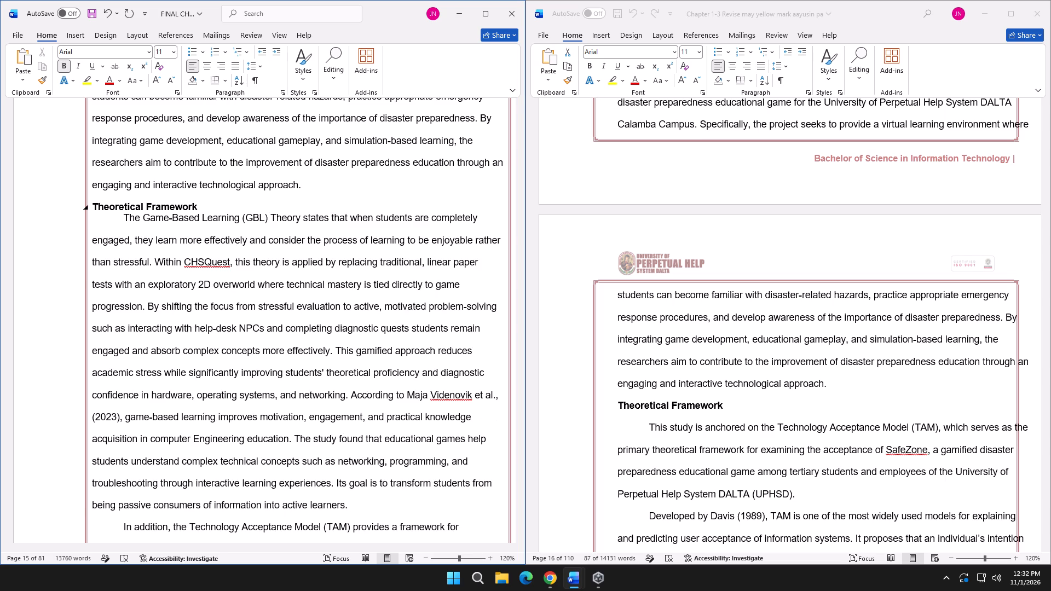
Set the line spacing of the Theoretical Framework heading in FINAL CHAP3 to Double.
left_click_drag(204, 203, 102, 200)
left_click(109, 205)
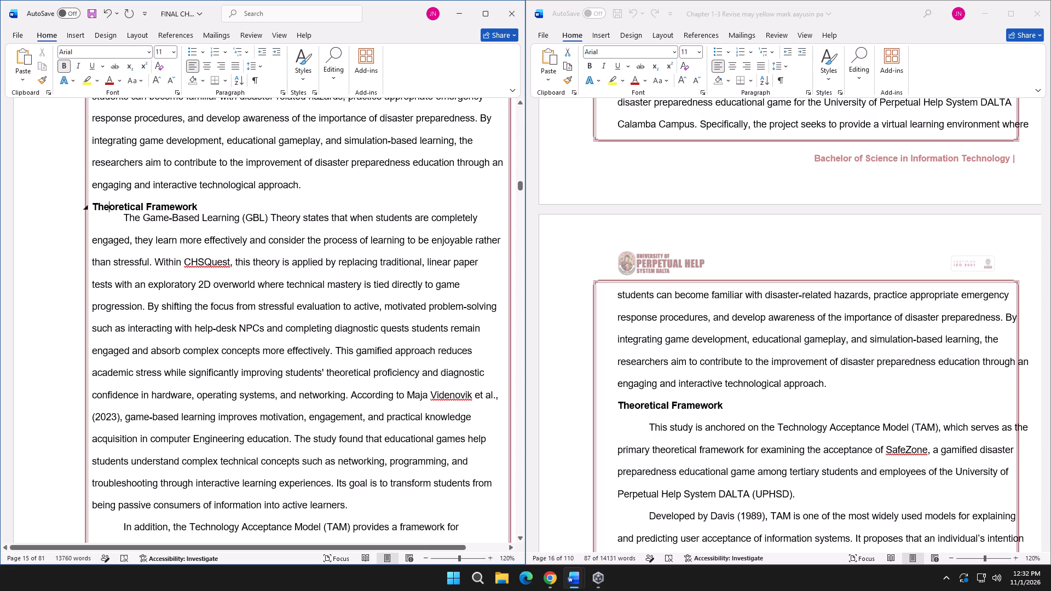
left_click_drag(200, 208, 91, 206)
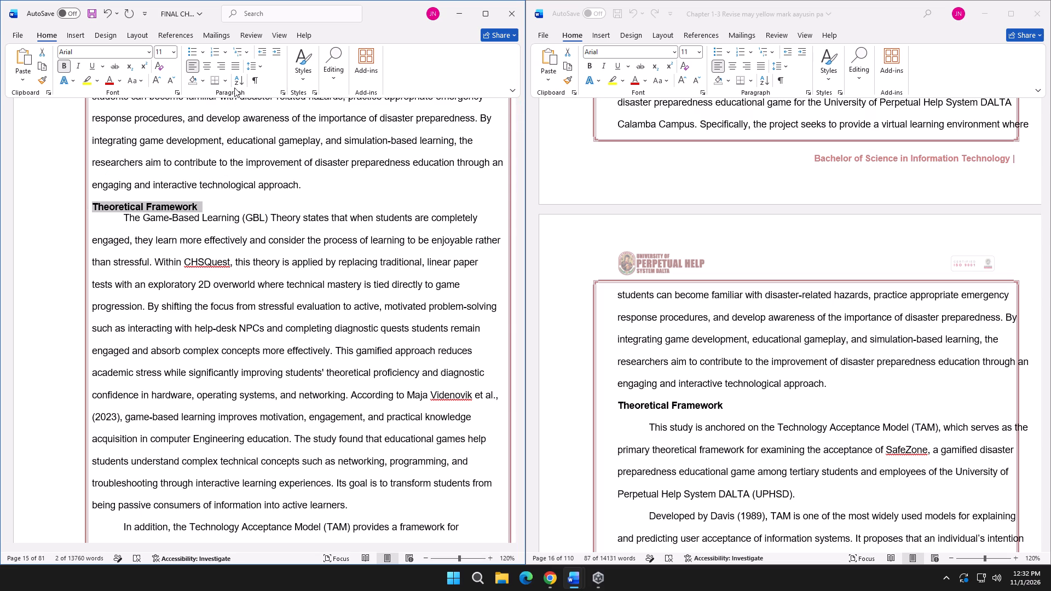
left_click(282, 94)
left_click(874, 338)
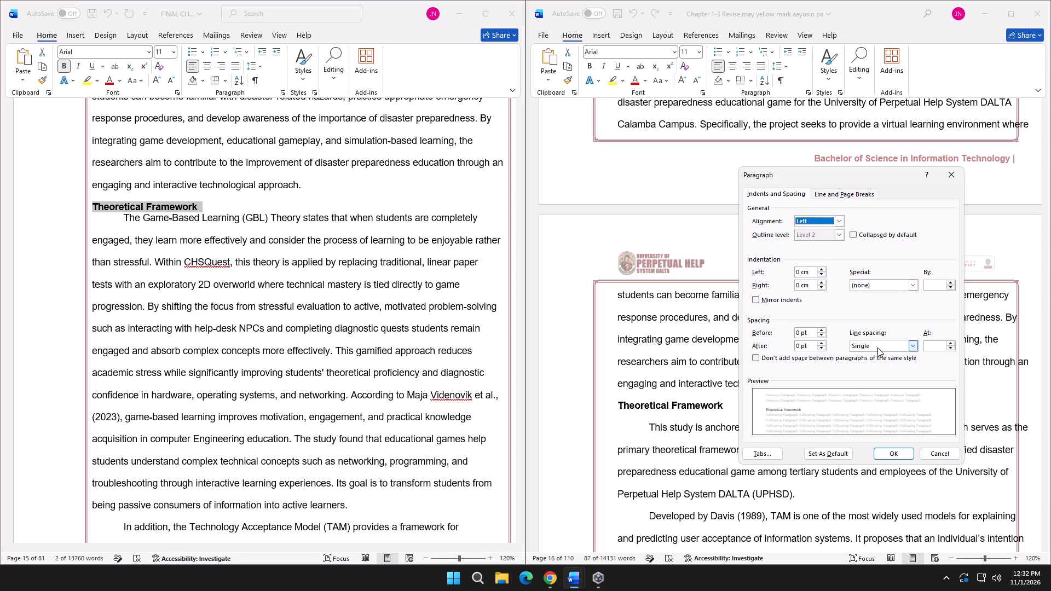
left_click(877, 347)
left_click(870, 373)
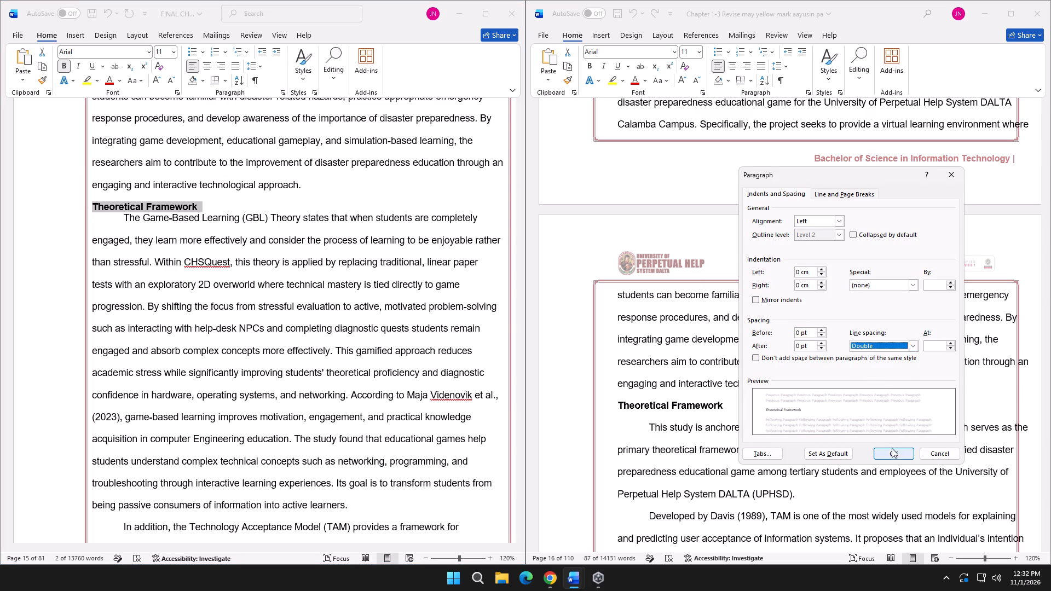
left_click(891, 451)
left_click(233, 215)
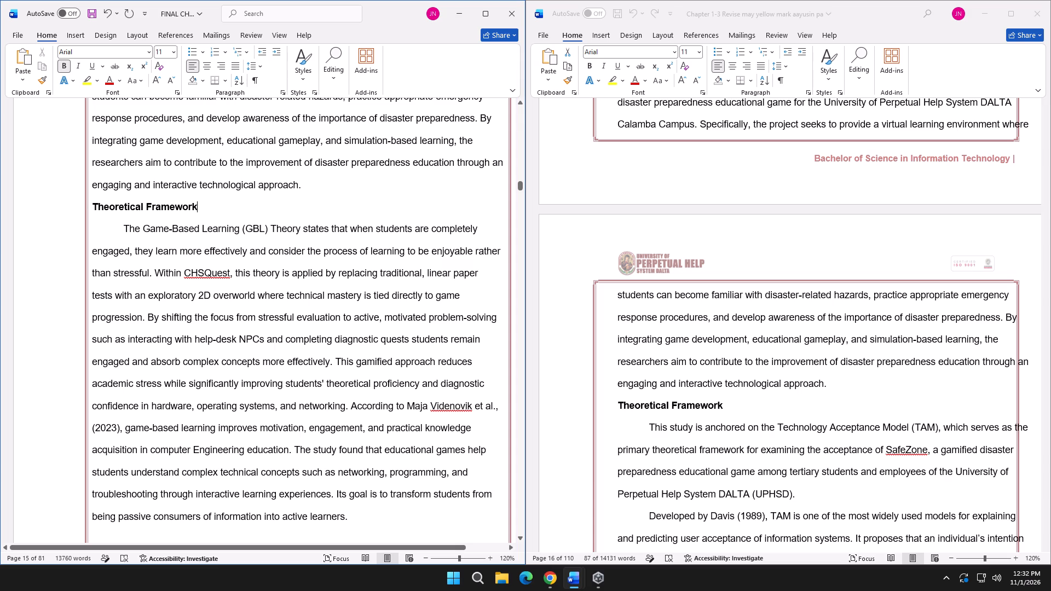
Copy all the Theoretical Framework body text, from "This study is anchored" to "training contexts.", in Chapter 1-3 Revise.
scroll(696, 340, "down", 5)
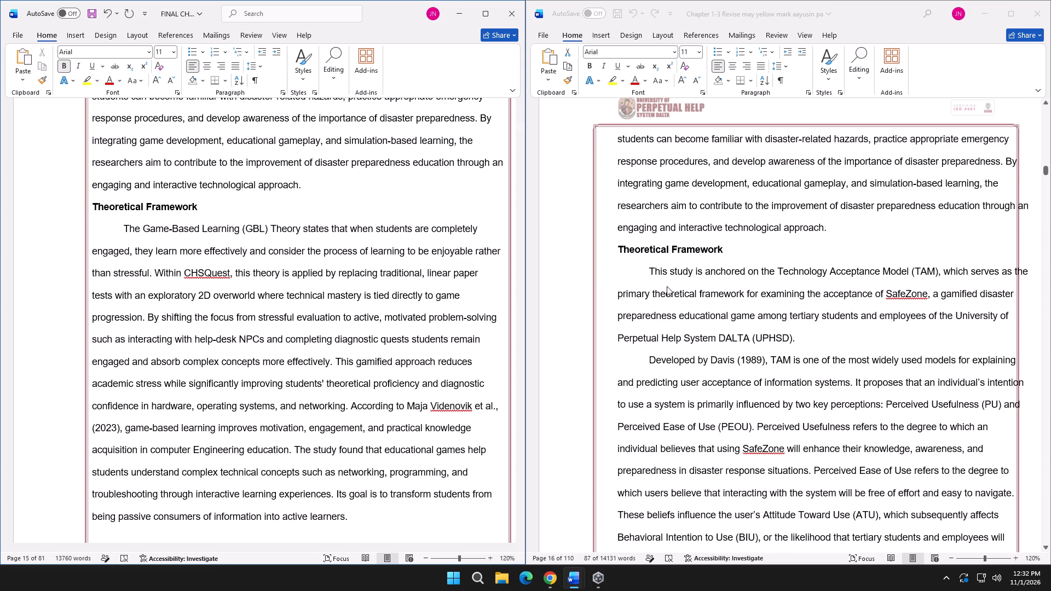
left_click(656, 273)
left_click(652, 273)
left_click_drag(650, 272, 758, 325)
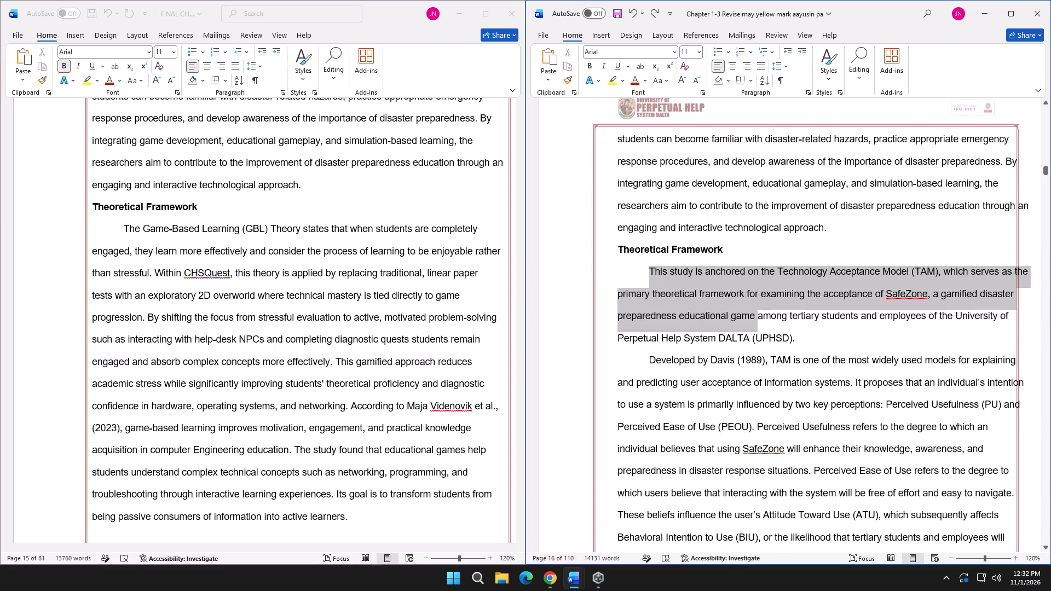
left_click_drag(758, 325, 784, 341)
scroll(782, 337, "down", 2)
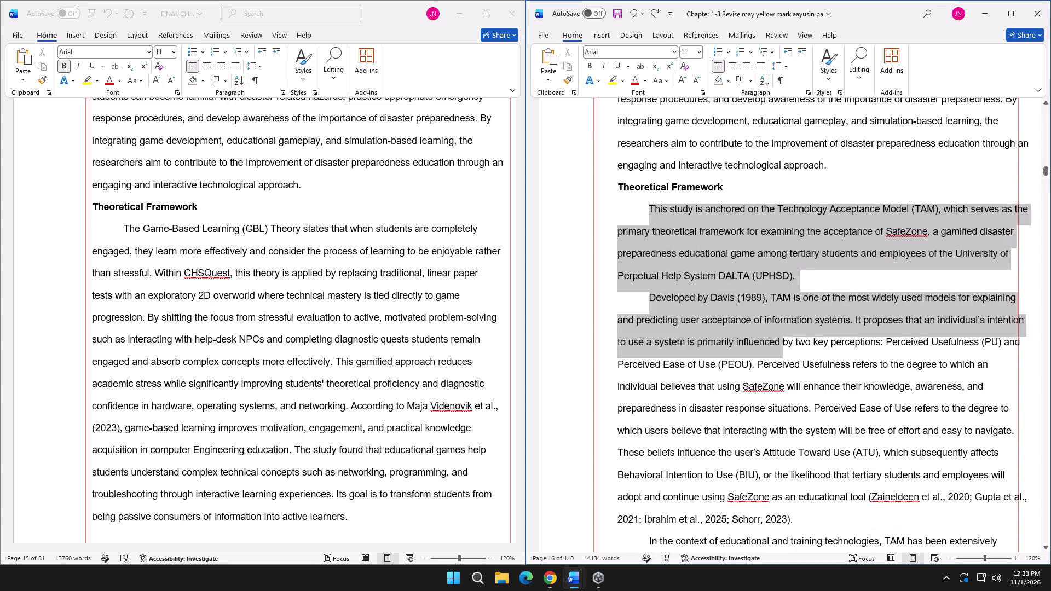
left_click_drag(784, 341, 804, 347)
scroll(797, 346, "down", 2)
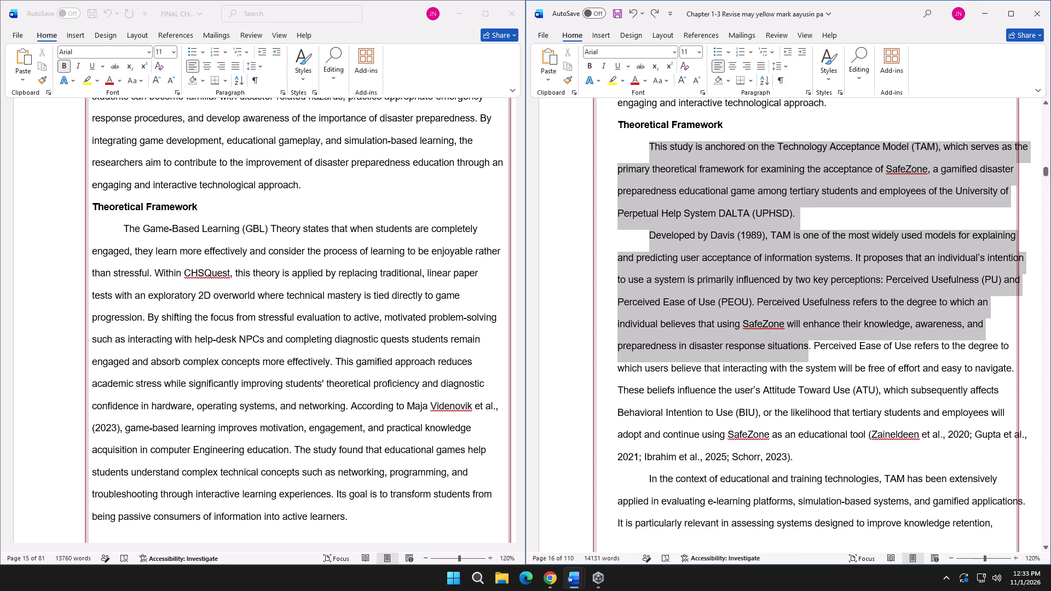
left_click_drag(804, 347, 809, 354)
scroll(809, 358, "down", 7)
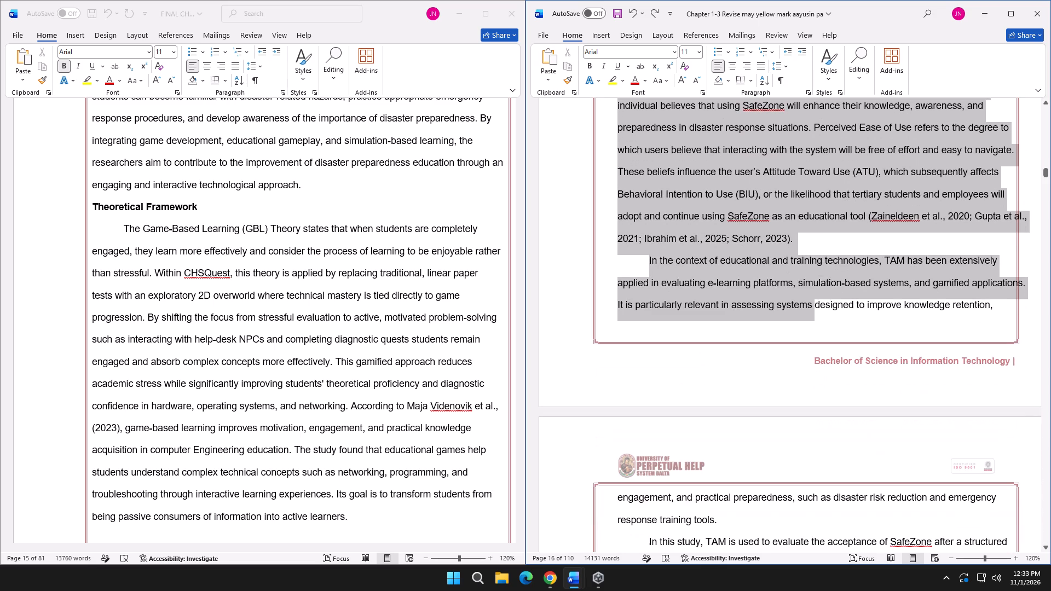
left_click_drag(809, 354, 853, 337)
scroll(856, 340, "down", 4)
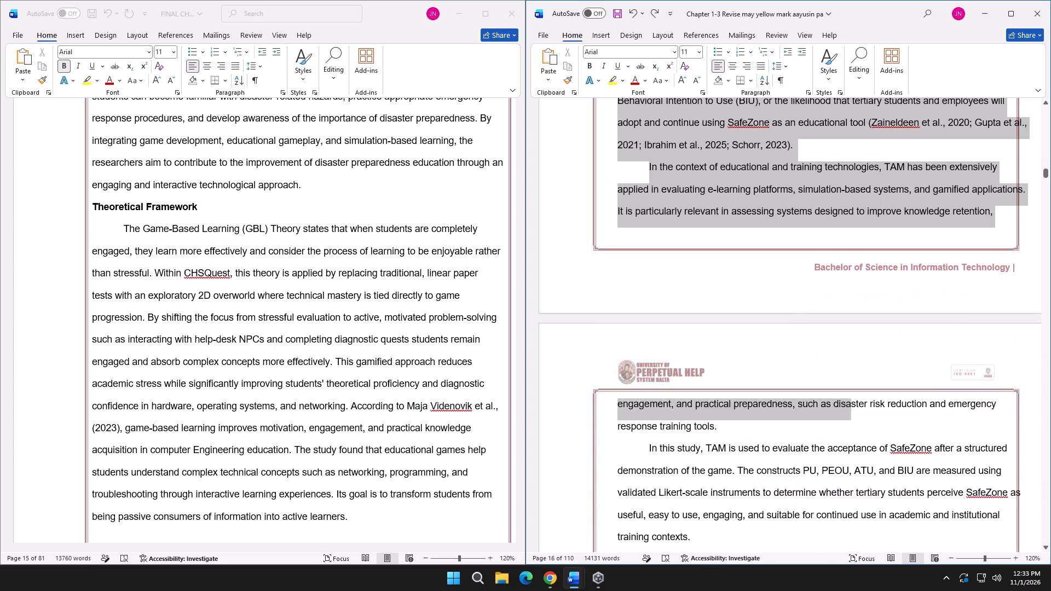
scroll(853, 337, "down", 1)
left_click_drag(853, 337, 707, 473)
key("ctrl+c")
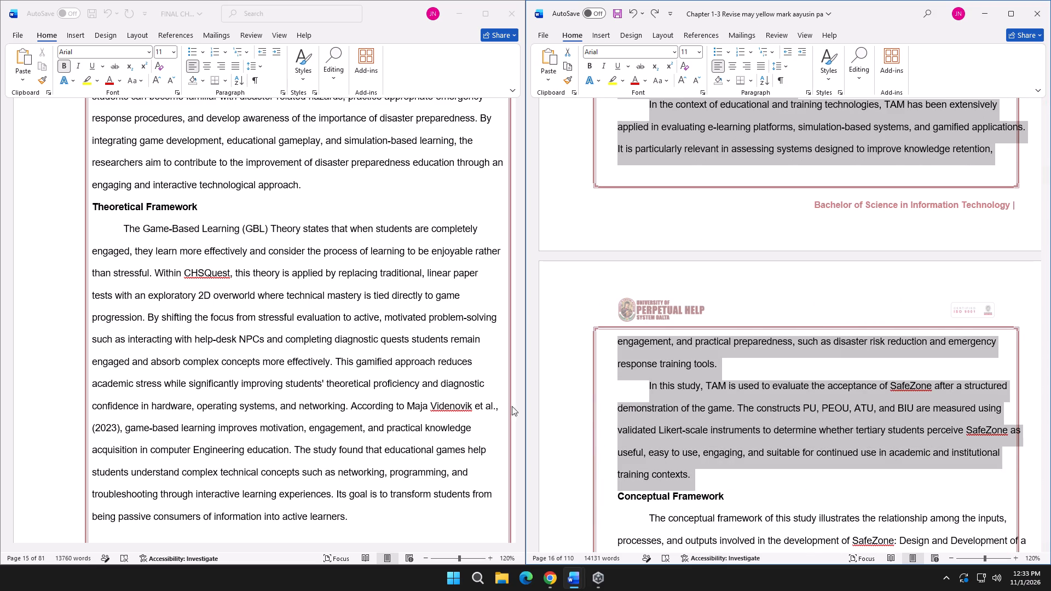
Replace the CHSQuest paragraphs under Theoretical Framework in FINAL CHAP3, through "diagnostic proficiency", with the copied text.
left_click(121, 235)
left_click(129, 232)
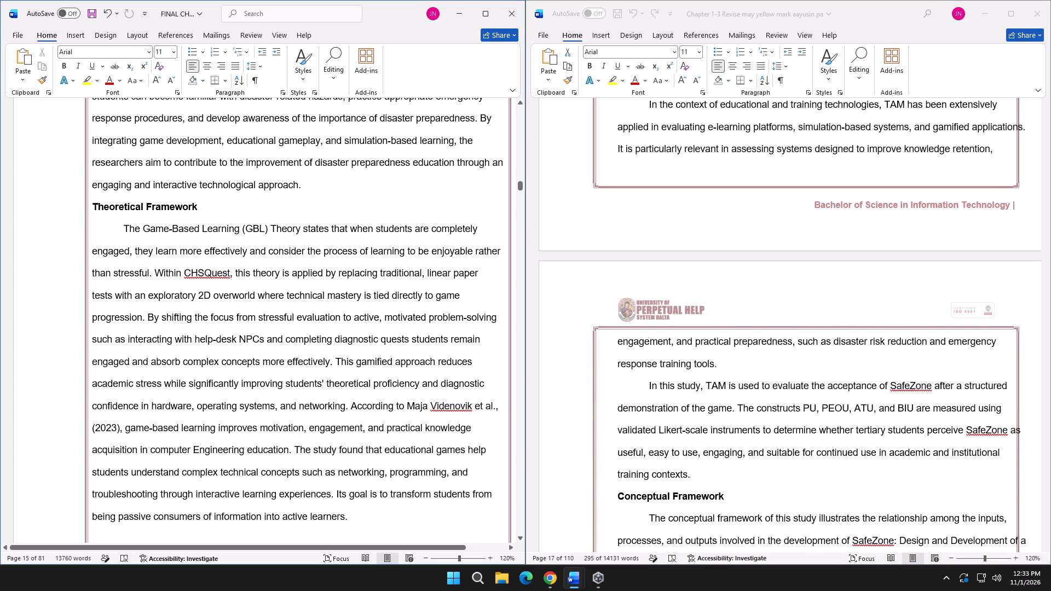
left_click_drag(122, 228, 356, 355)
scroll(305, 337, "down", 5)
scroll(351, 356, "down", 3)
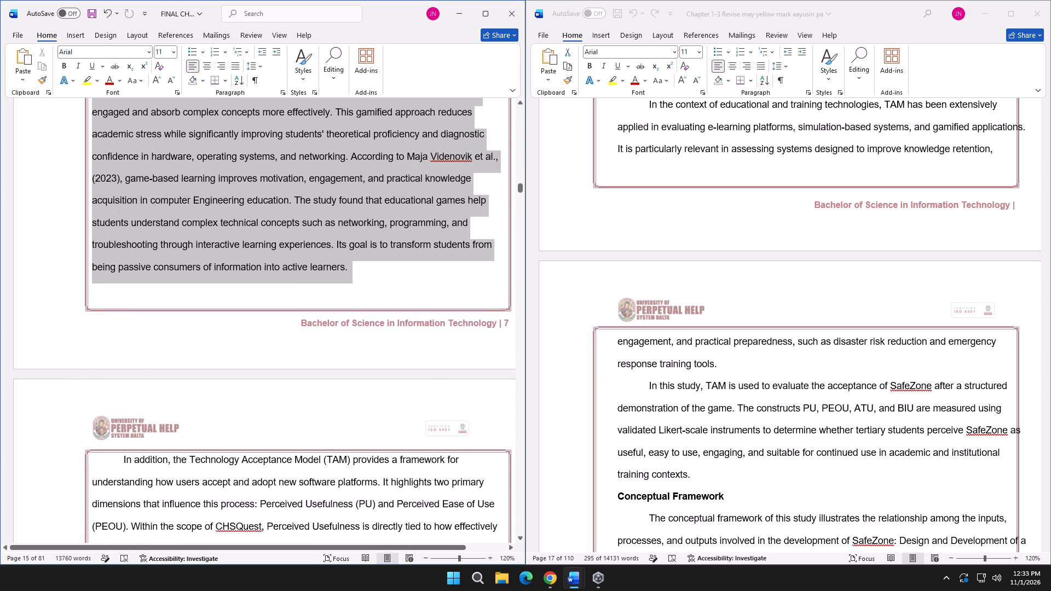
left_click_drag(356, 355, 361, 354)
scroll(356, 354, "down", 5)
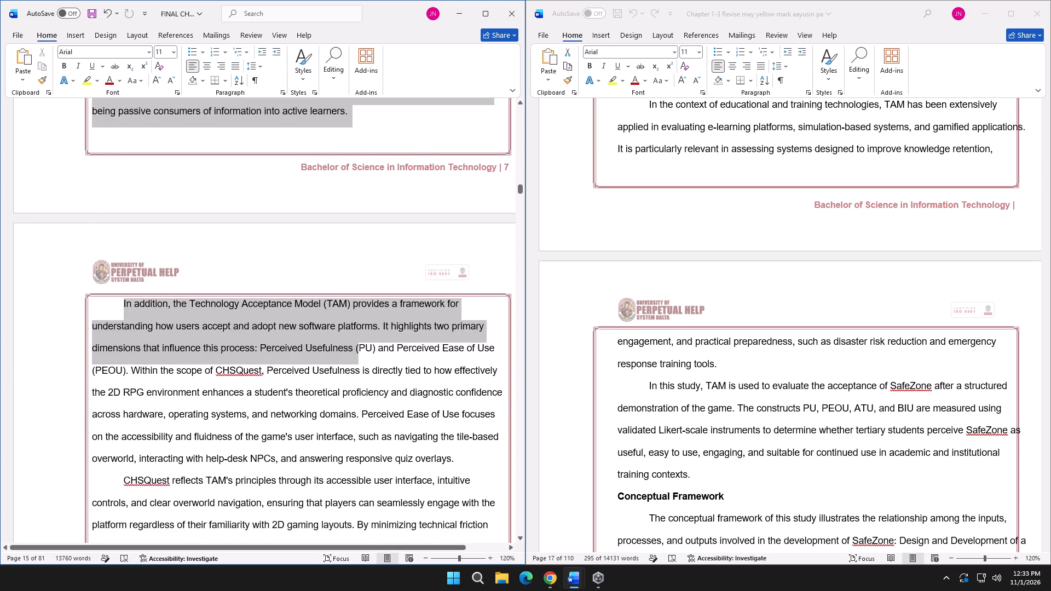
scroll(361, 354, "down", 2)
left_click_drag(361, 354, 371, 351)
scroll(367, 355, "down", 9)
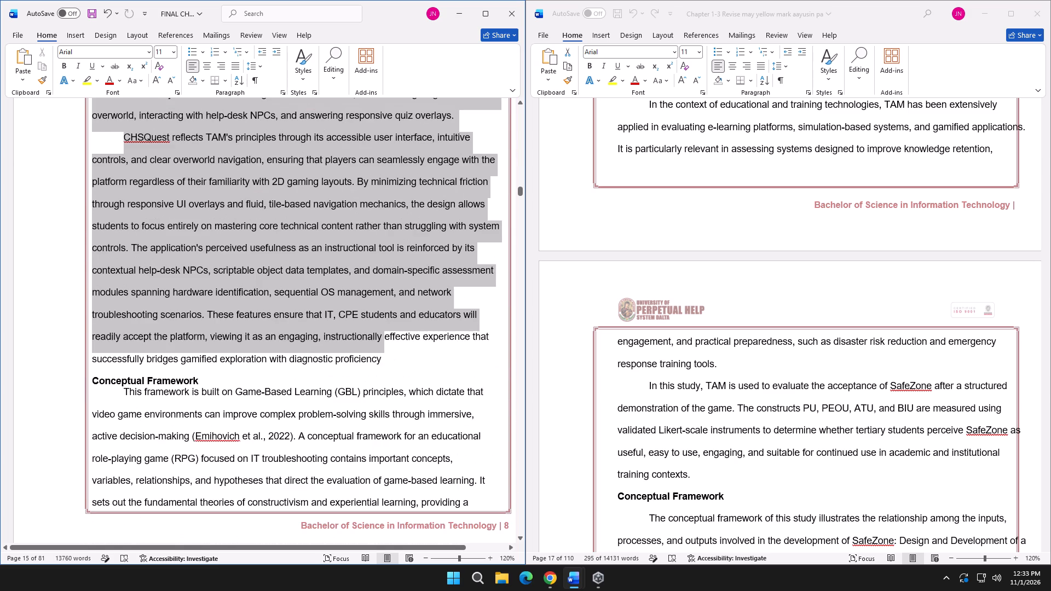
left_click_drag(371, 351, 387, 358)
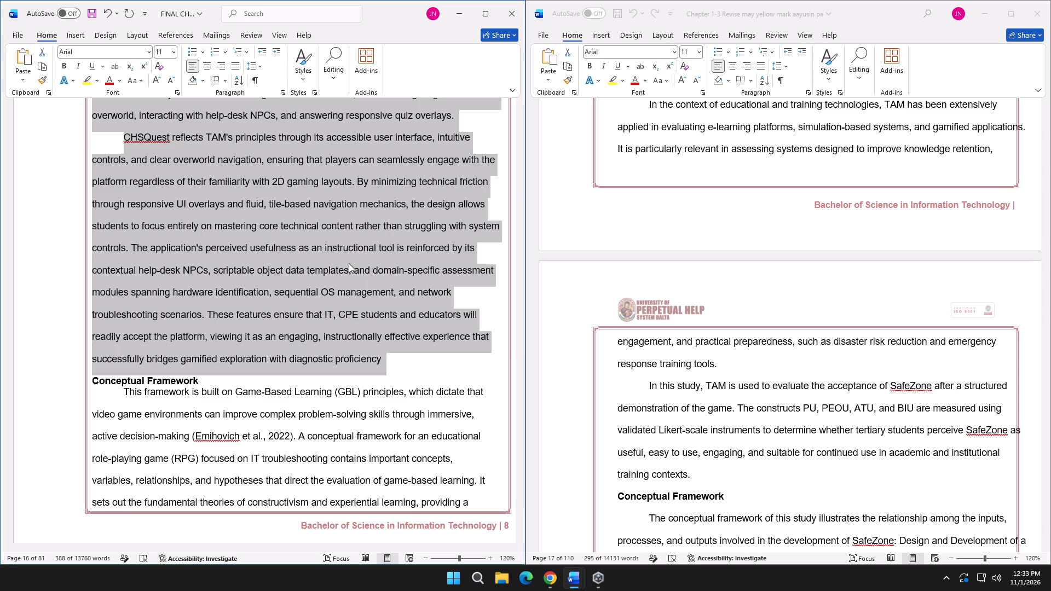
scroll(351, 280, "up", 8)
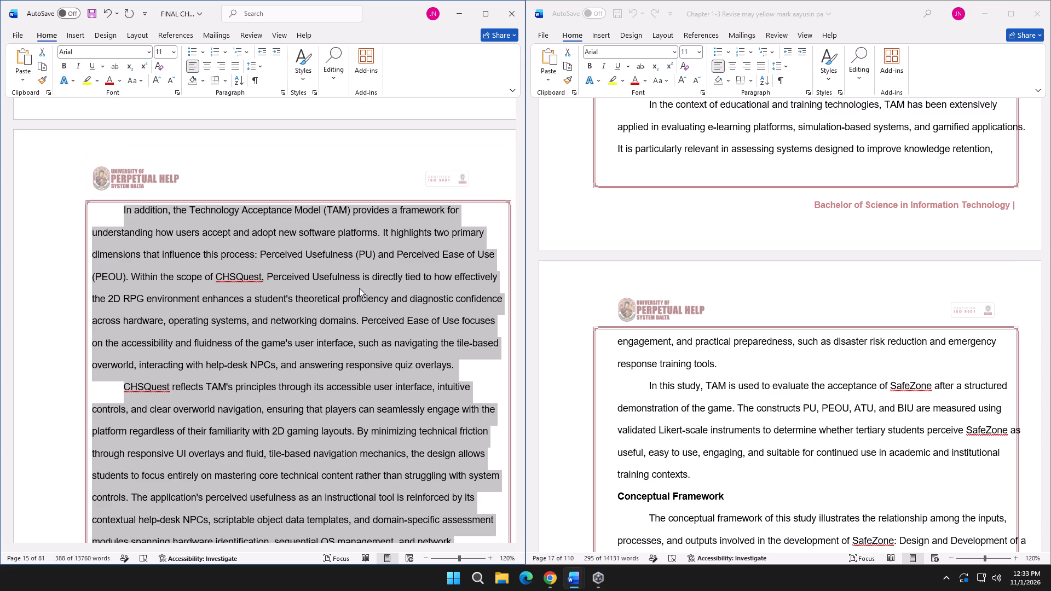
scroll(361, 289, "down", 3)
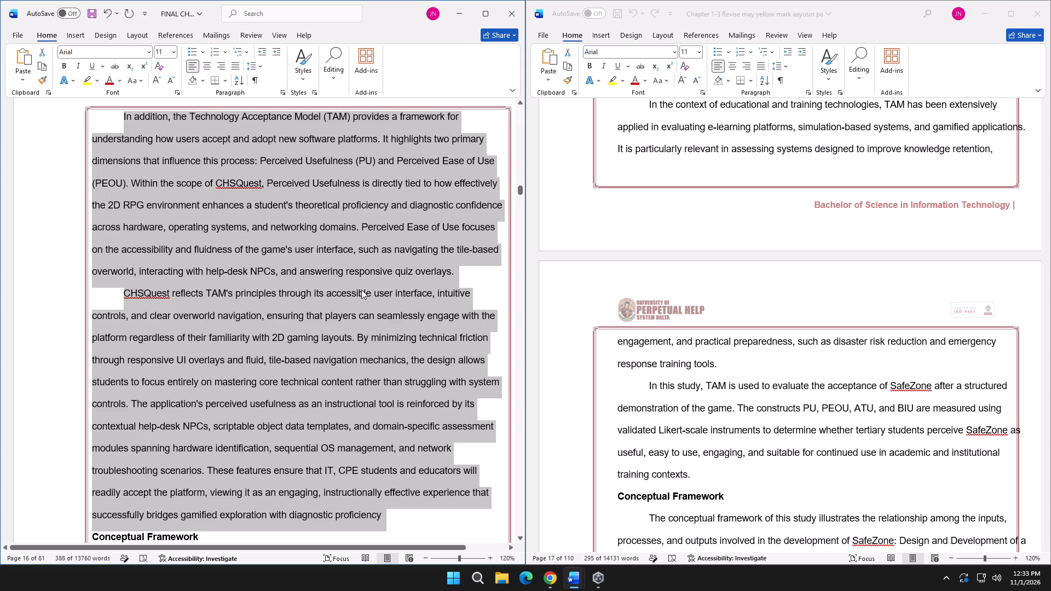
scroll(361, 289, "up", 2)
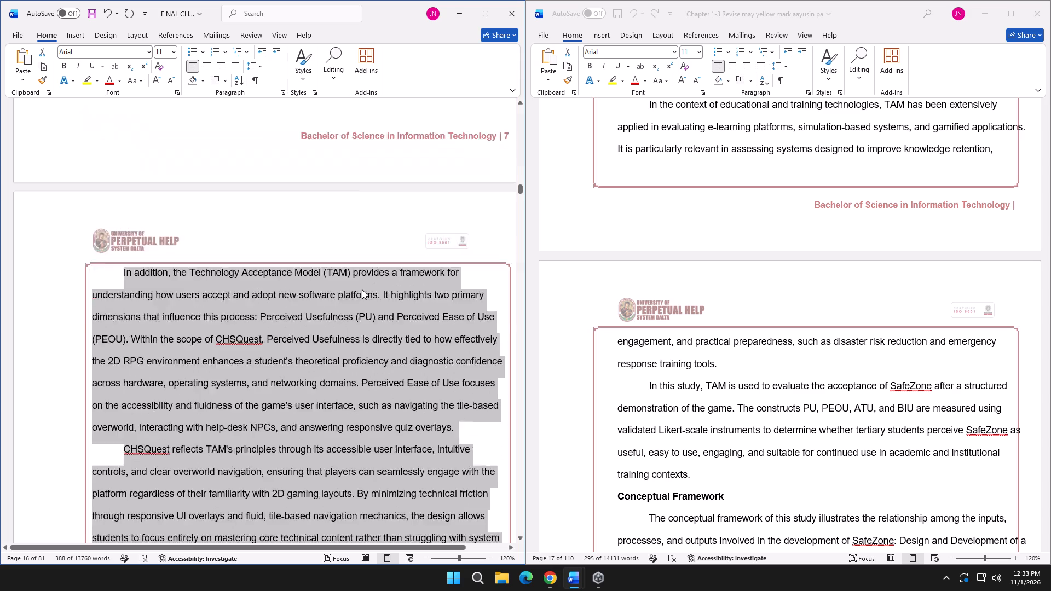
scroll(362, 289, "up", 15)
key("ctrl+v")
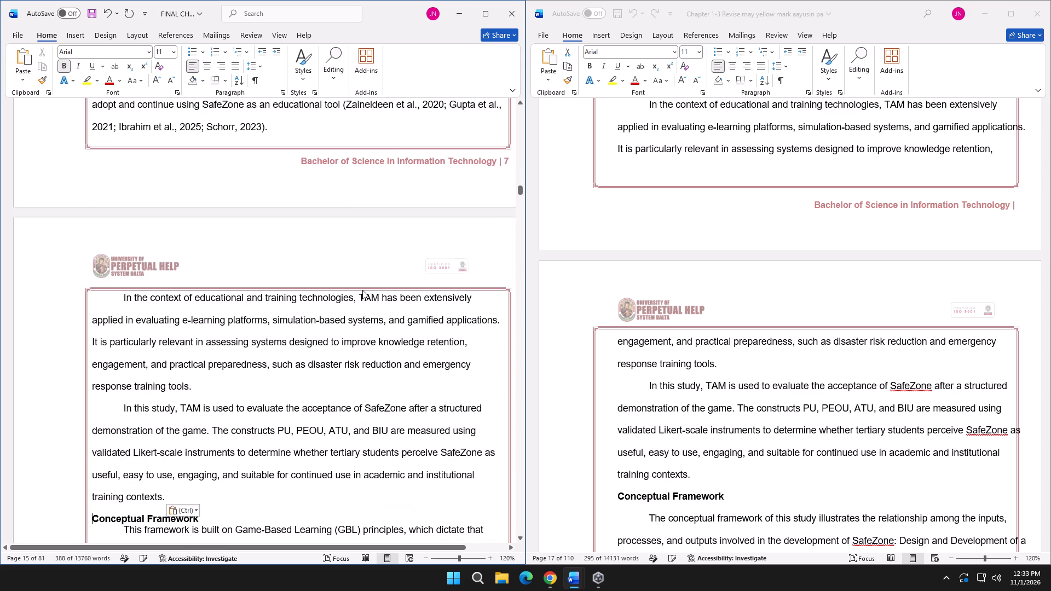
Indent the first line of the "This study is anchored" paragraph in FINAL CHAP3 to match Chapter 1-3 Revise.
scroll(362, 290, "up", 11)
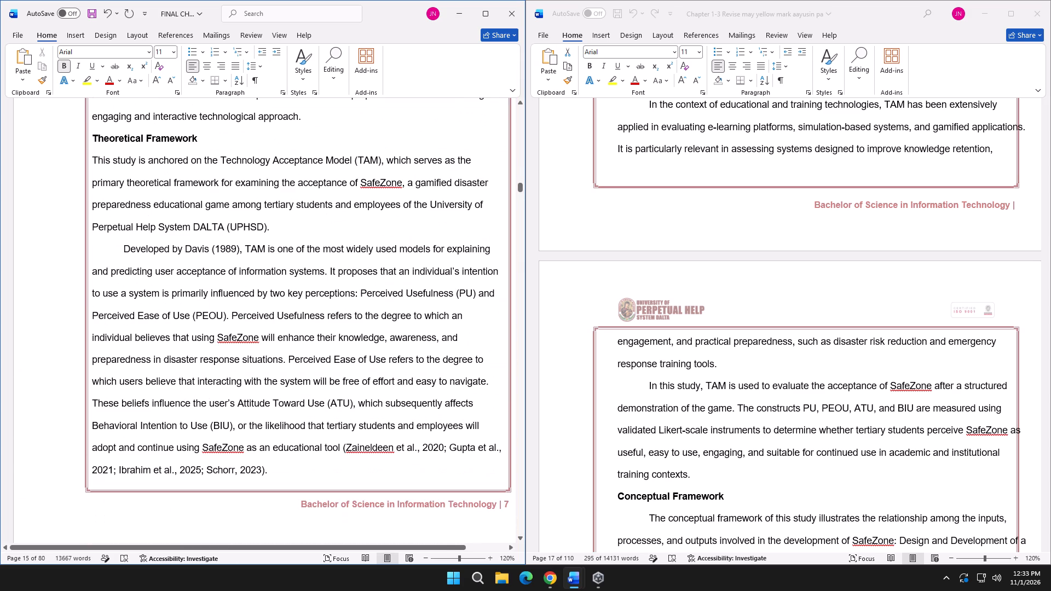
scroll(645, 282, "up", 11)
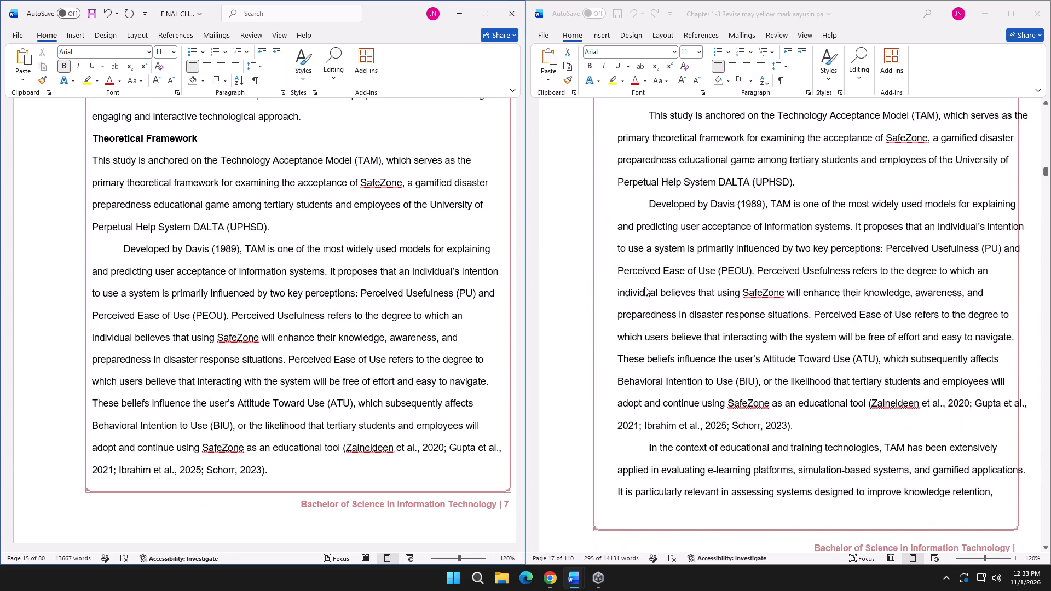
scroll(644, 287, "up", 5)
left_click(94, 166)
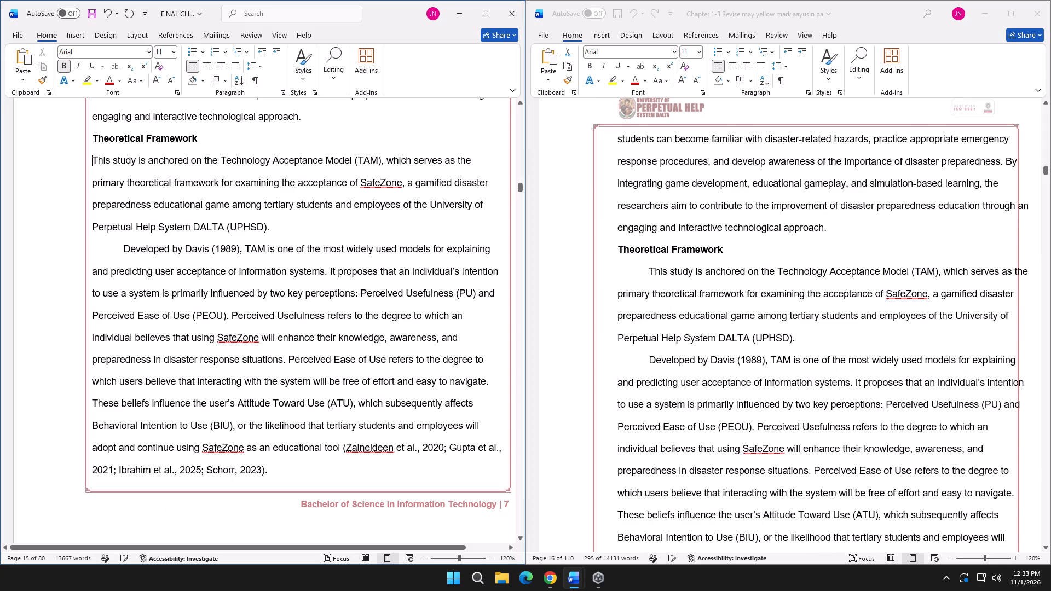
key("Tab")
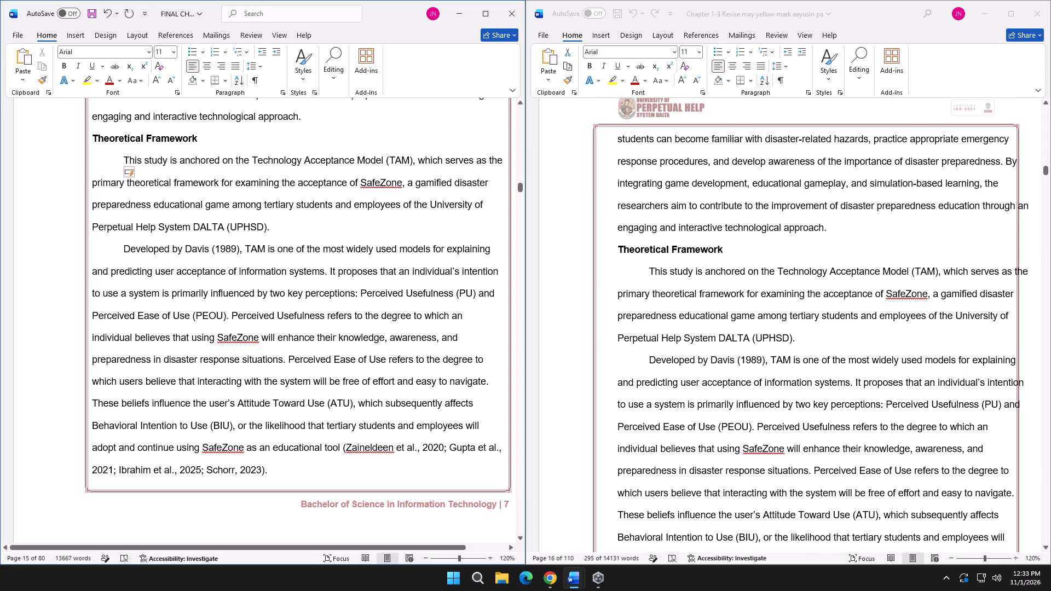
Set the line spacing of the Conceptual Framework heading in FINAL CHAP3 to Double.
scroll(377, 247, "down", 7)
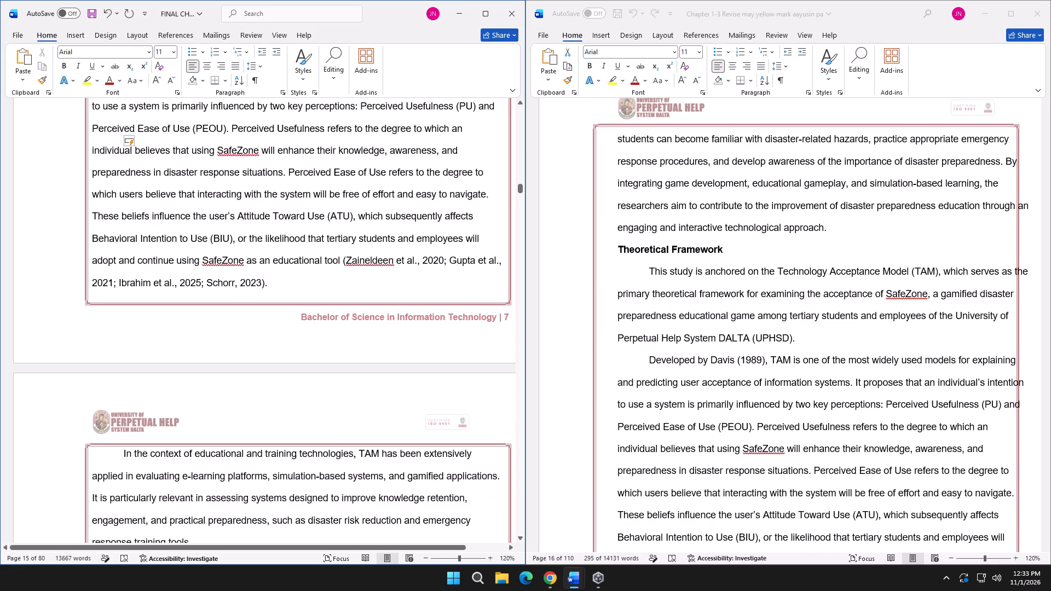
scroll(378, 252, "down", 5)
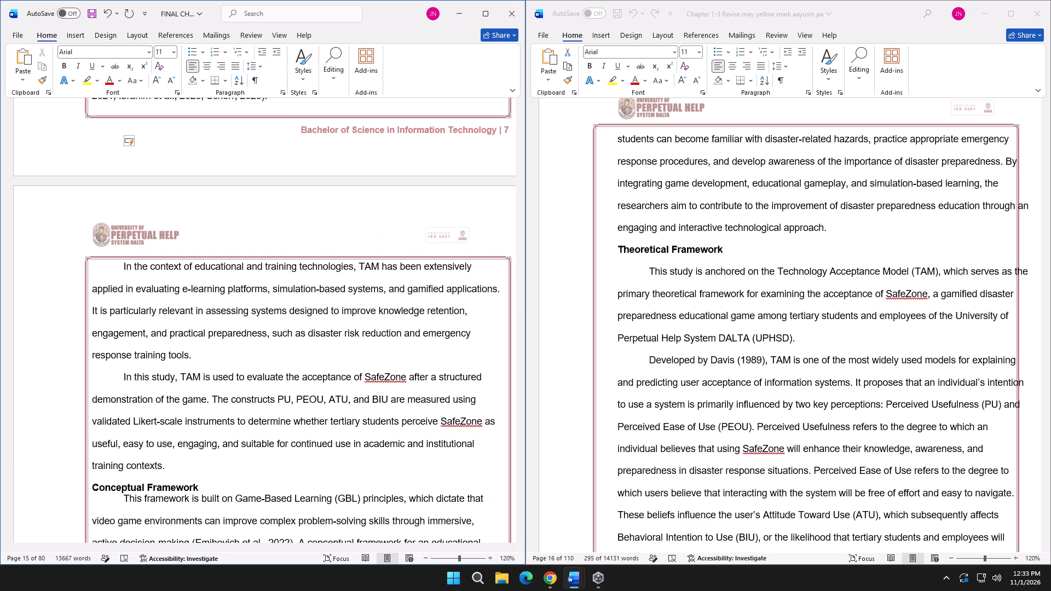
scroll(378, 253, "down", 4)
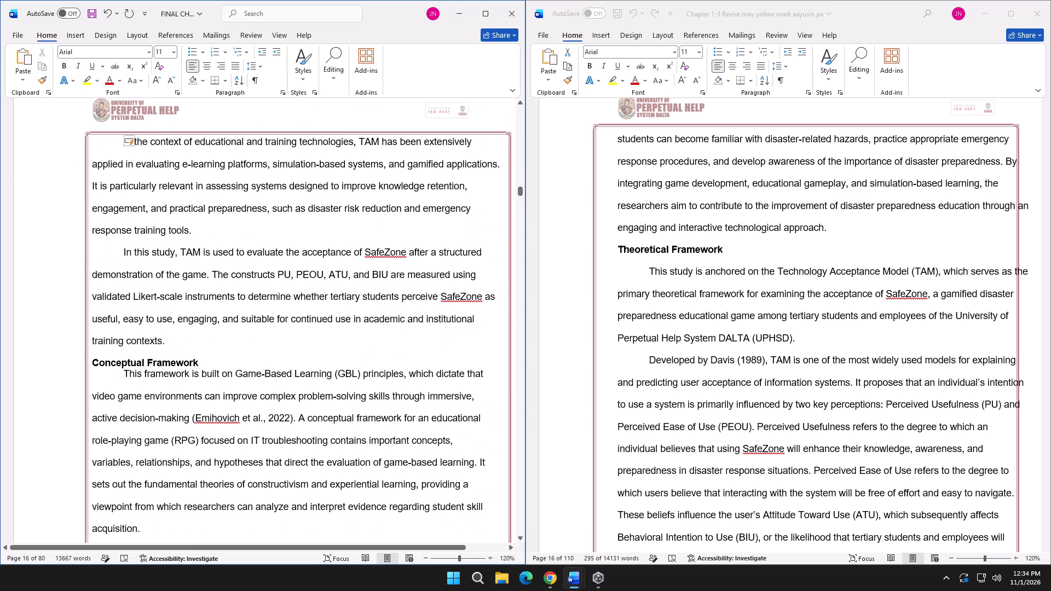
scroll(638, 334, "down", 5)
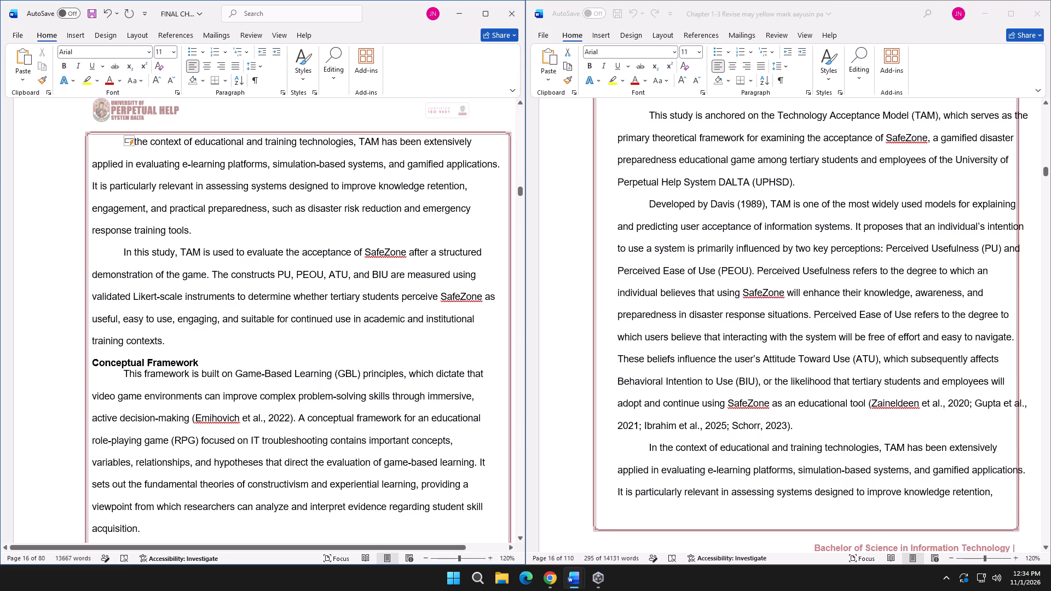
scroll(397, 273, "down", 4)
scroll(666, 335, "down", 11)
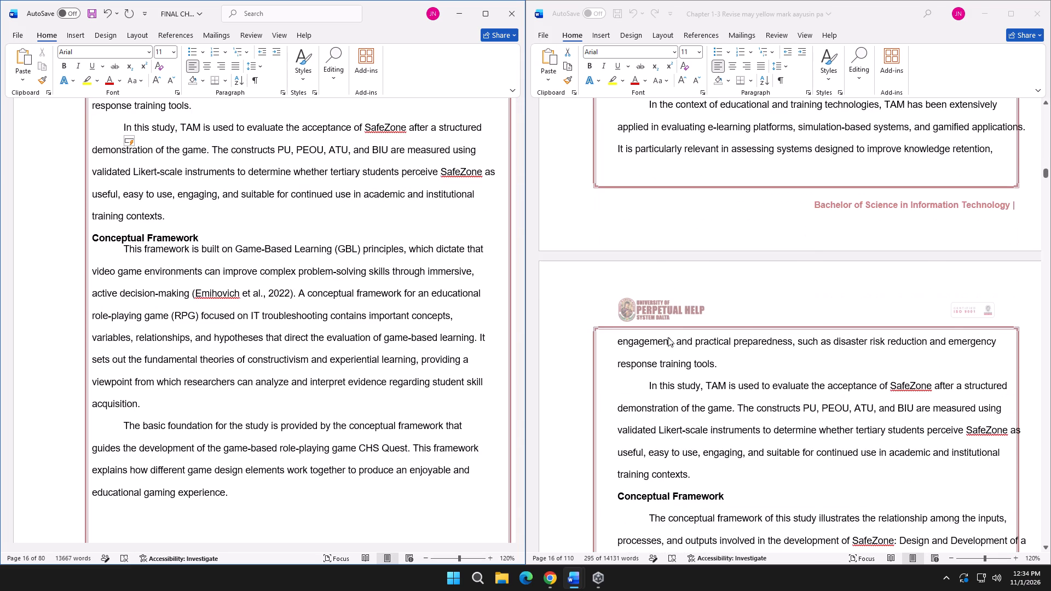
scroll(668, 337, "down", 4)
left_click_drag(204, 239, 181, 239)
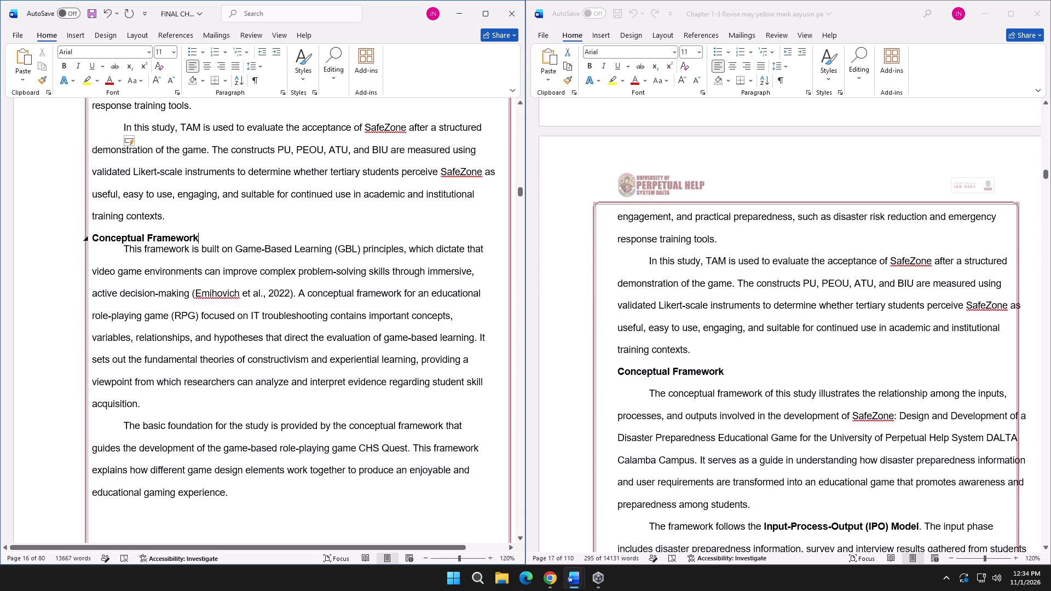
left_click_drag(181, 239, 97, 241)
right_click(129, 242)
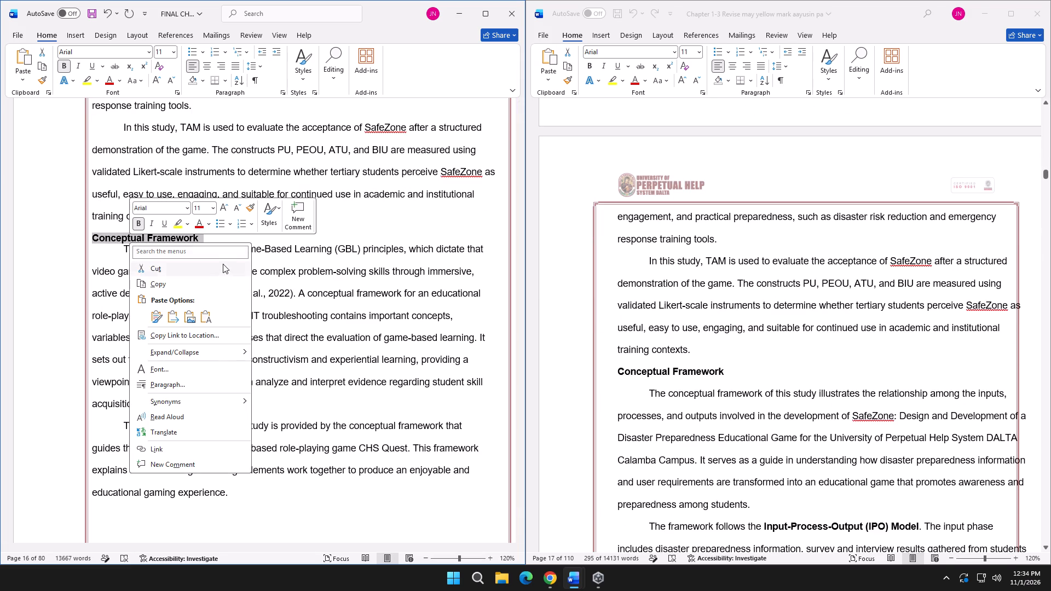
left_click(285, 95)
left_click(891, 351)
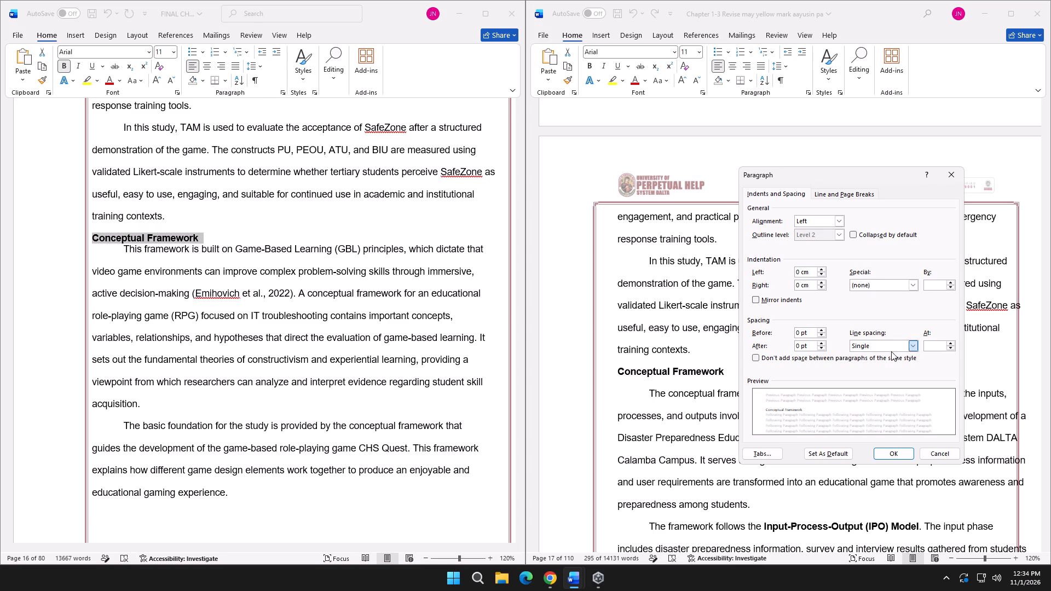
left_click(879, 372)
left_click(887, 454)
left_click(314, 238)
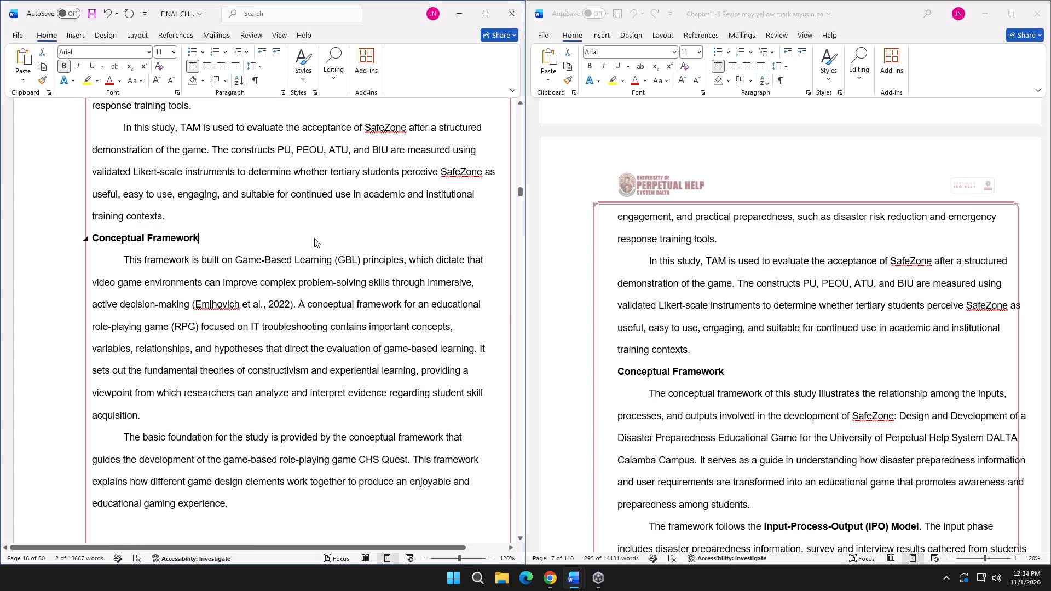
Check the paragraph indentation and spacing settings of the first Conceptual Framework paragraph in FINAL CHAP3.
scroll(698, 349, "down", 3)
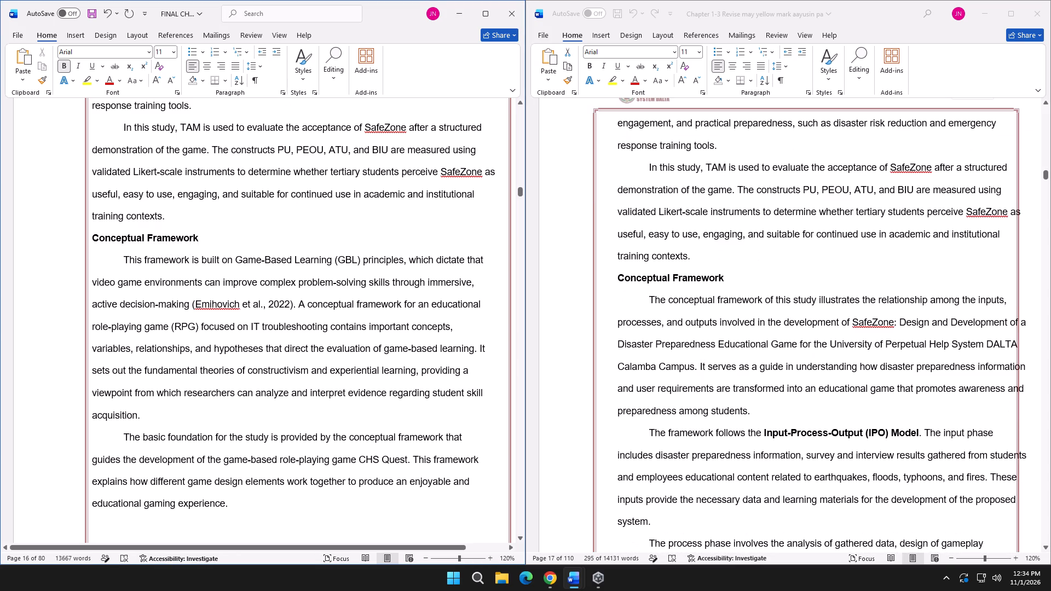
left_click(333, 276)
left_click(285, 95)
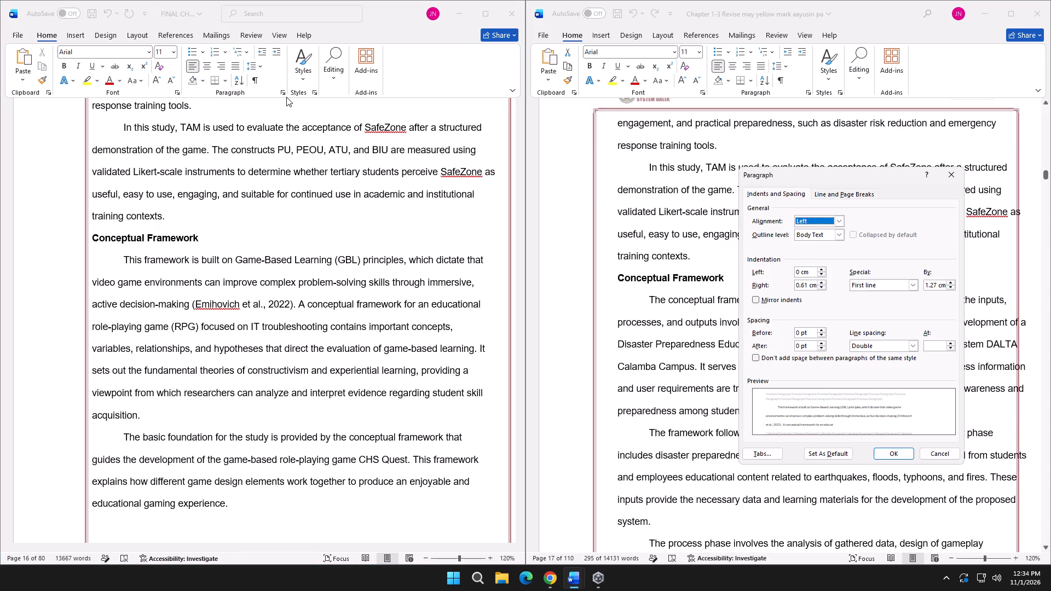
left_click(929, 453)
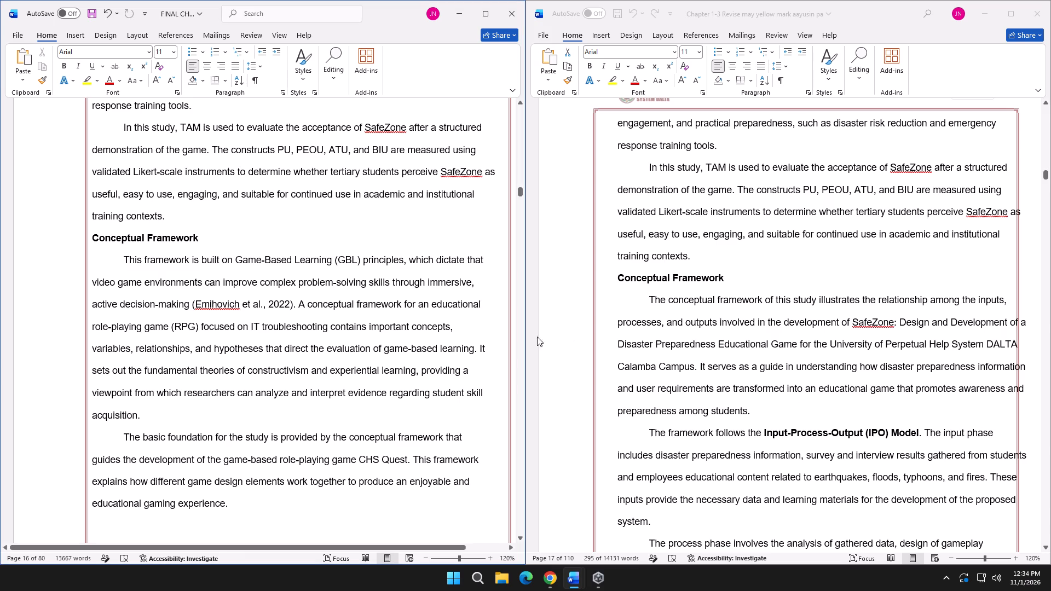
Copy the Conceptual Framework body text in Chapter 1-3 Revise, from "The conceptual framework of this study" to the end of the text above Figure 1.
left_click(649, 302)
left_click(649, 302)
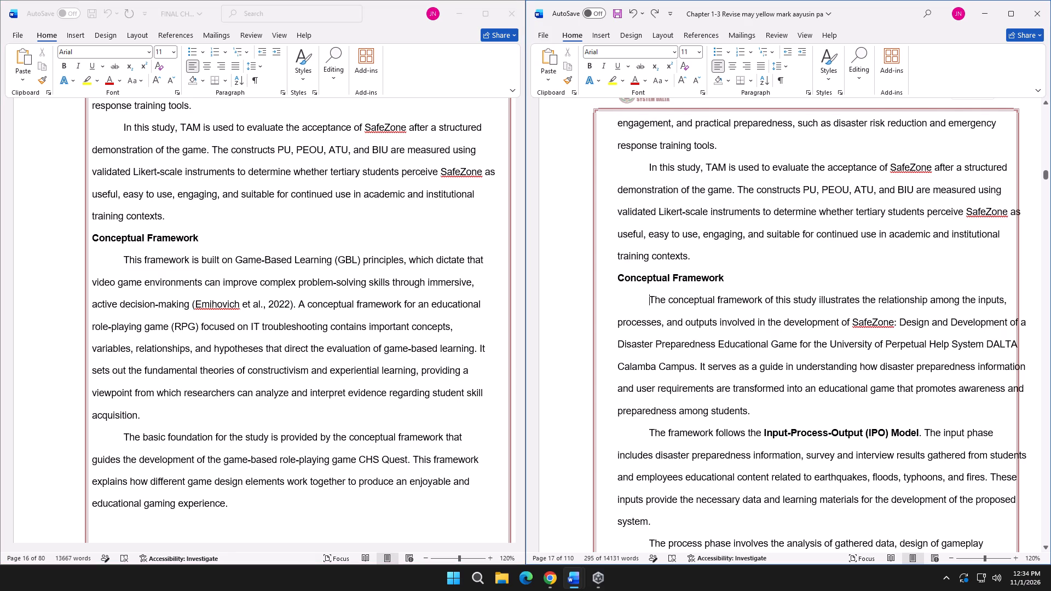
left_click_drag(648, 302, 793, 361)
scroll(771, 358, "down", 9)
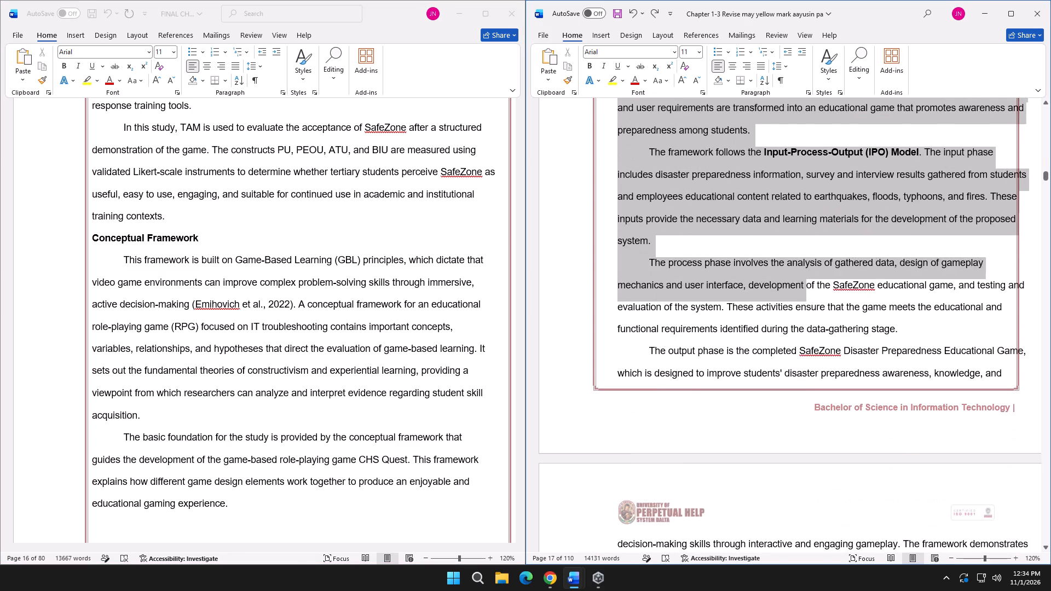
left_click_drag(793, 361, 833, 372)
scroll(809, 361, "down", 7)
key("ctrl+c")
Replace the old Conceptual Framework paragraphs above Figure 1 in FINAL CHAP3 with the copied SafeZone text.
left_click(141, 271)
left_click_drag(125, 263, 153, 280)
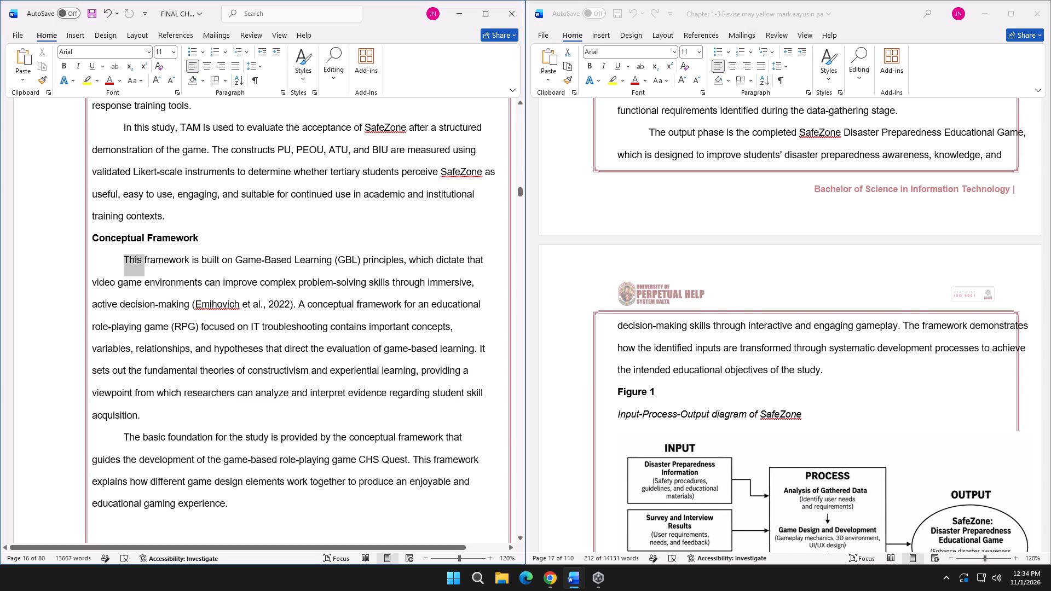
left_click_drag(153, 280, 247, 295)
scroll(244, 361, "down", 12)
scroll(252, 368, "up", 4)
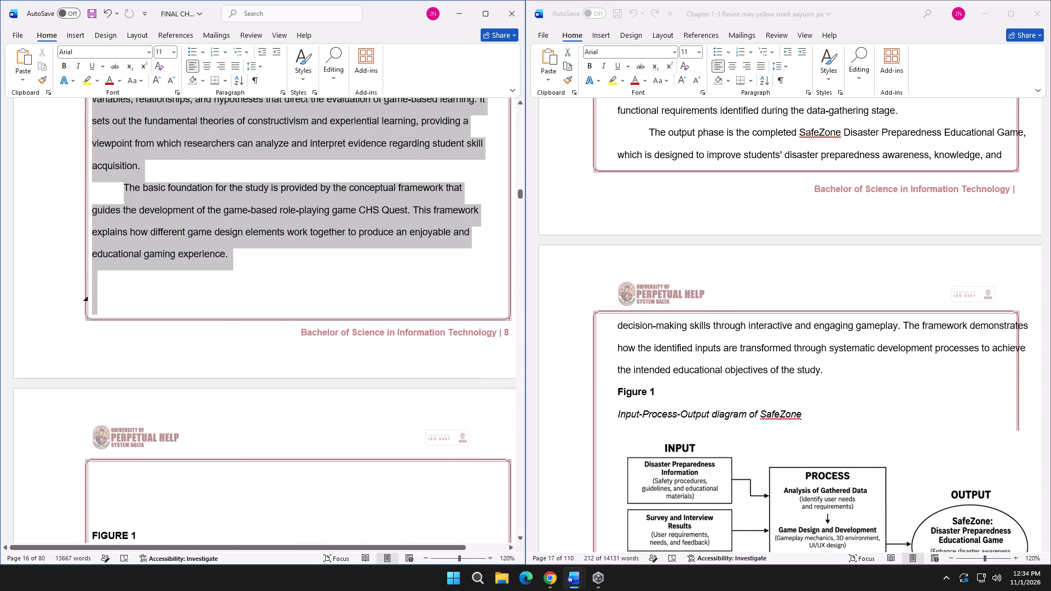
left_click_drag(247, 295, 236, 267)
key("ctrl+v")
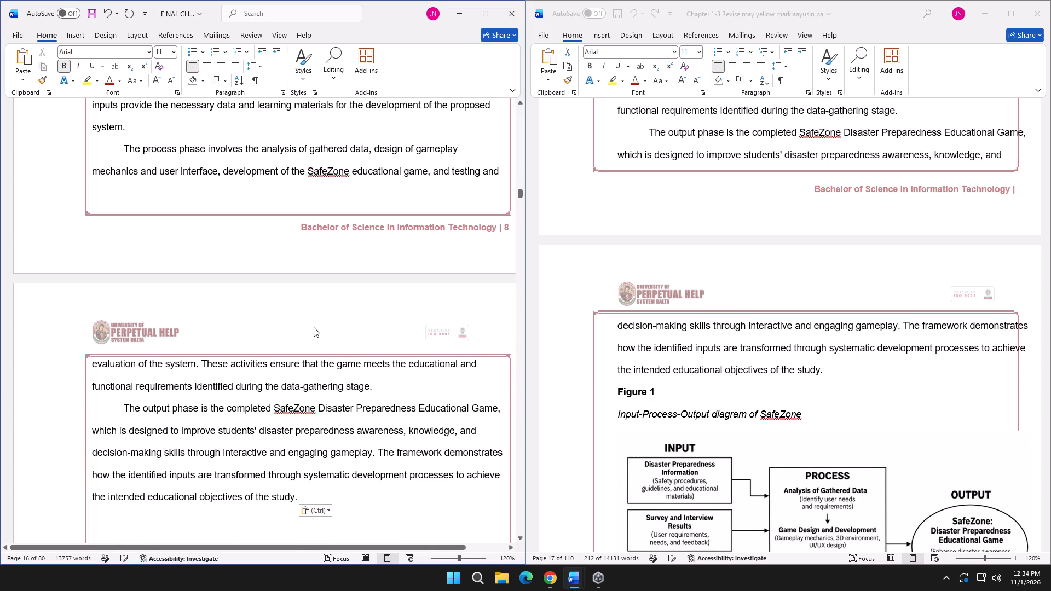
Indent the first line of the "The conceptual framework of this study" paragraph in FINAL CHAP3.
scroll(315, 331, "up", 11)
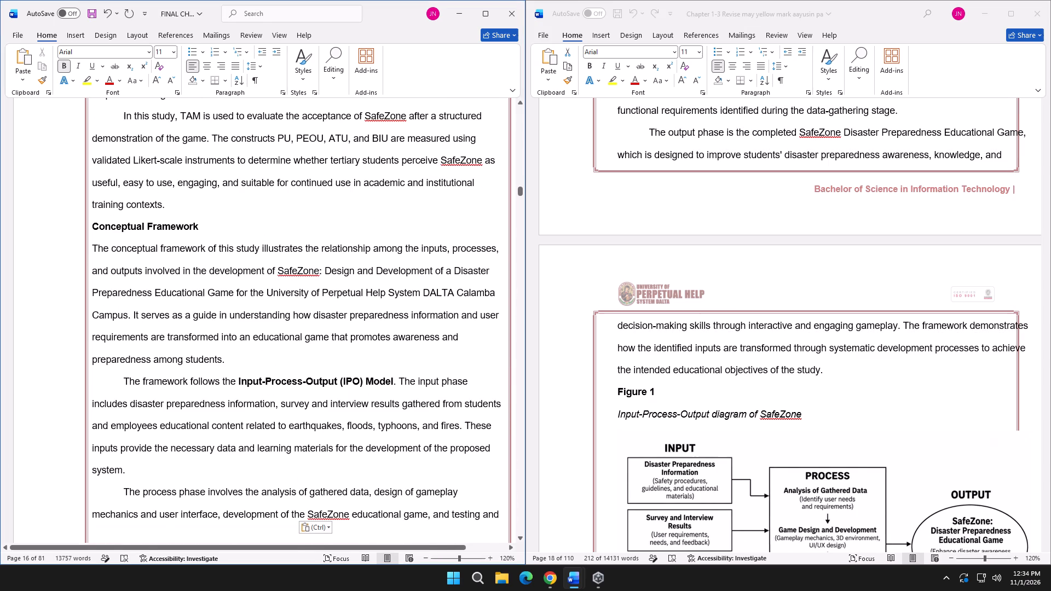
left_click(93, 248)
key("Tab")
Remove the blank lines between the last Conceptual Framework paragraph and the FIGURE 1 label in FINAL CHAP3.
scroll(246, 364, "down", 7)
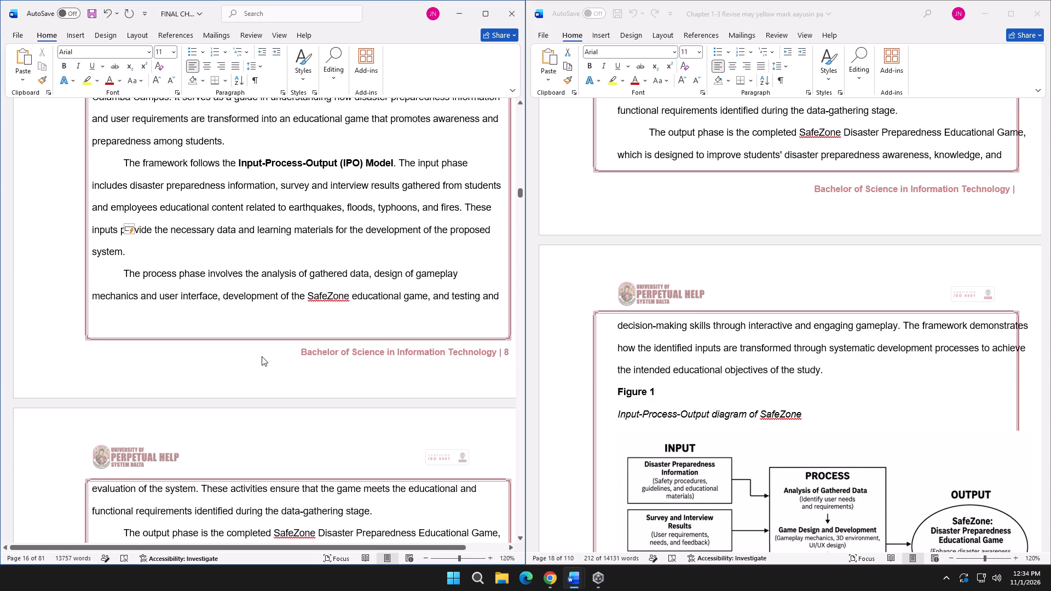
scroll(659, 389, "up", 4)
scroll(671, 390, "down", 7)
scroll(355, 345, "down", 6)
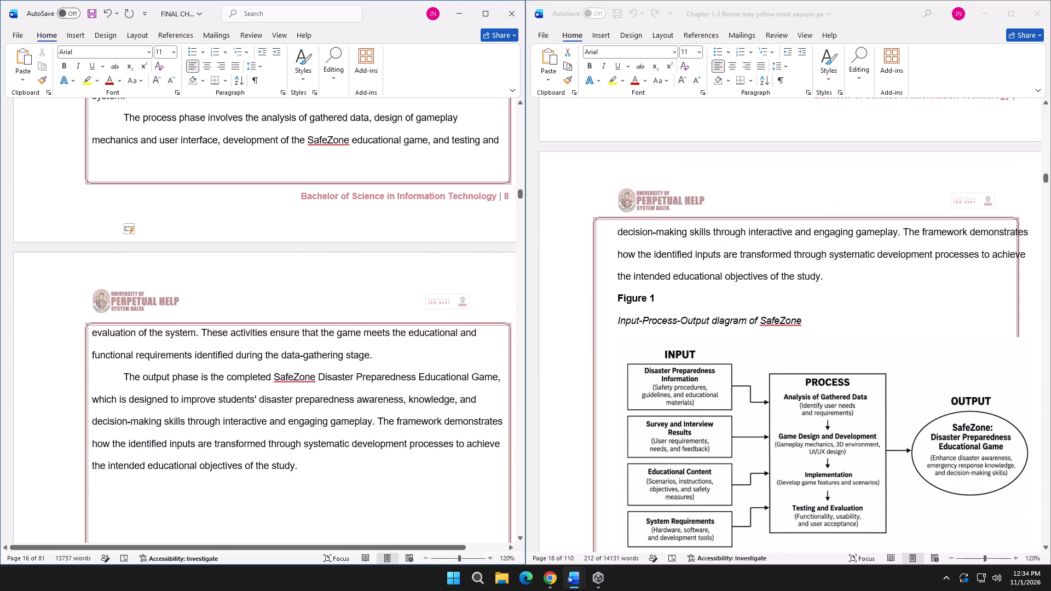
scroll(353, 346, "down", 4)
left_click(161, 369)
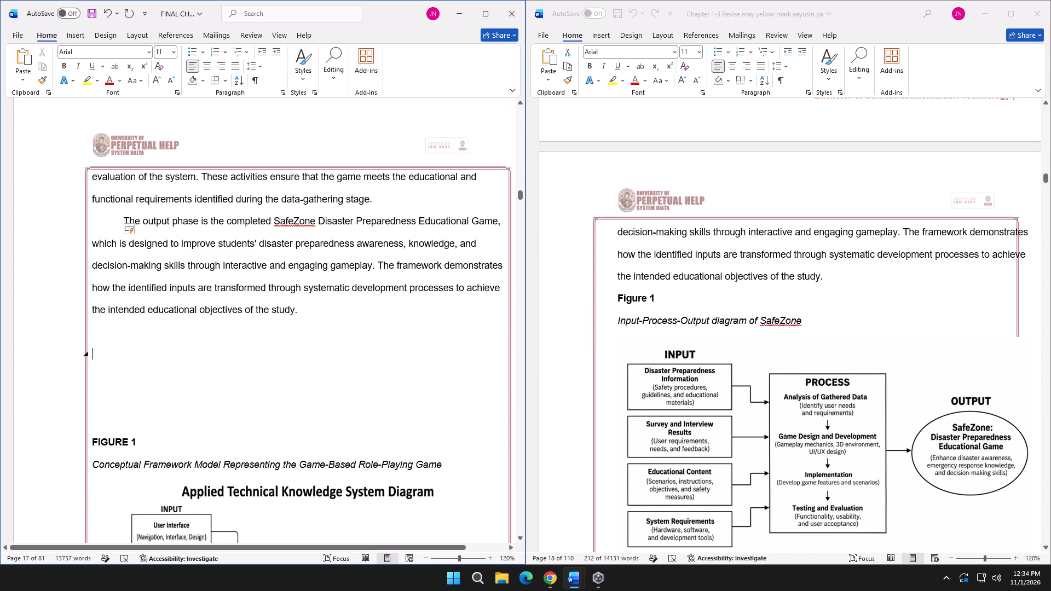
key("BackSpace")
key("BackSpace")
left_click(126, 366)
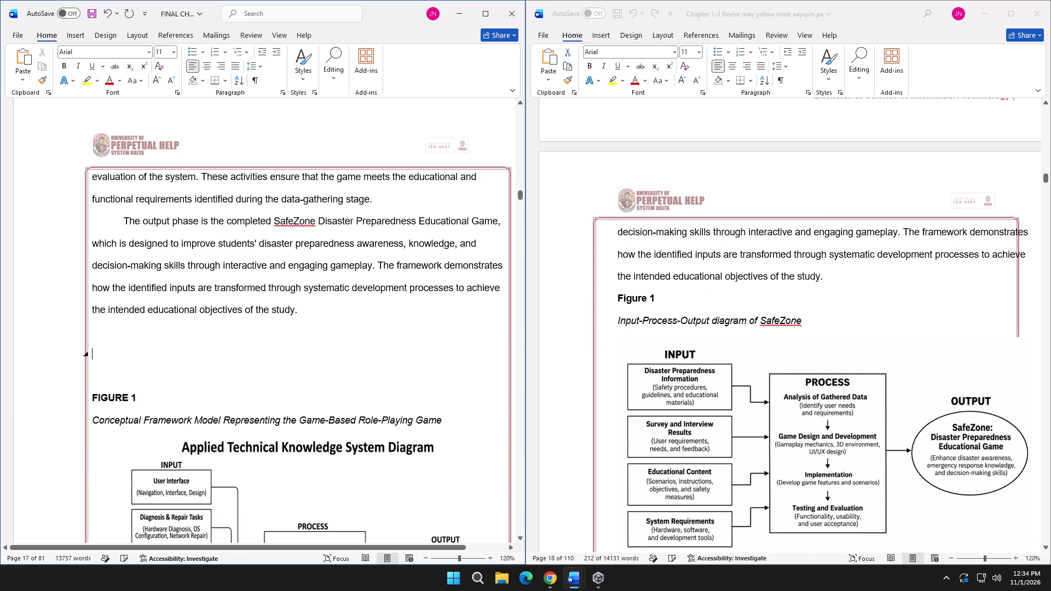
key("BackSpace")
left_click(134, 355)
key("BackSpace")
key("BackSpace")
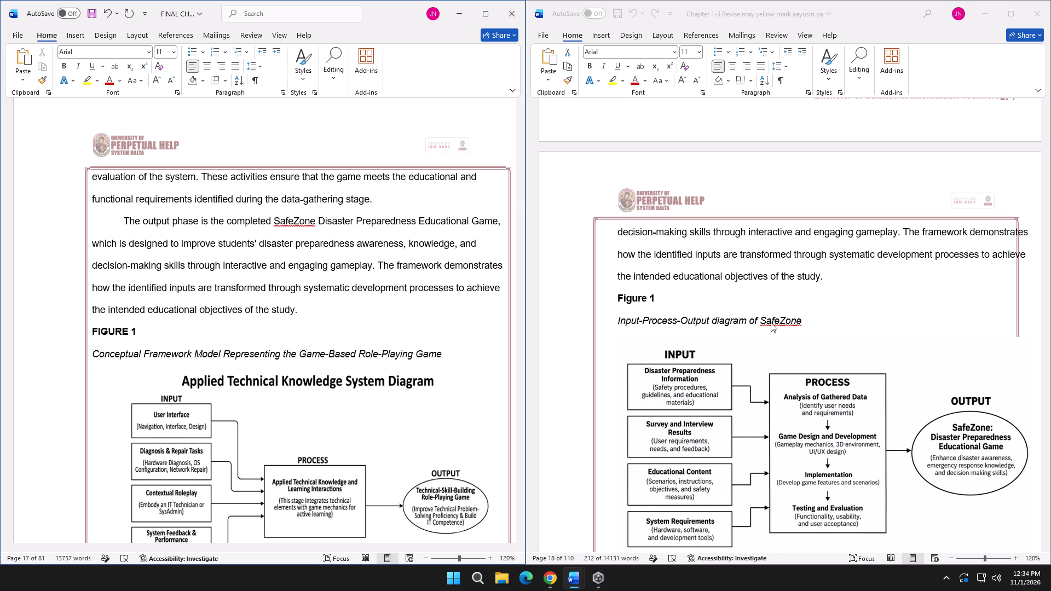
Replace the Figure 1 caption in FINAL CHAP3 with "Input-Process-Output diagram of SafeZone" from Chapter 1-3 Revise, without a first-line indent.
left_click(804, 318)
left_click_drag(804, 323, 616, 323)
key("ctrl+c")
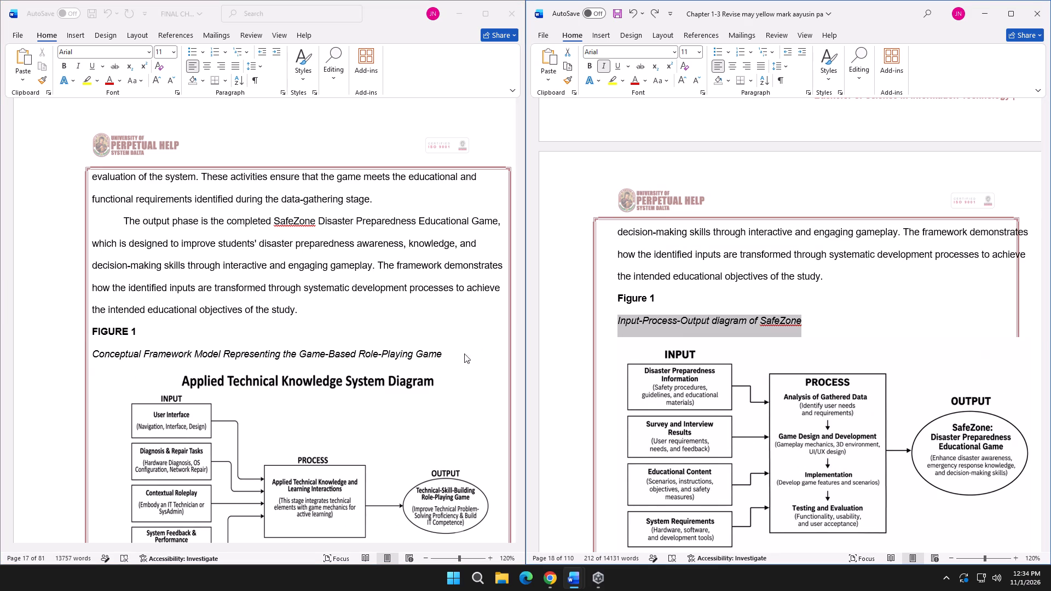
left_click(447, 354)
left_click_drag(444, 356, 111, 356)
key("ctrl+v")
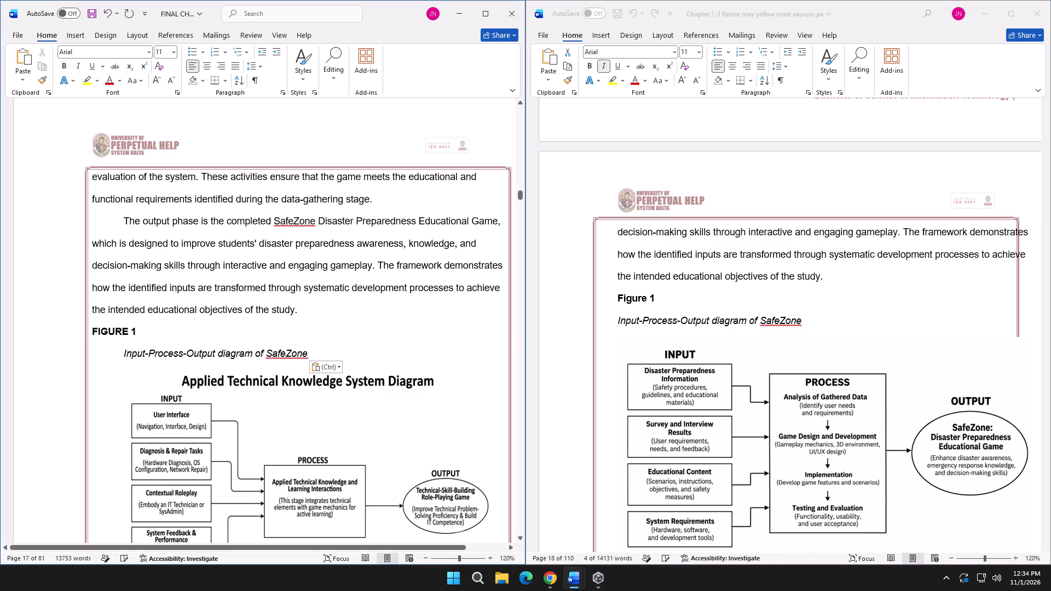
left_click(126, 357)
left_click(124, 356)
key("BackSpace")
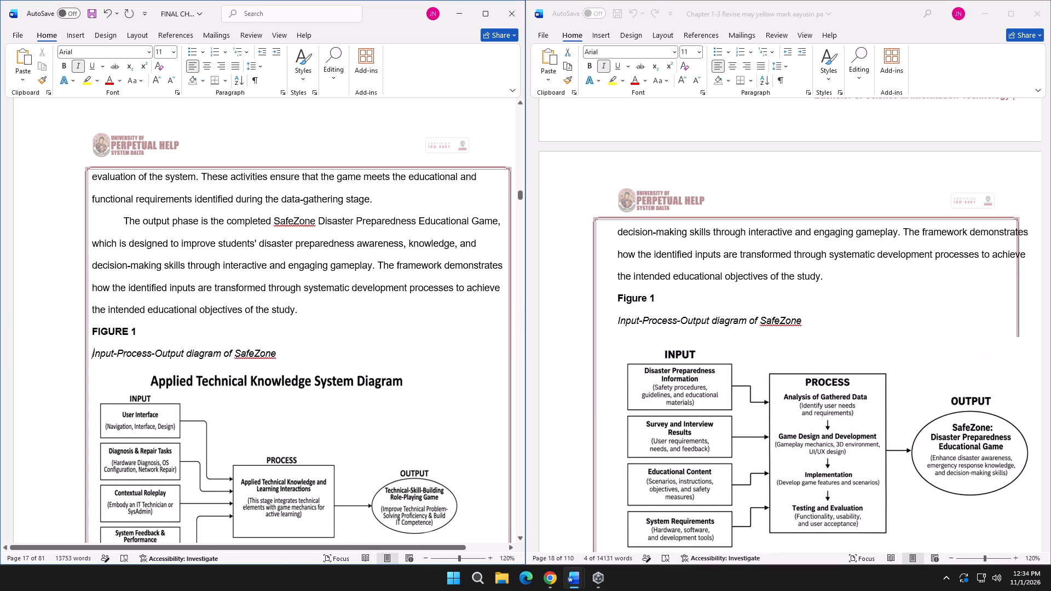
Replace the Applied Technical Knowledge System Diagram in FINAL CHAP3 with the SafeZone Input-Process-Output diagram from Chapter 1-3 Revise, below the caption.
scroll(177, 356, "down", 6)
left_click(202, 297)
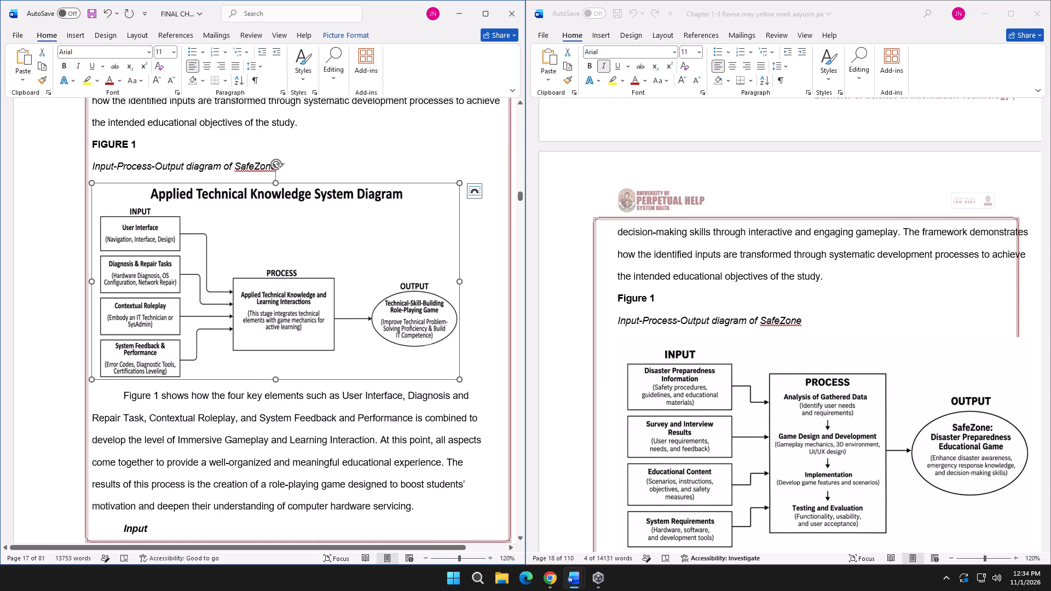
key("Delete")
left_click(677, 401)
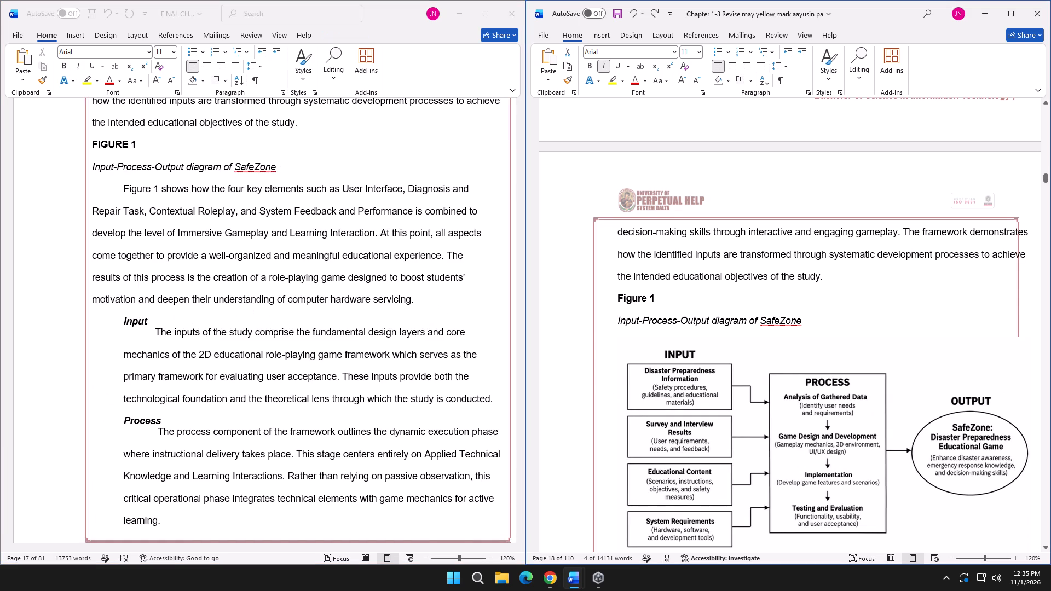
left_click(717, 421)
key("ctrl+c")
left_click(291, 171)
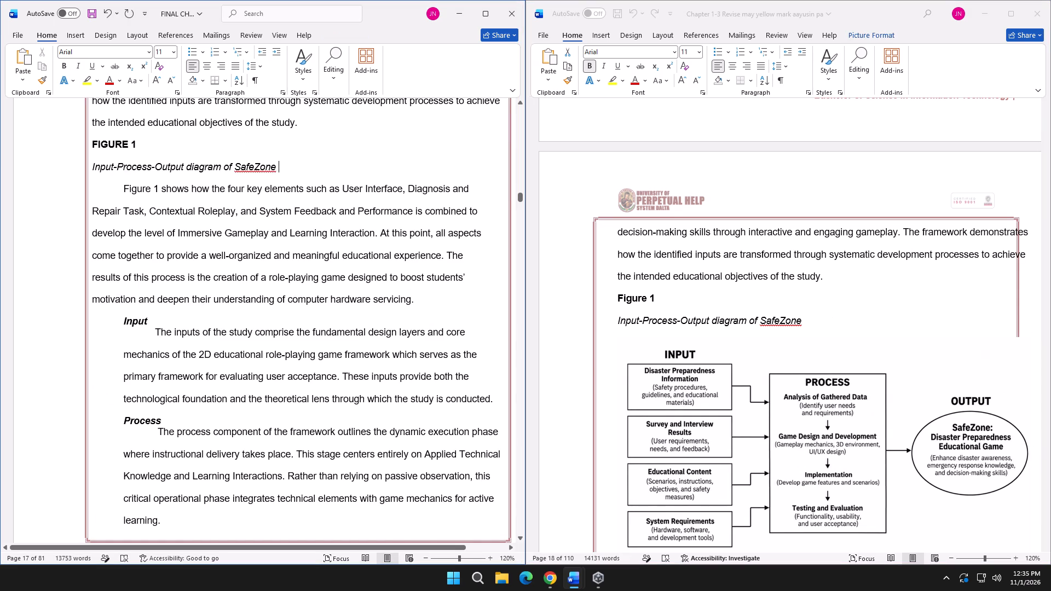
key("shift+Return")
key("ctrl+v")
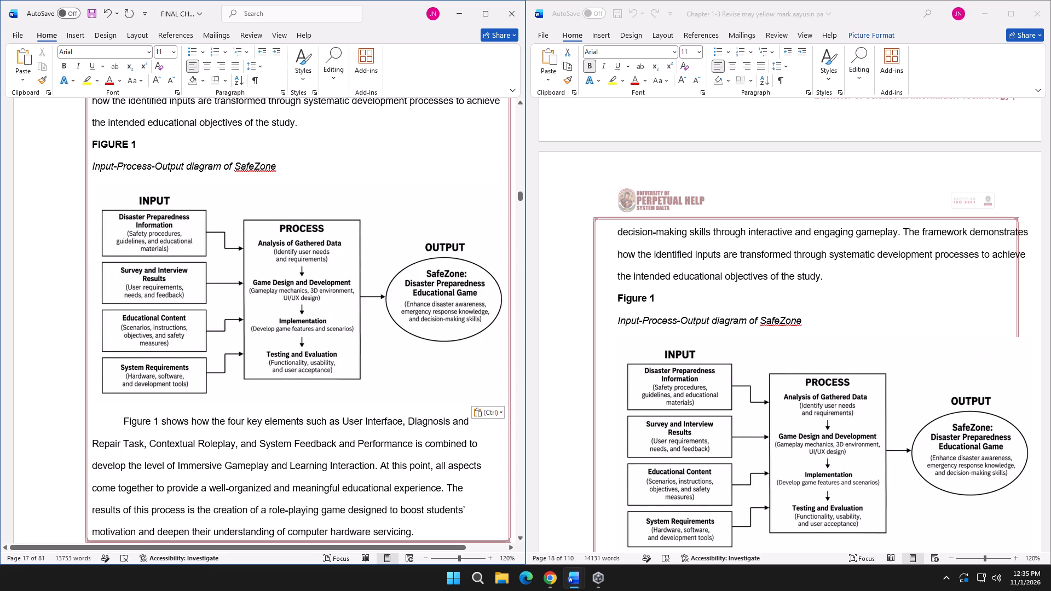
Replace the "Figure 1 shows" paragraph below the diagram in FINAL CHAP3 with the corresponding paragraph from Chapter 1-3 Revise.
scroll(335, 245, "down", 3)
scroll(688, 356, "down", 5)
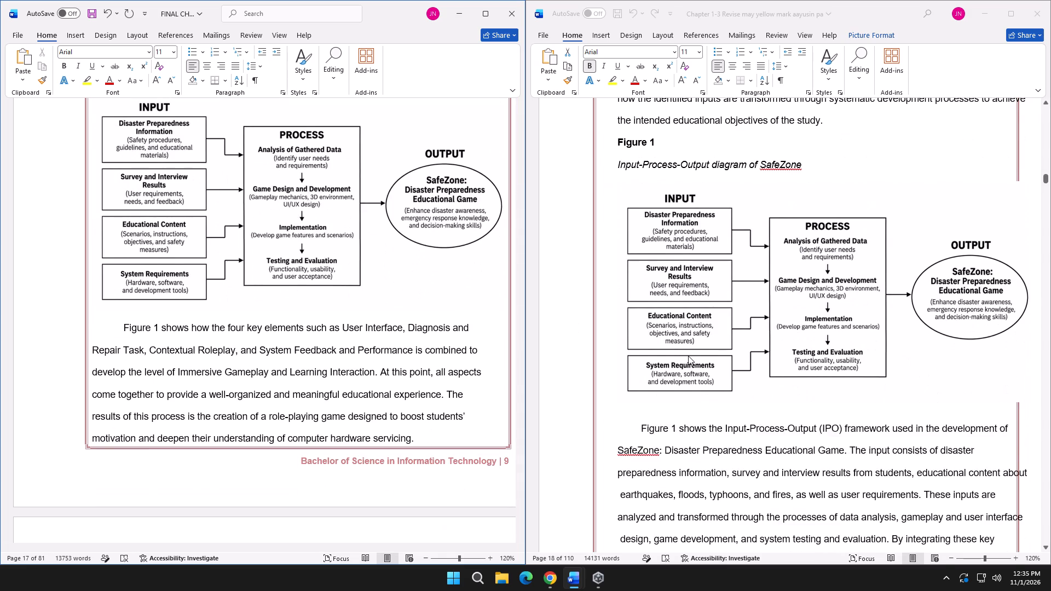
scroll(688, 356, "down", 3)
left_click(637, 337)
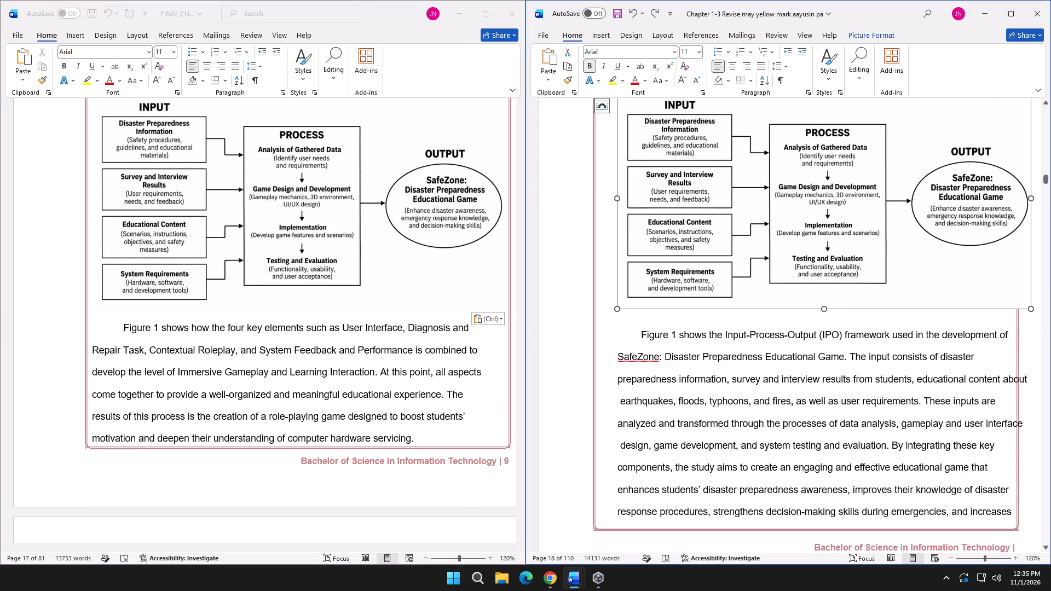
left_click(639, 337)
left_click_drag(639, 337, 920, 383)
scroll(806, 396, "down", 9)
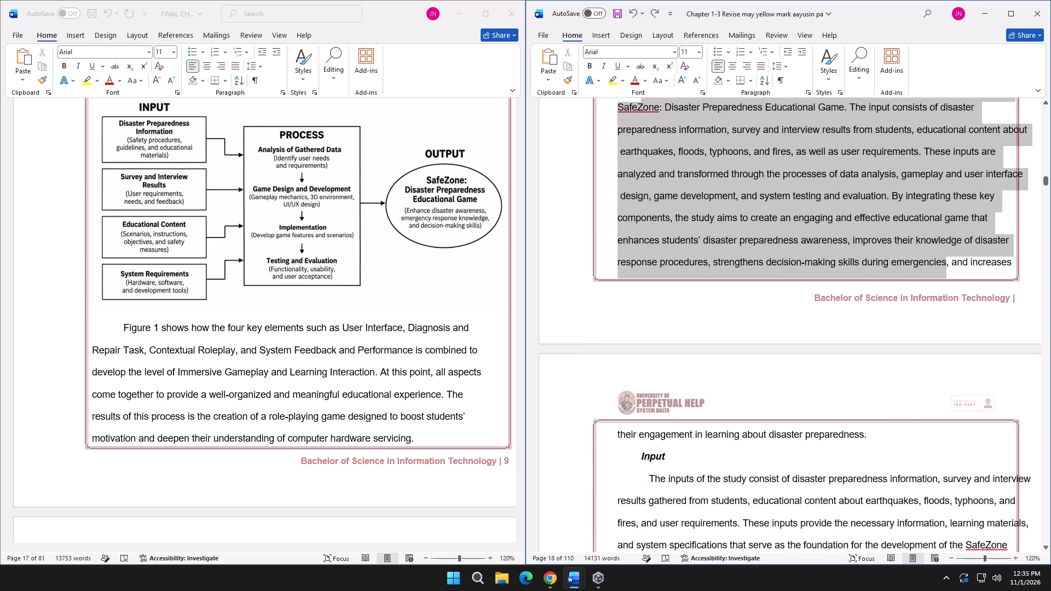
scroll(920, 383, "down", 2)
left_click_drag(920, 383, 885, 368)
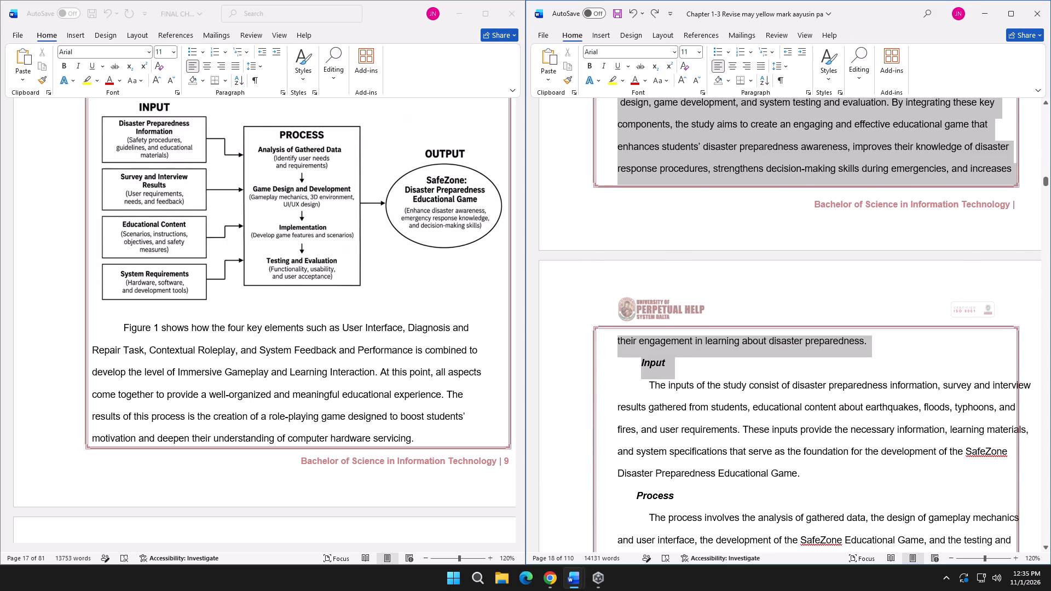
left_click_drag(885, 368, 892, 353)
key("ctrl+c")
left_click(112, 325)
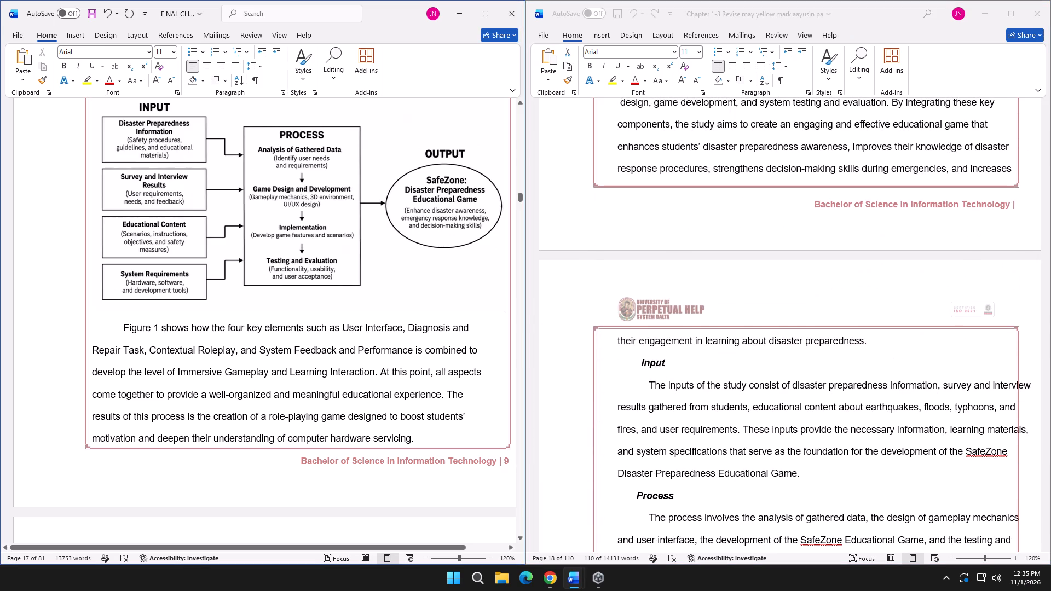
left_click(124, 329)
left_click_drag(124, 329, 441, 437)
key("ctrl+v")
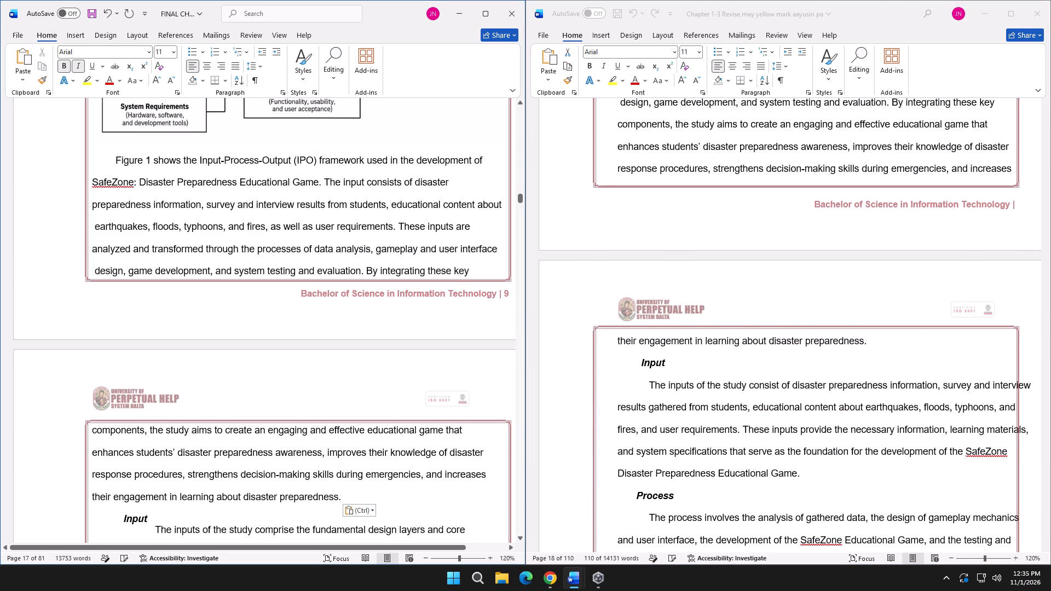
scroll(428, 418, "down", 3)
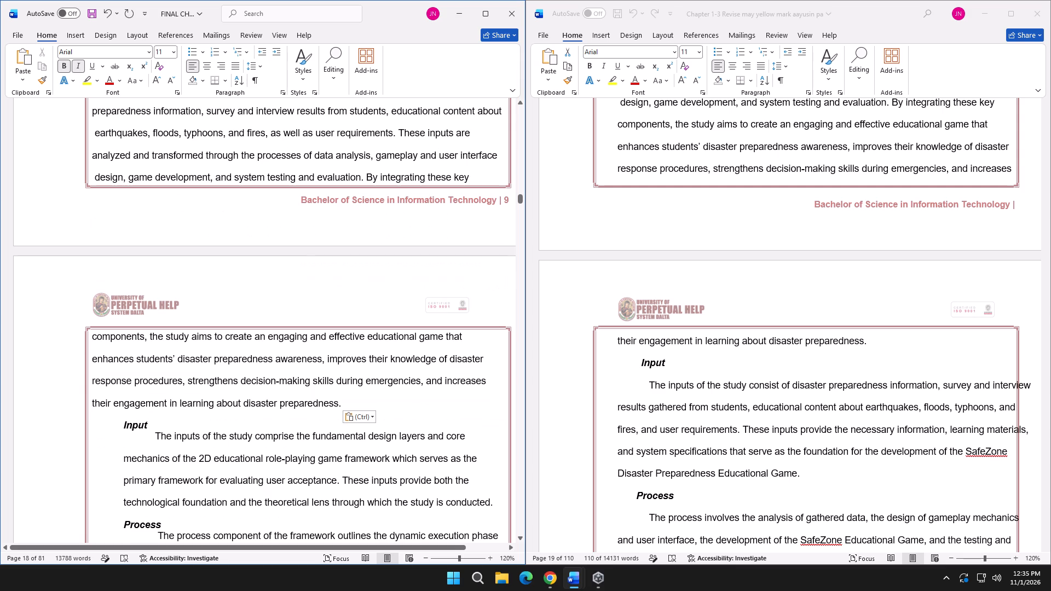
left_click(357, 399)
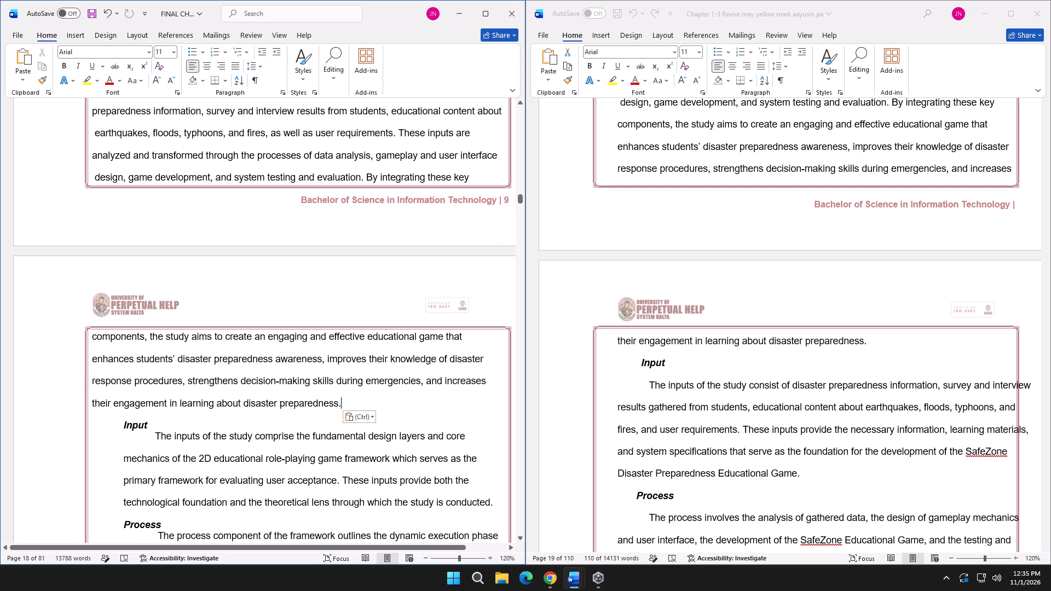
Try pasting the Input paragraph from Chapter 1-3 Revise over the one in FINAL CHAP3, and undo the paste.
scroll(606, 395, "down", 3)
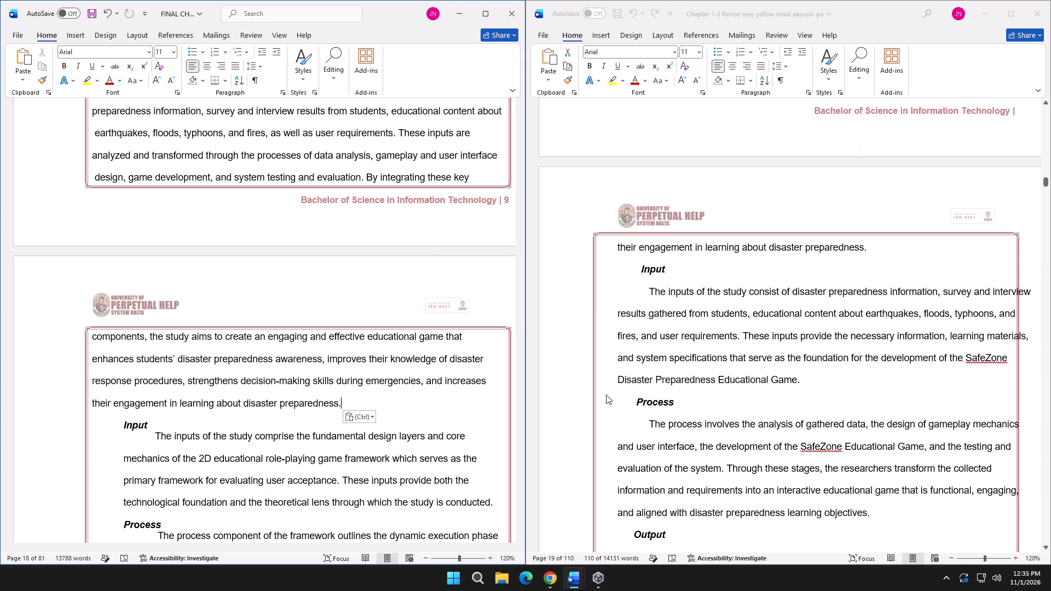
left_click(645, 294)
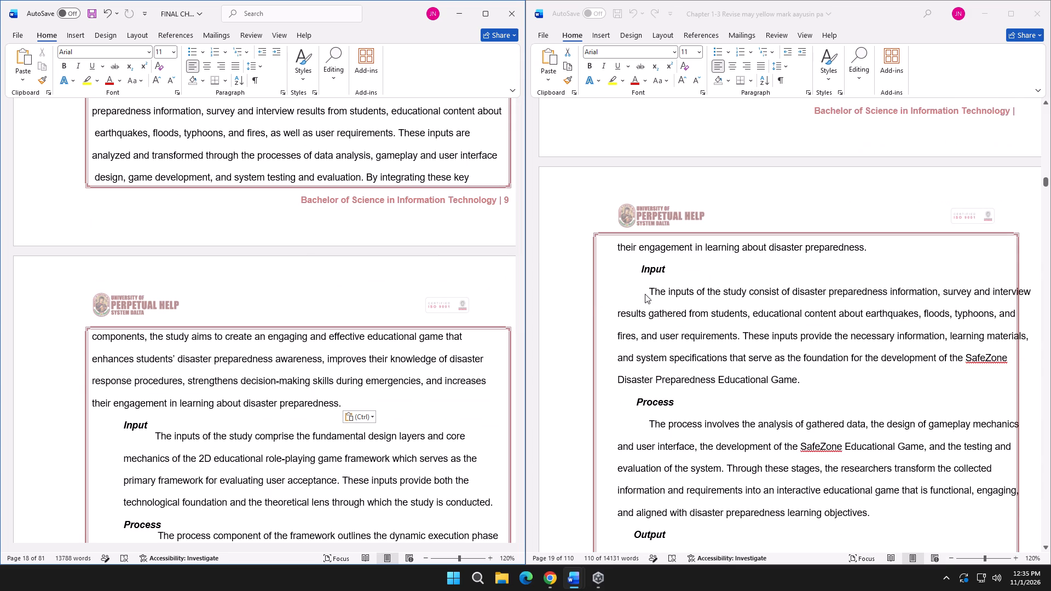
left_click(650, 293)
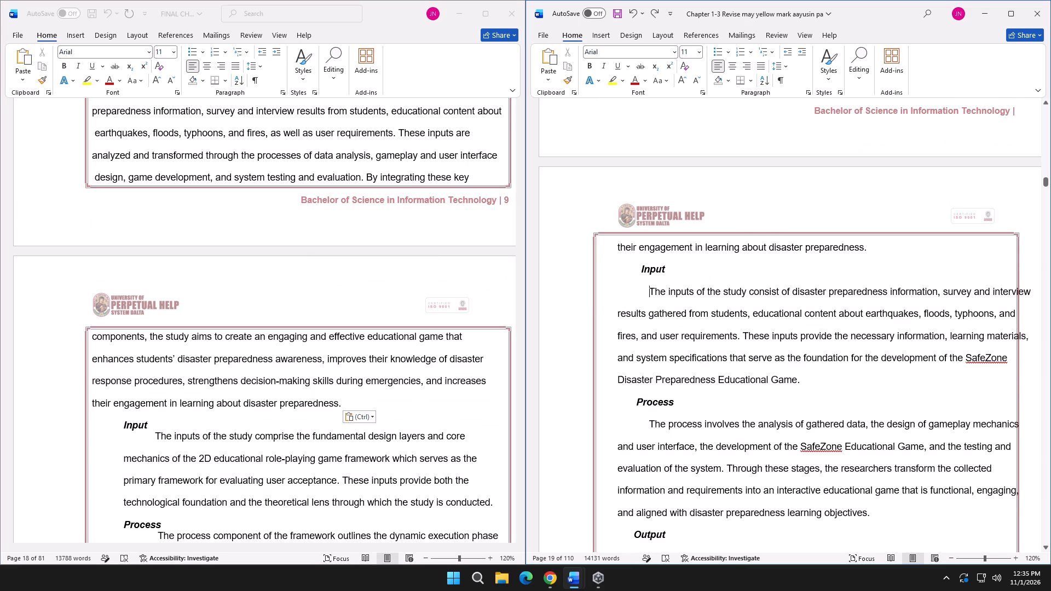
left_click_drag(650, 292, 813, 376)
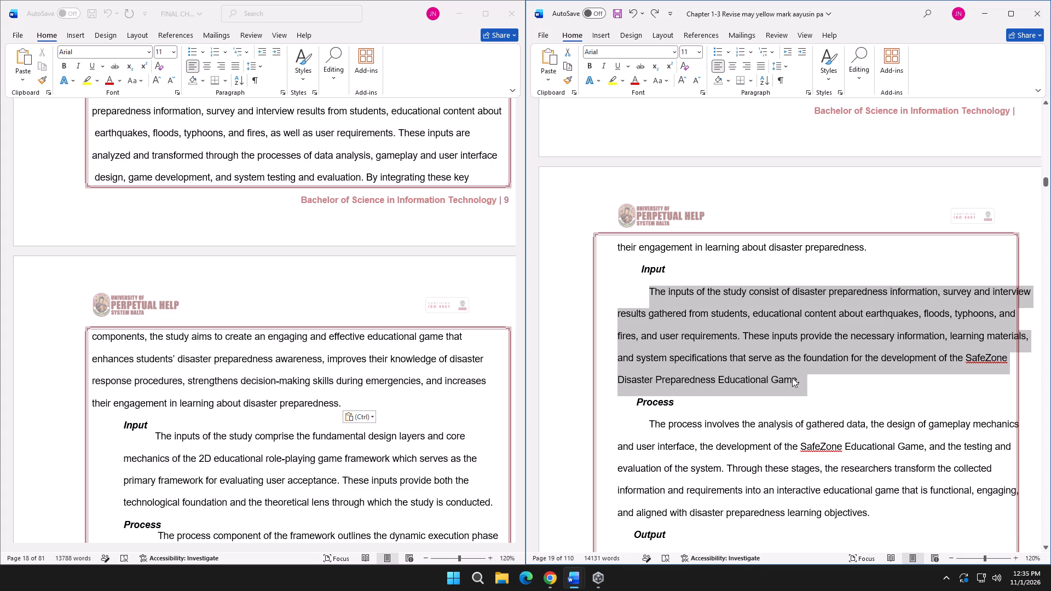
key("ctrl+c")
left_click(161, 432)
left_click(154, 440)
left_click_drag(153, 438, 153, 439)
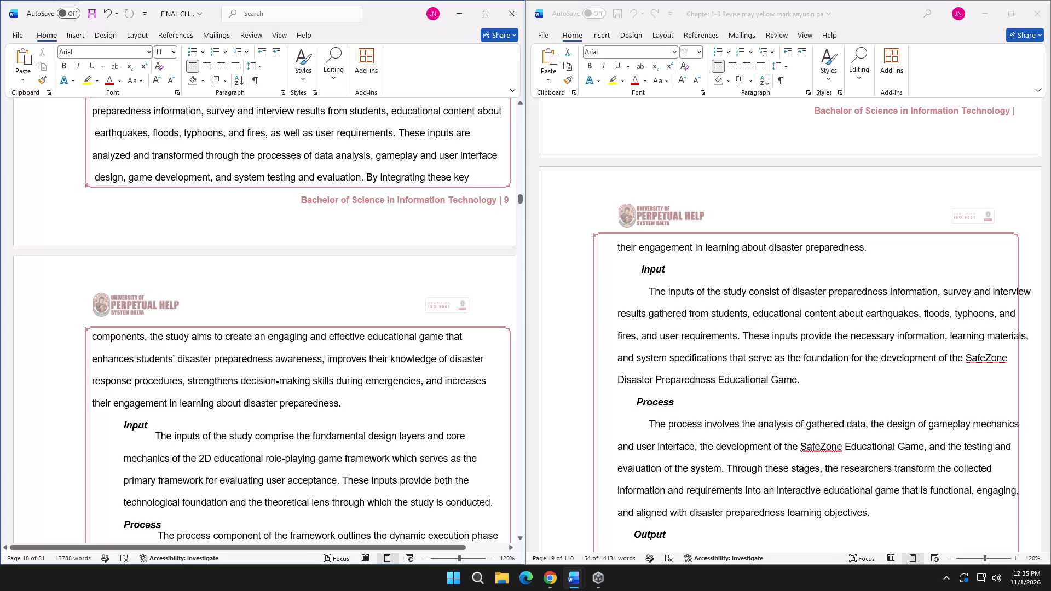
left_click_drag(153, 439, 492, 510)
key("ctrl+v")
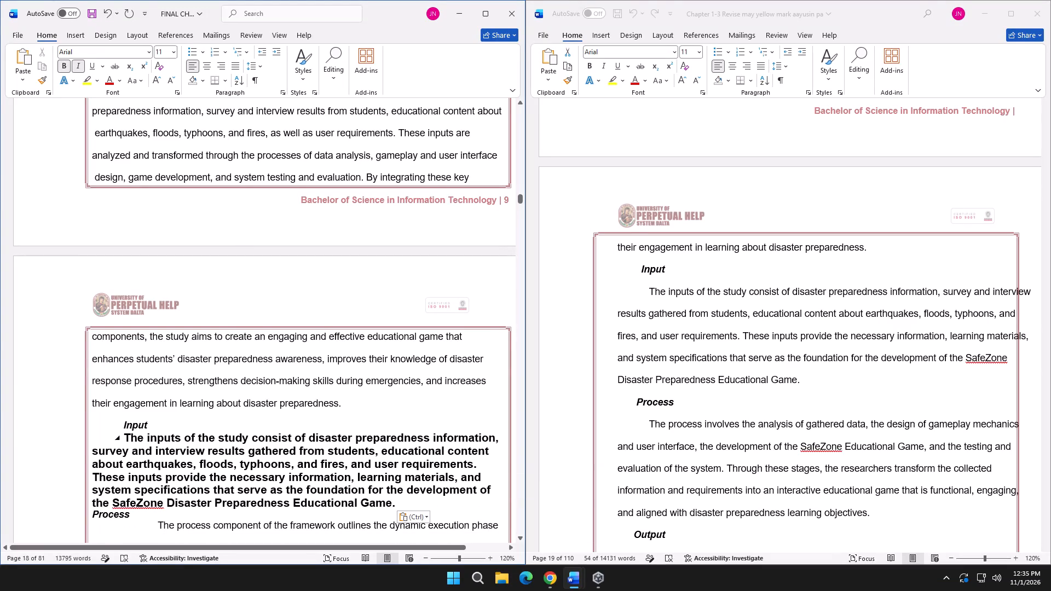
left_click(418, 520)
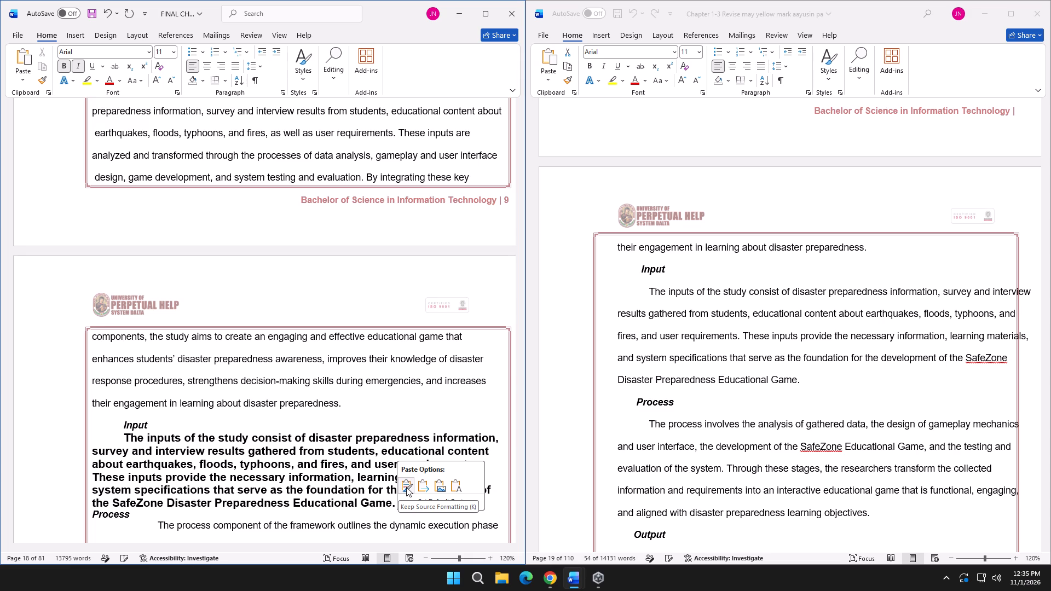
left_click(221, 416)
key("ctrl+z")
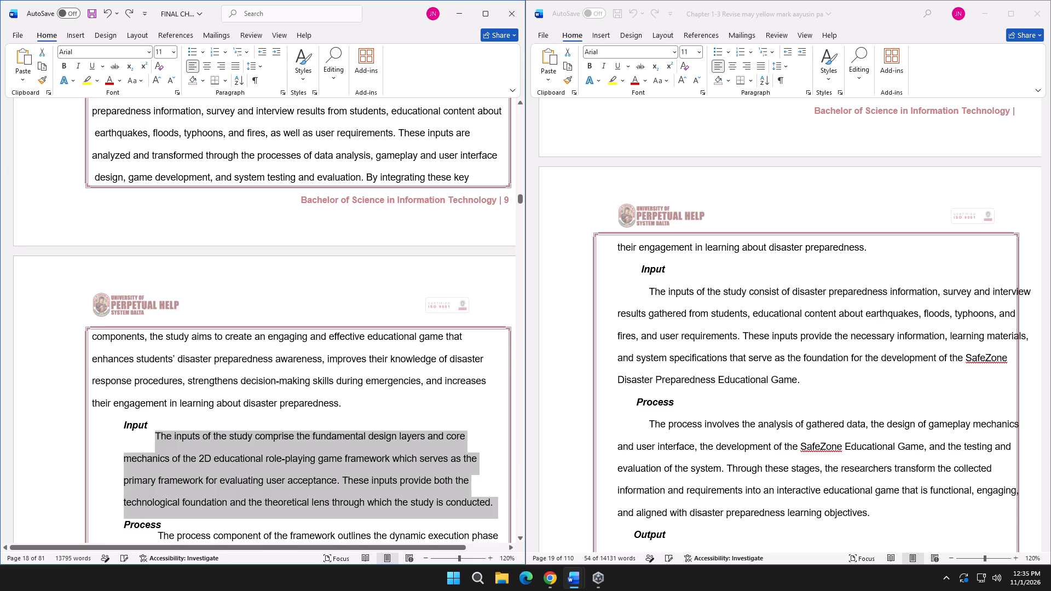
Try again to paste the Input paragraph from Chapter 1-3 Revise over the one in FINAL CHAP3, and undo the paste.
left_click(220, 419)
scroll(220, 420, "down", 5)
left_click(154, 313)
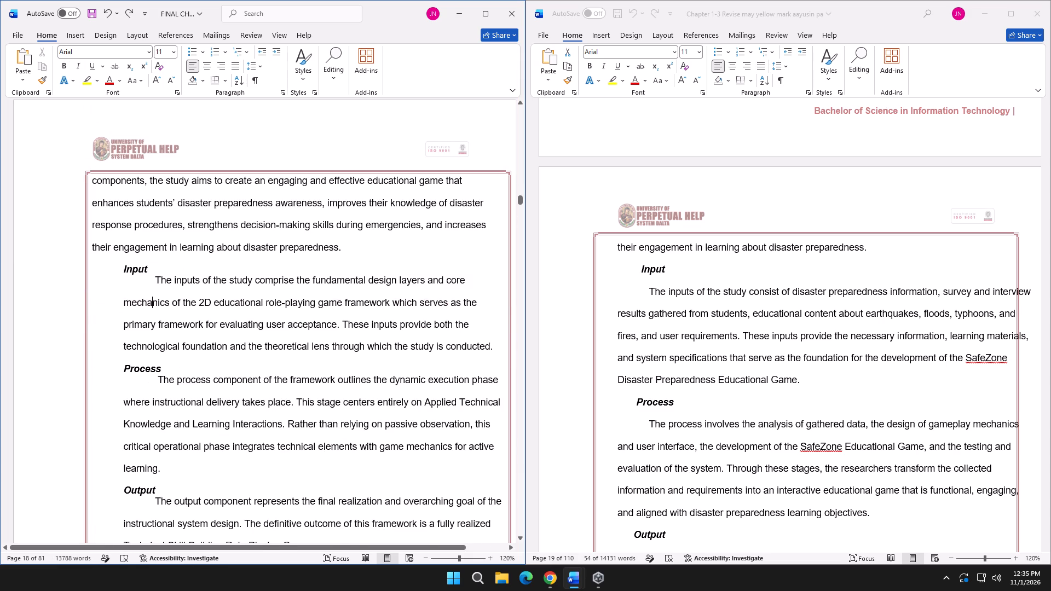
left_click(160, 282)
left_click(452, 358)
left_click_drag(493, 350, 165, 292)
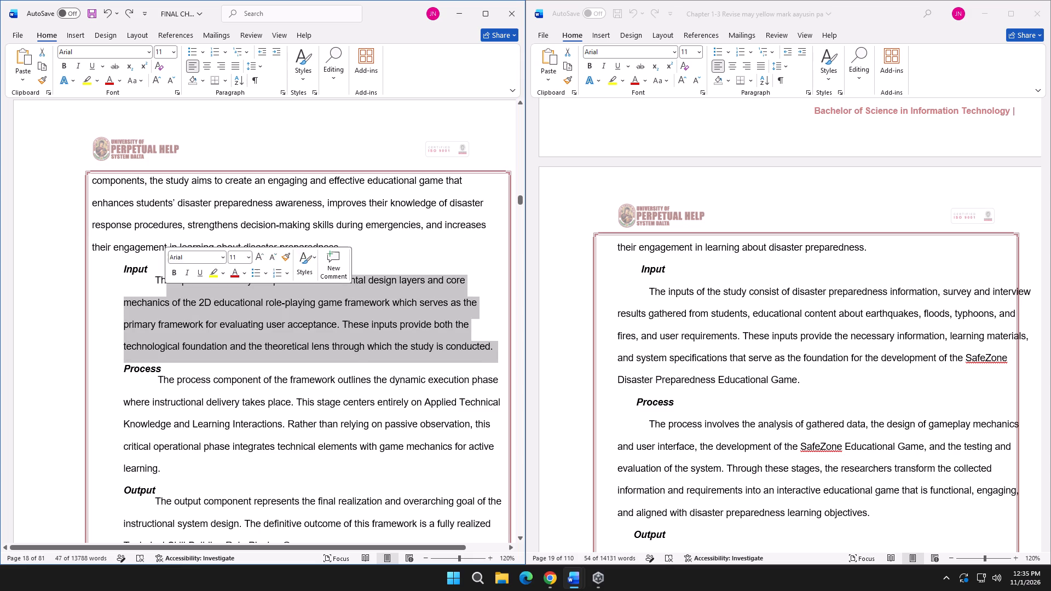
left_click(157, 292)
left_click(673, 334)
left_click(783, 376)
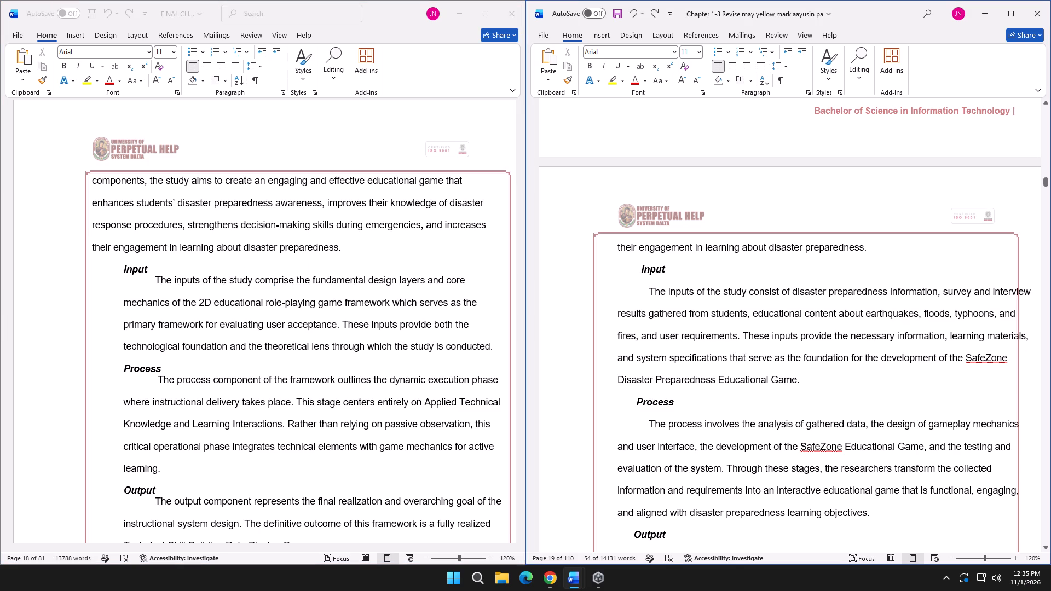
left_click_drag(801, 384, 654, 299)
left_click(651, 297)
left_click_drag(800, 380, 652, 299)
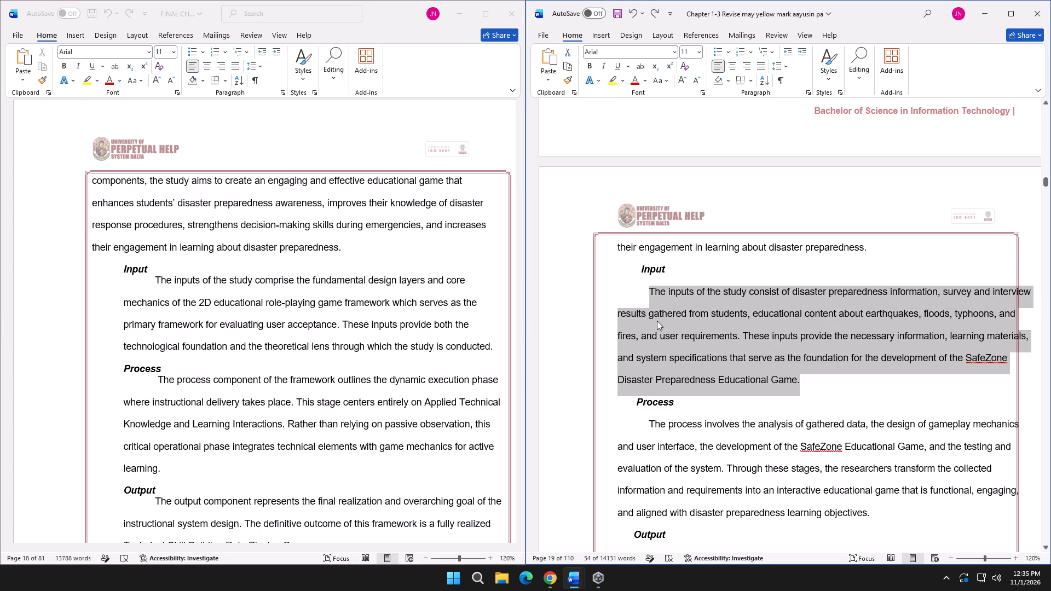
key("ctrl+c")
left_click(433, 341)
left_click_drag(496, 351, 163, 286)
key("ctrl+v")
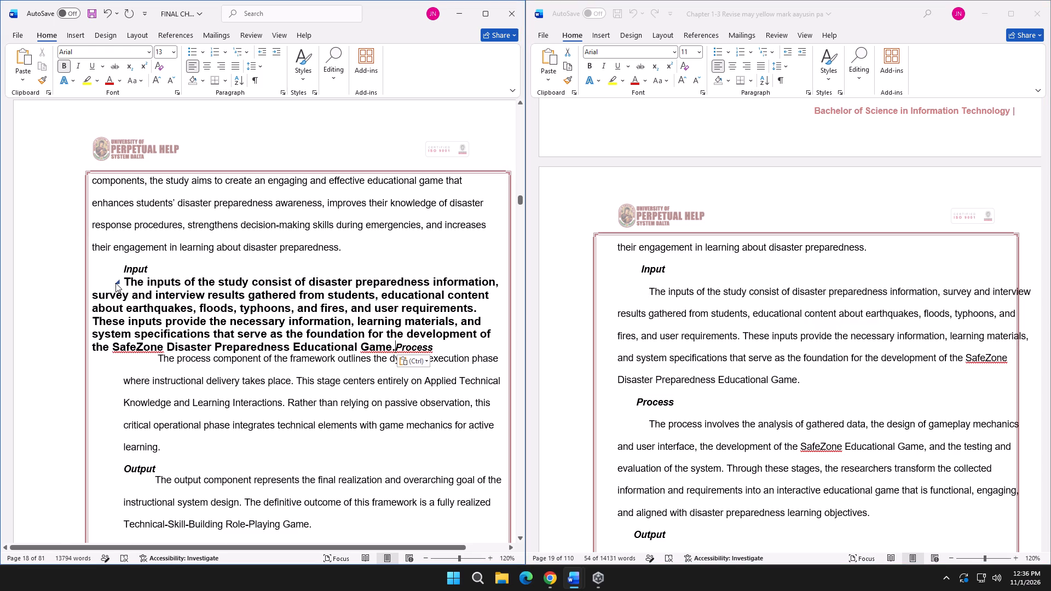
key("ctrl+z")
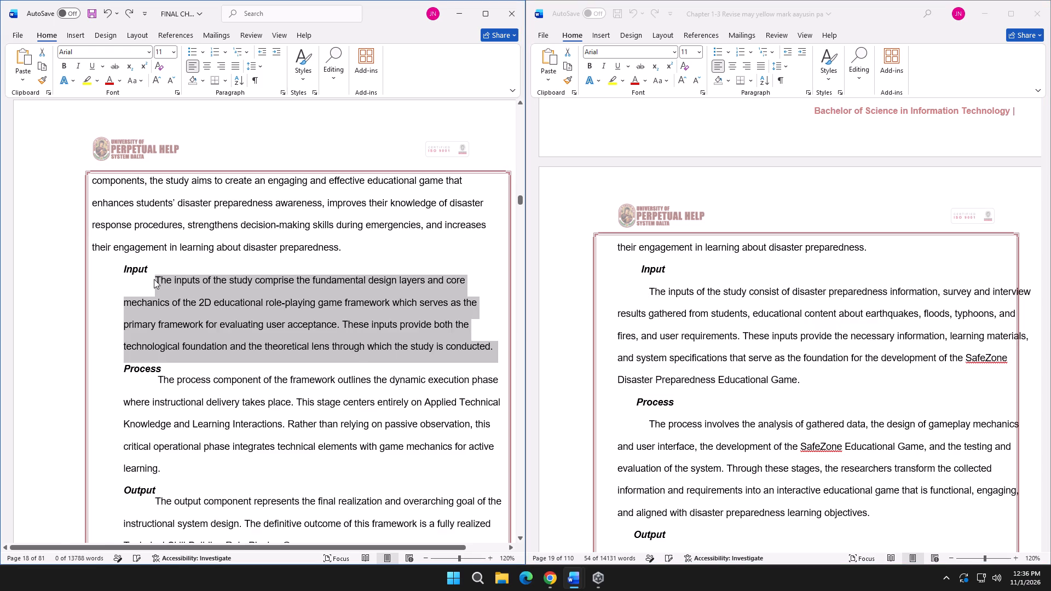
Replace the Input paragraph in FINAL CHAP3 with the copied Chapter 1-3 Revise paragraph, putting the Process heading on its own line.
left_click(149, 269)
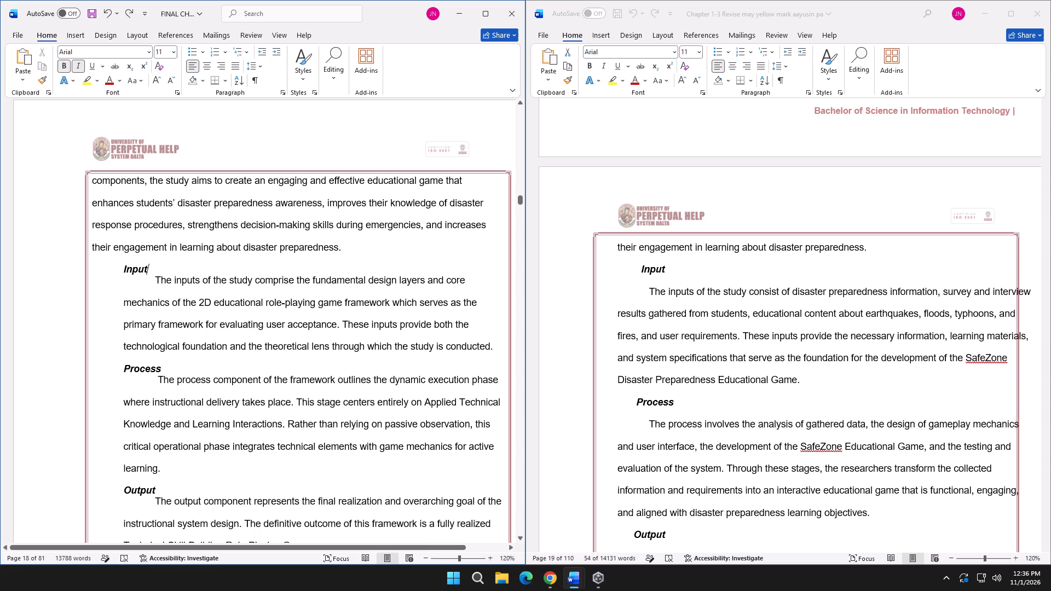
left_click_drag(494, 345, 152, 282)
key("ctrl+v")
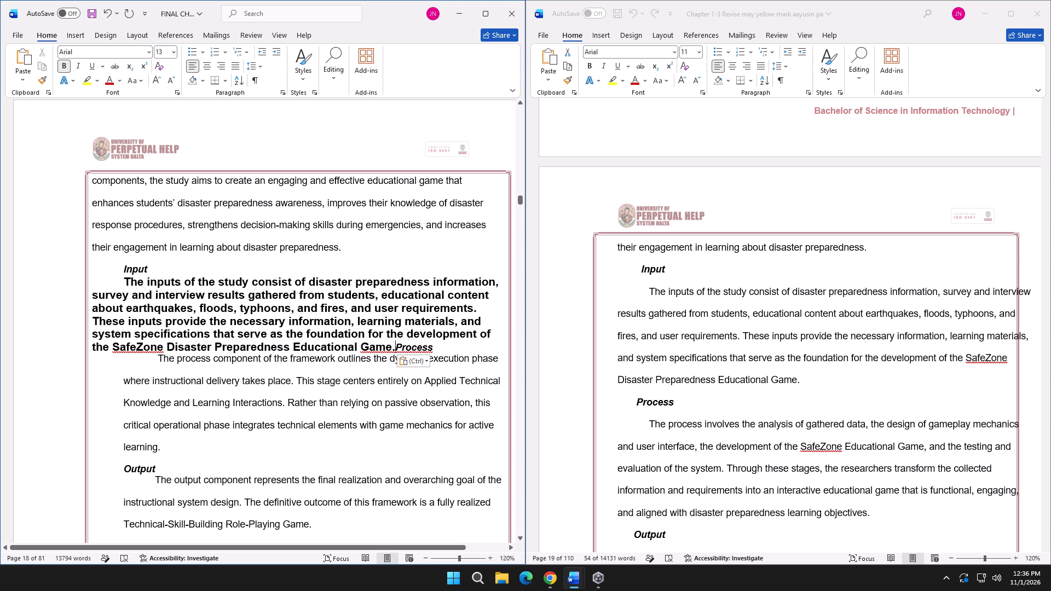
key("Return")
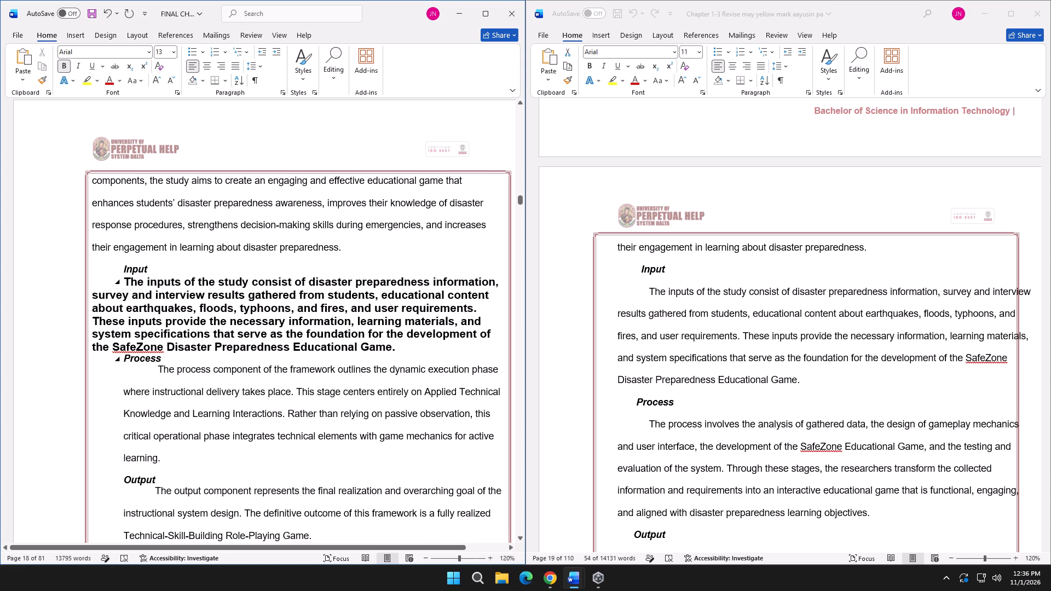
Remove bold from the pasted Input paragraph and the Process heading in FINAL CHAP3, and set both to 11 pt.
left_click_drag(399, 353, 130, 280)
left_click(137, 263)
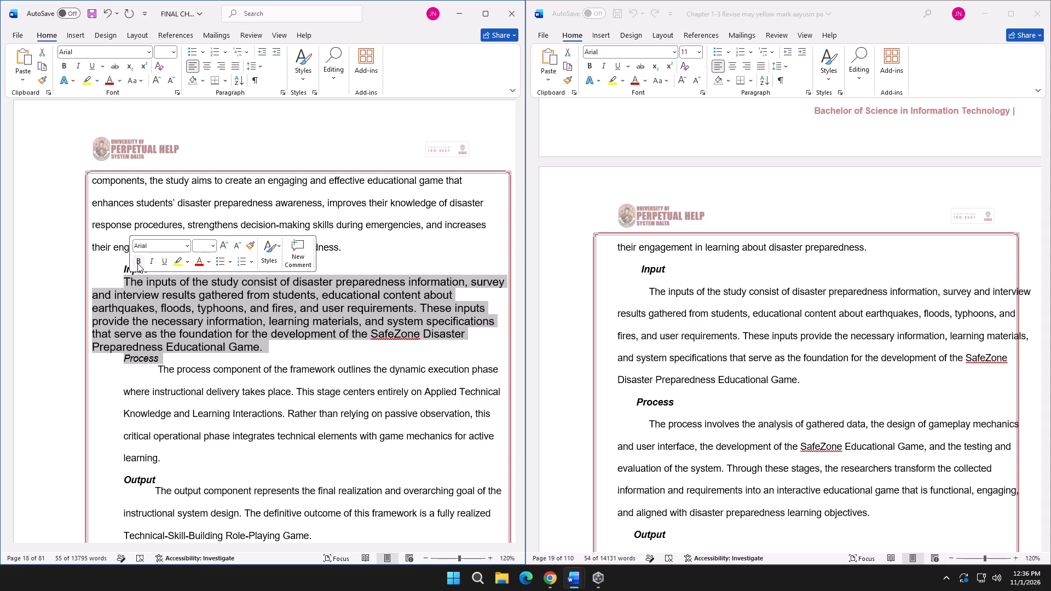
left_click(165, 54)
type("11")
key("Return")
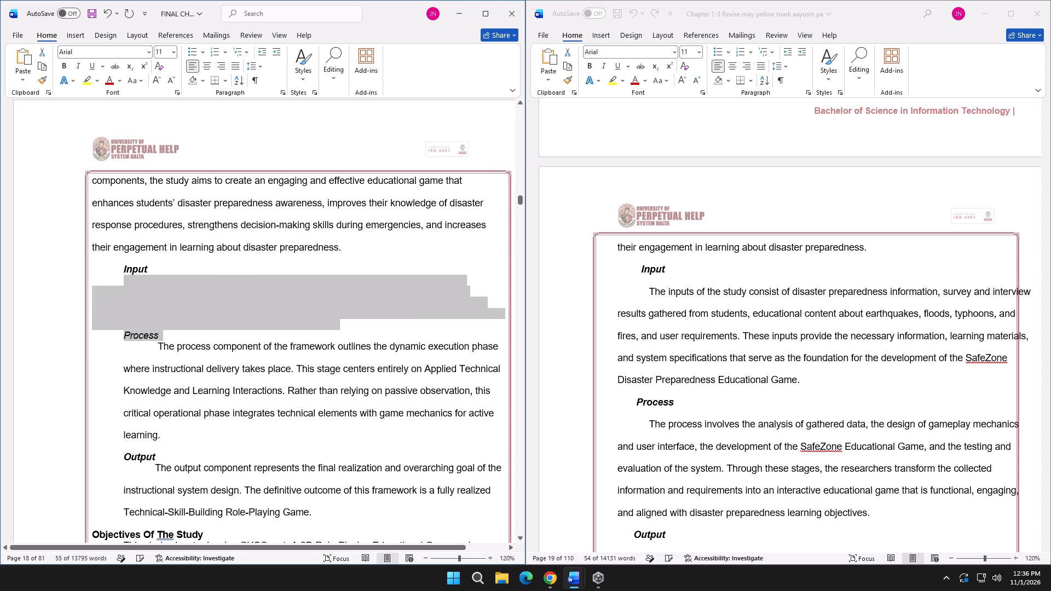
Apply double line spacing to the Input paragraph and Process heading, and indent the whole Input paragraph one level further.
double_click(286, 97)
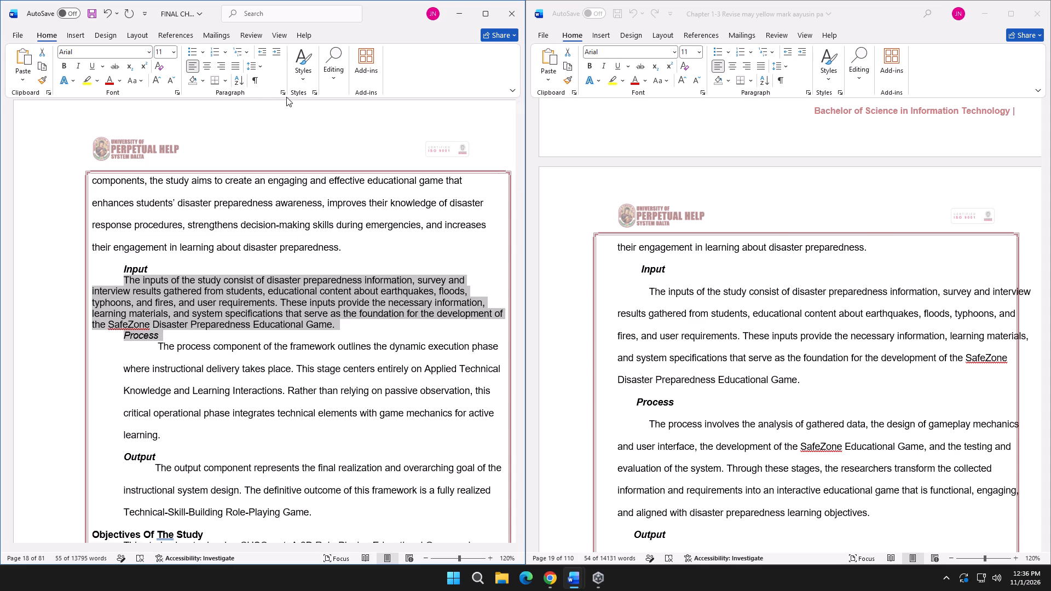
left_click(873, 354)
left_click(876, 348)
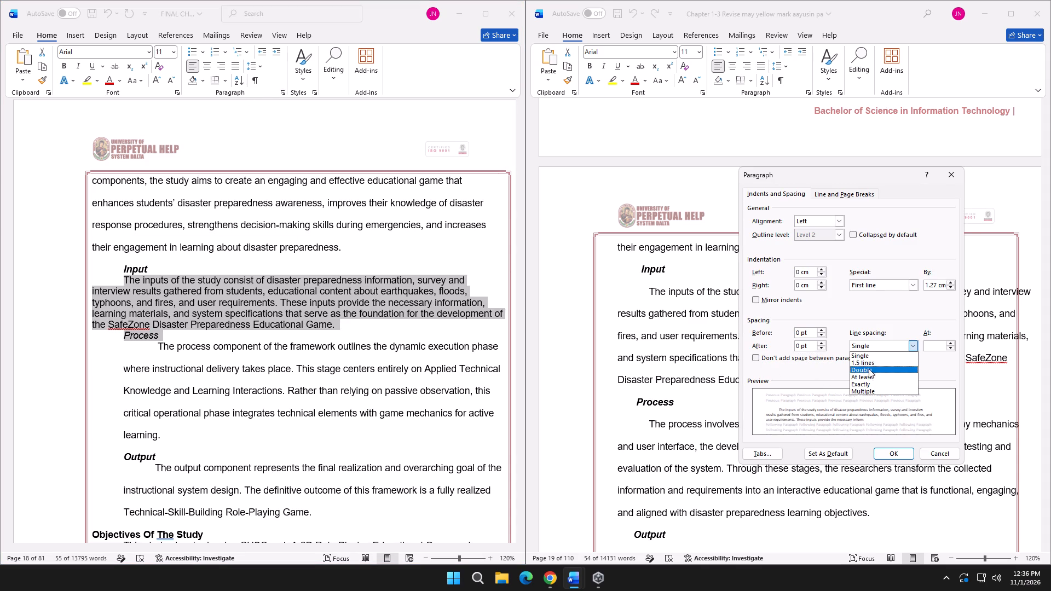
left_click(868, 369)
left_click(883, 451)
left_click(262, 311)
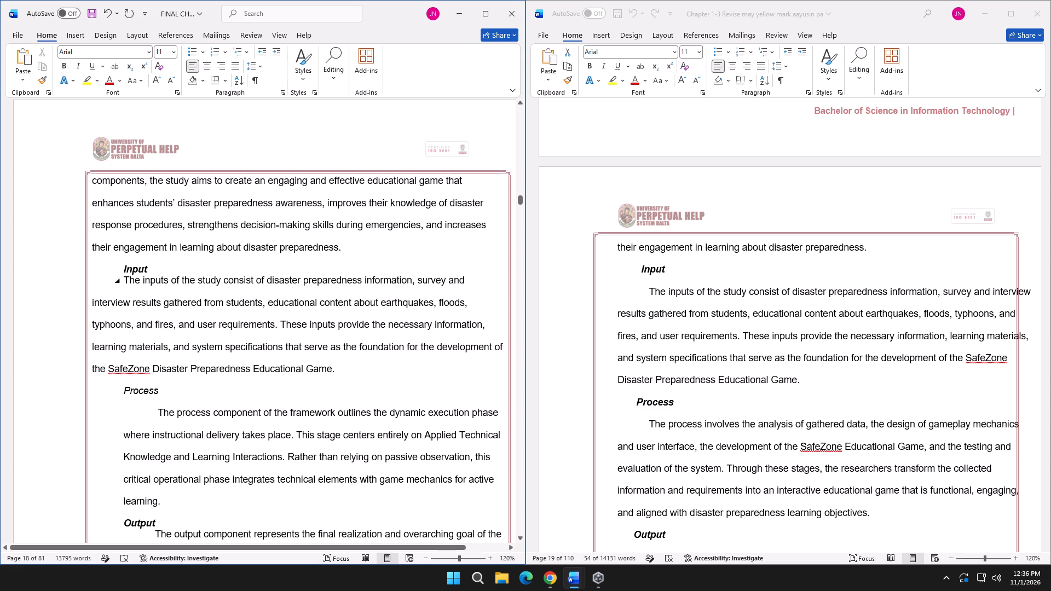
left_click(126, 286)
key("Tab")
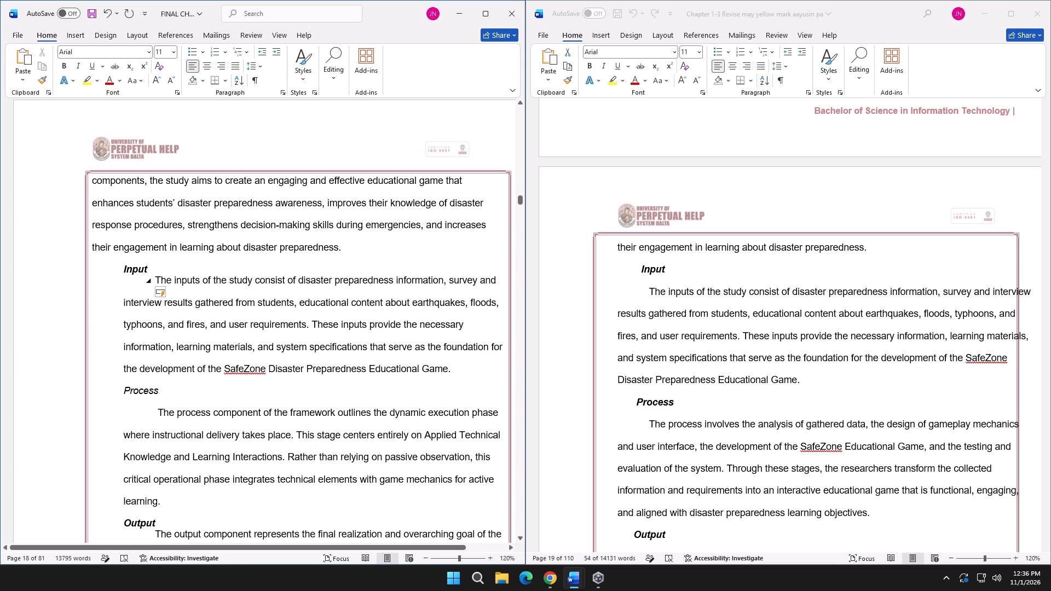
Make the Process heading in FINAL CHAP3 bold.
scroll(241, 323, "down", 2)
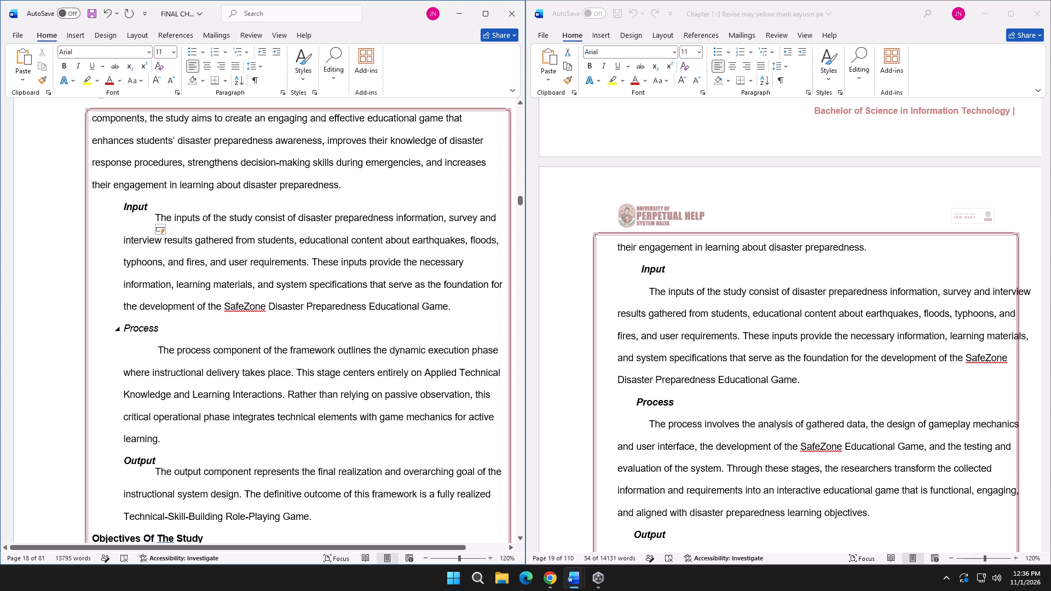
left_click_drag(162, 333, 126, 331)
left_click(134, 314)
left_click(154, 338)
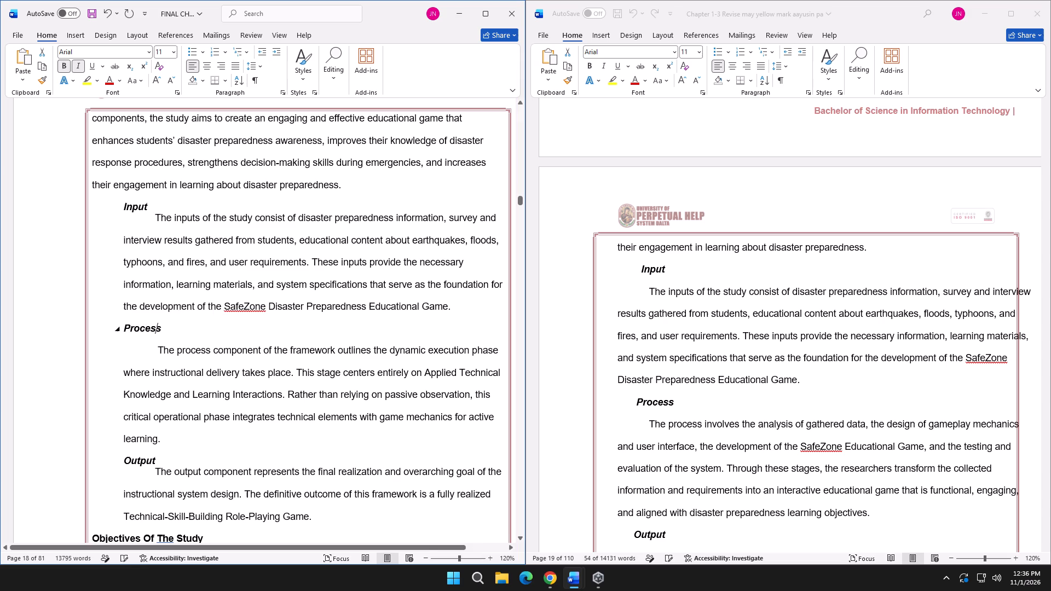
Replace the paragraph under the Process heading in FINAL CHAP3 with the Process paragraph from Chapter 1-3 Revise.
scroll(187, 326, "down", 2)
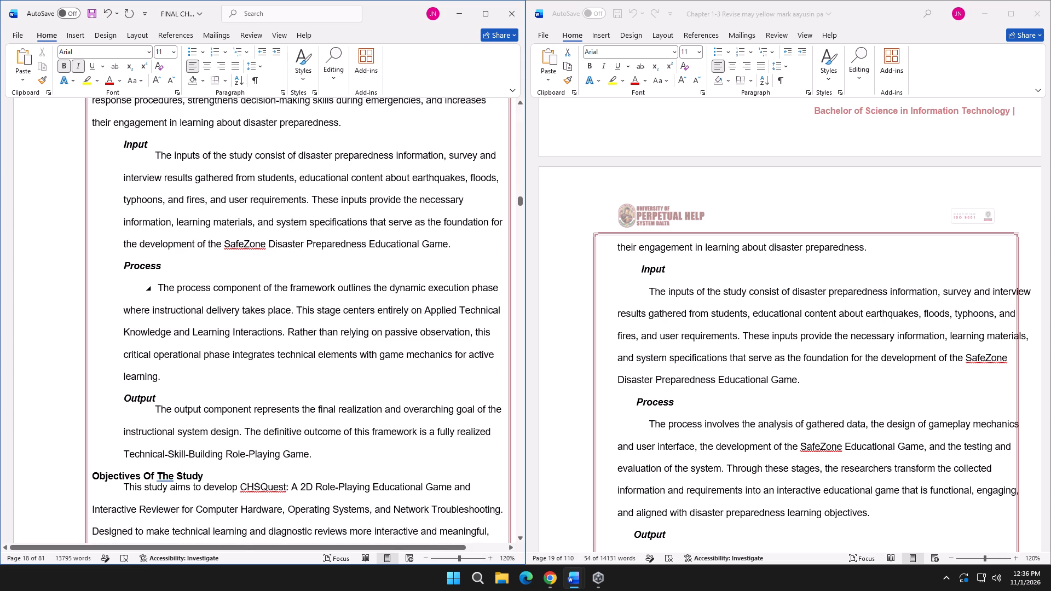
left_click(148, 289)
left_click(148, 289)
scroll(644, 369, "down", 5)
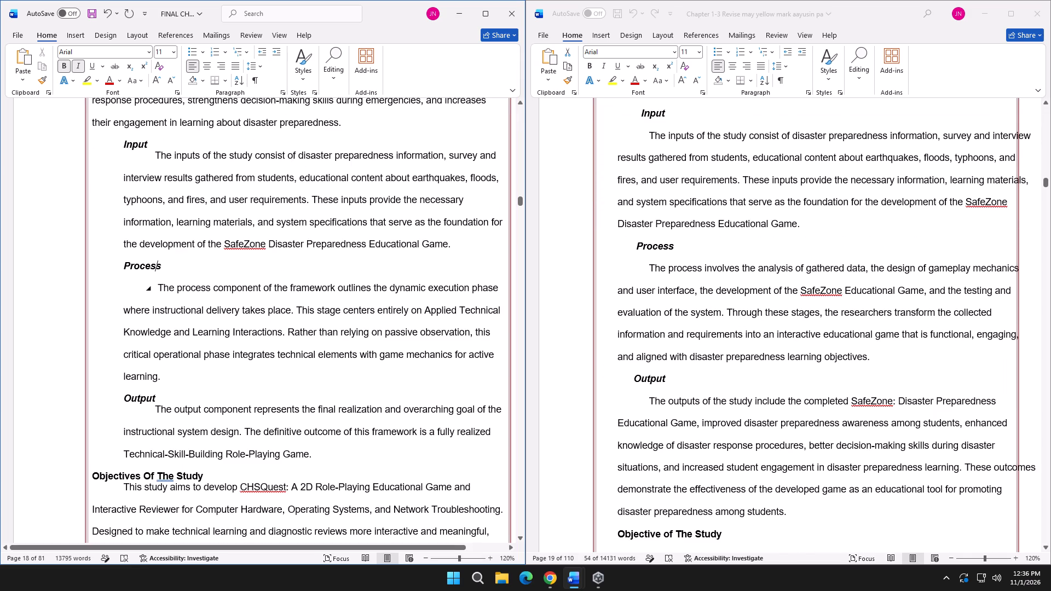
left_click(161, 293)
left_click(157, 292)
left_click(649, 266)
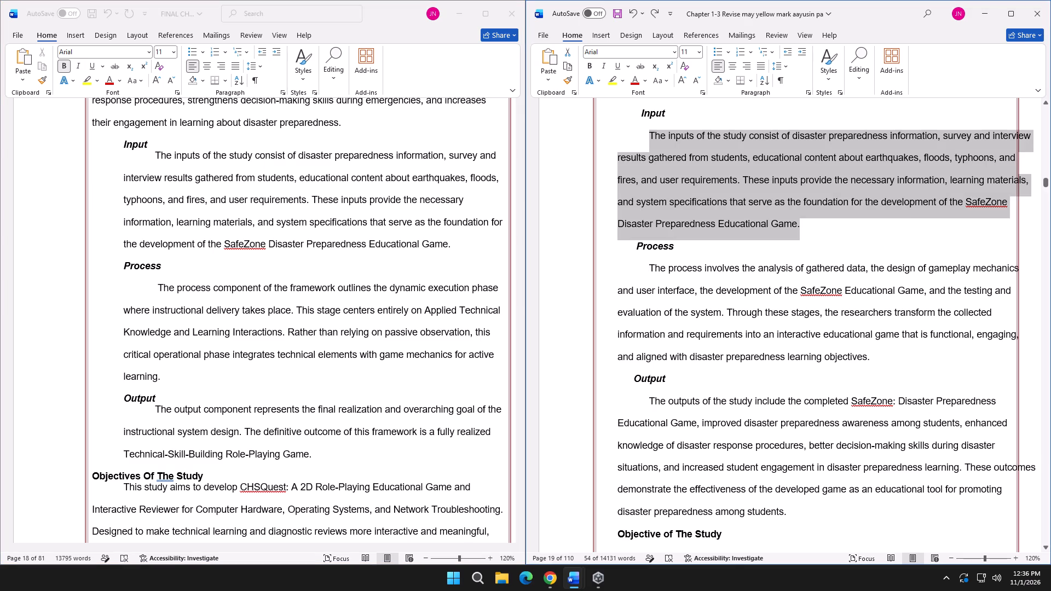
left_click(650, 270)
left_click_drag(650, 270, 879, 353)
key("ctrl+c")
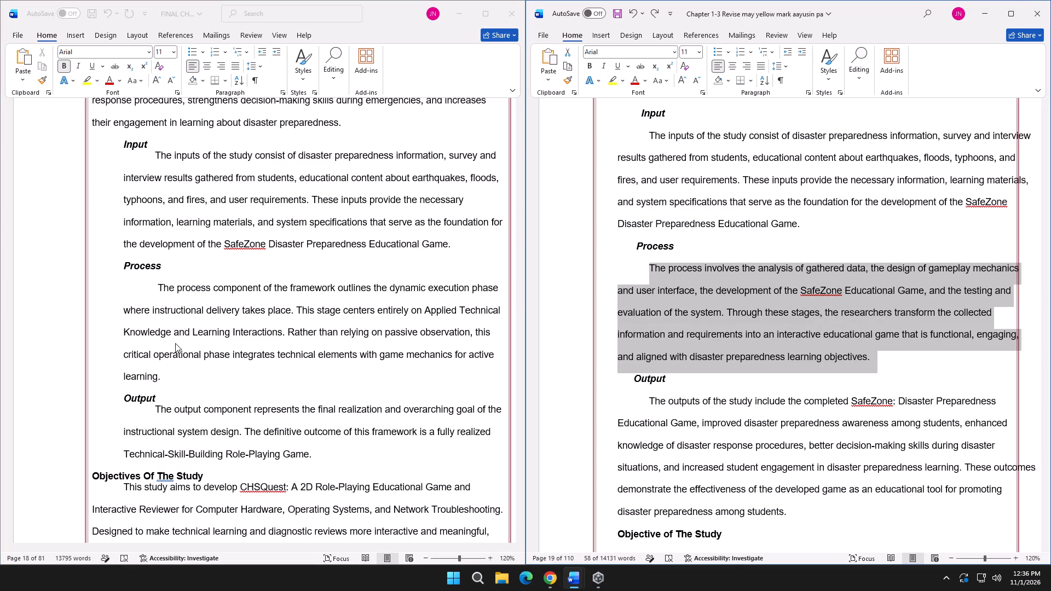
left_click(175, 343)
left_click_drag(163, 268, 117, 265)
left_click(148, 294)
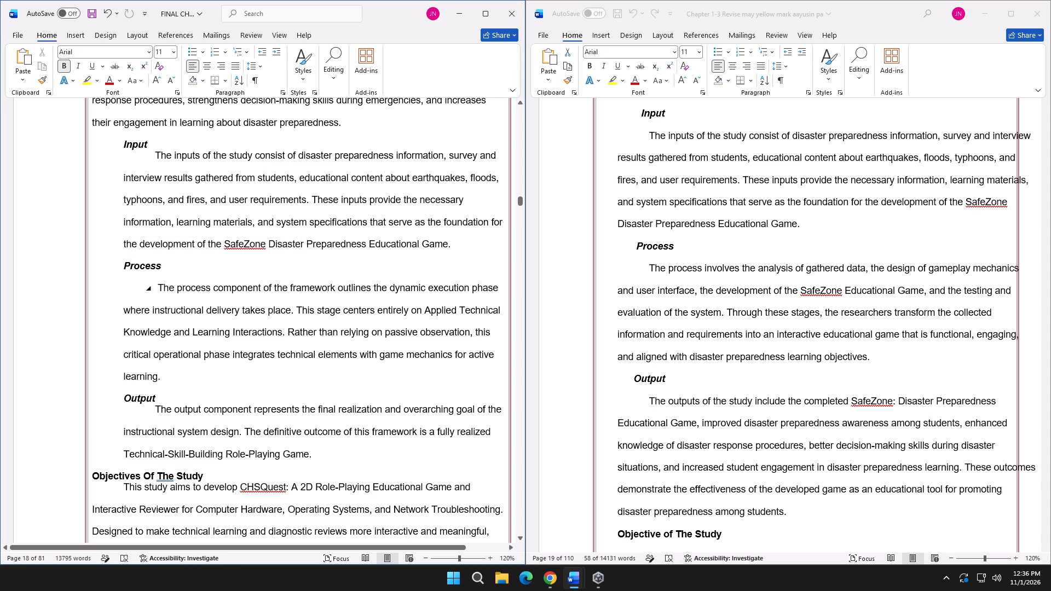
left_click_drag(157, 292, 189, 373)
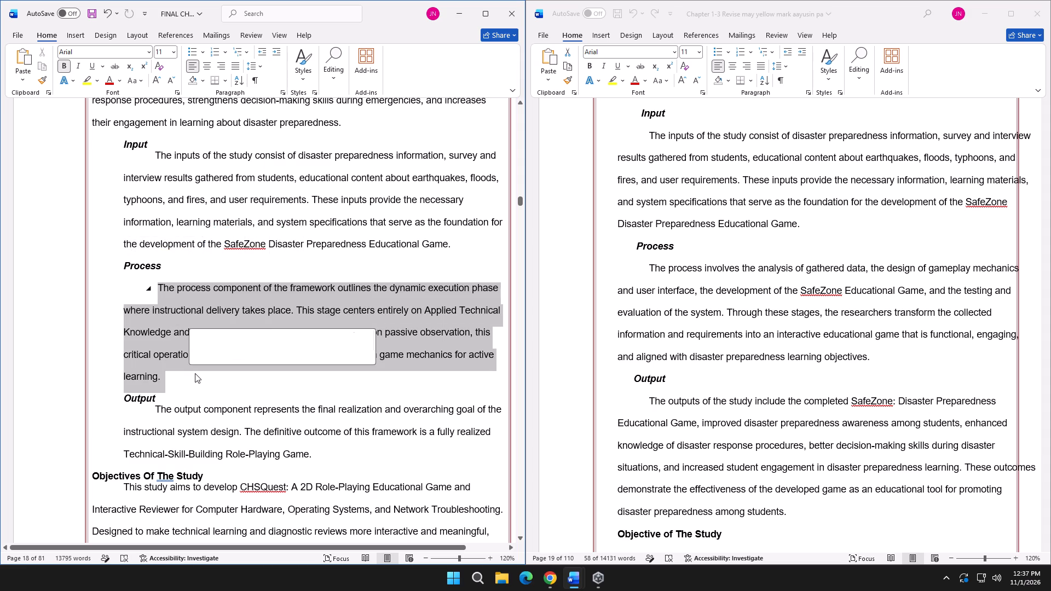
key("ctrl+v")
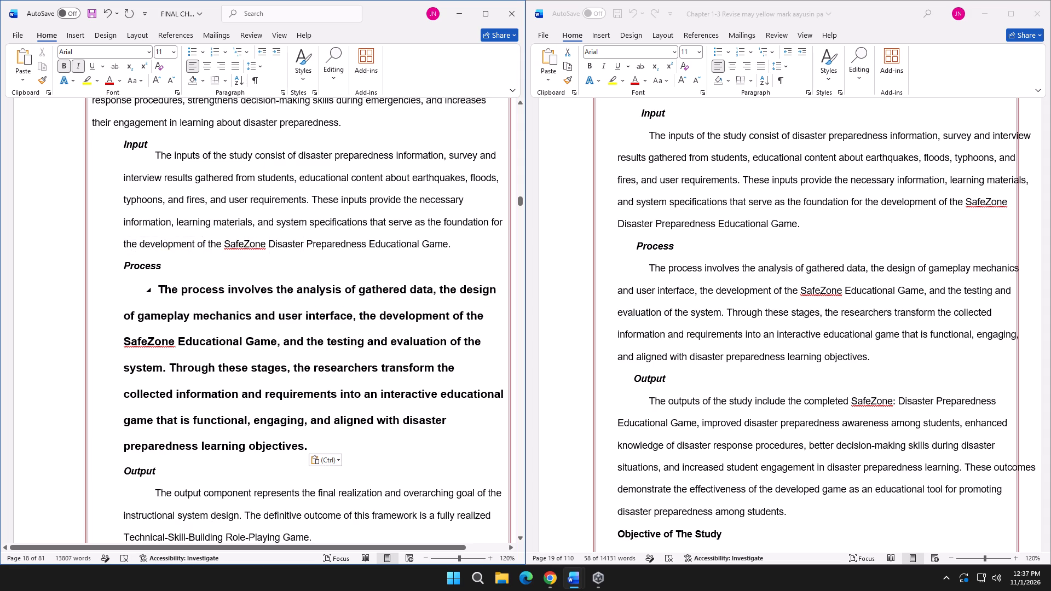
Remove bold from the pasted Process paragraph in FINAL CHAP3 and set its font size to 11 pt.
left_click(280, 92)
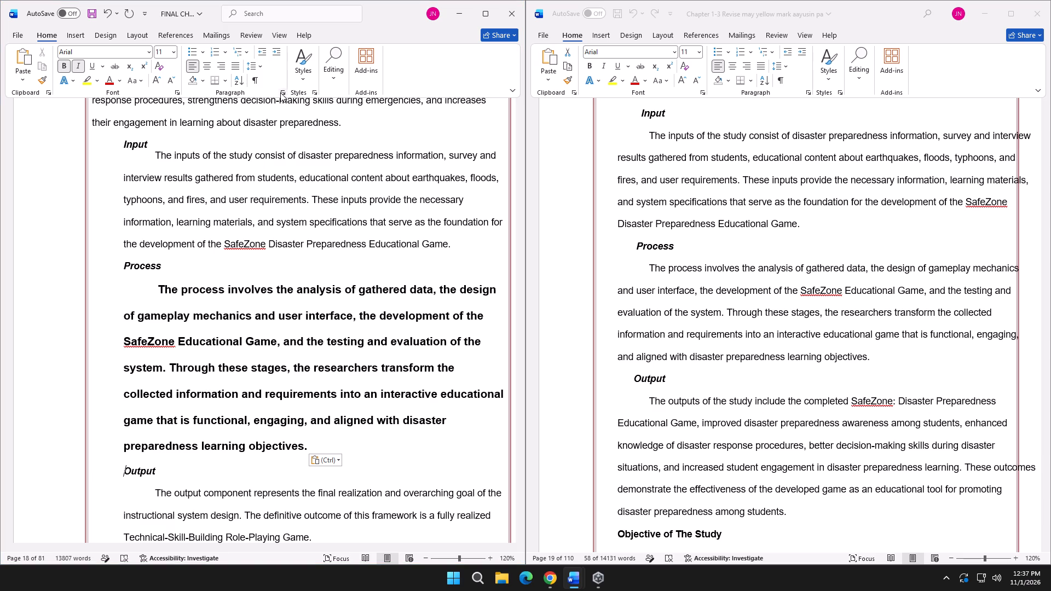
left_click(929, 454)
left_click_drag(311, 446, 164, 329)
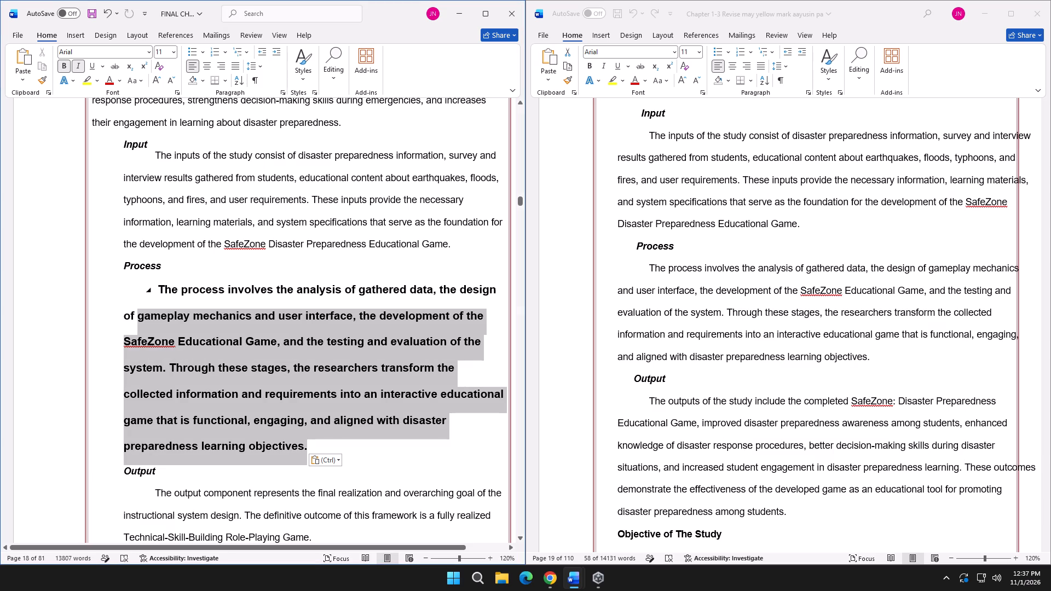
left_click_drag(164, 329, 159, 294)
left_click(165, 275)
left_click(177, 333)
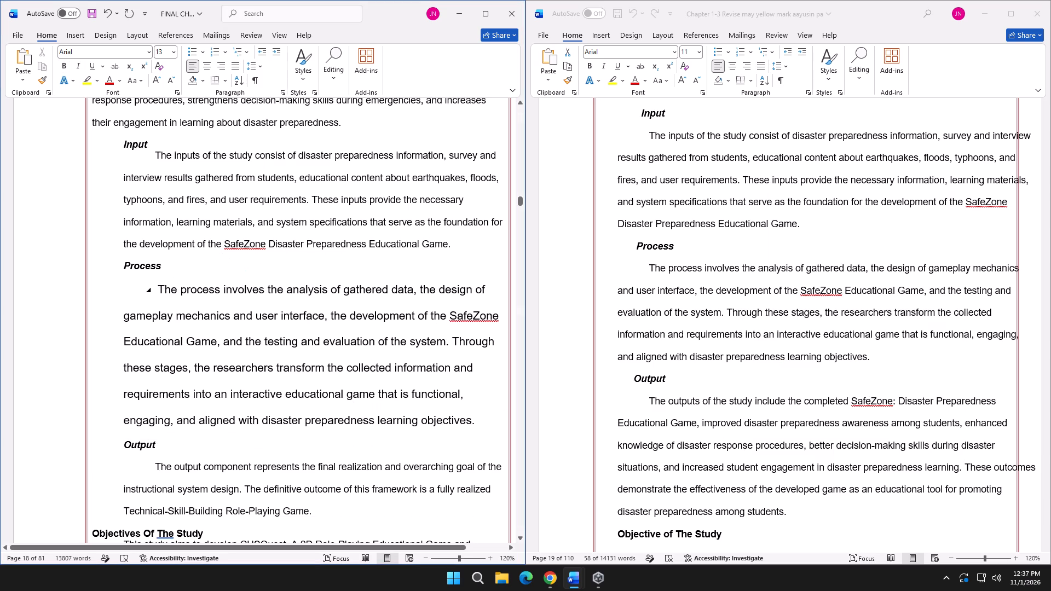
left_click(202, 196)
left_click(217, 344)
left_click_drag(480, 427, 164, 295)
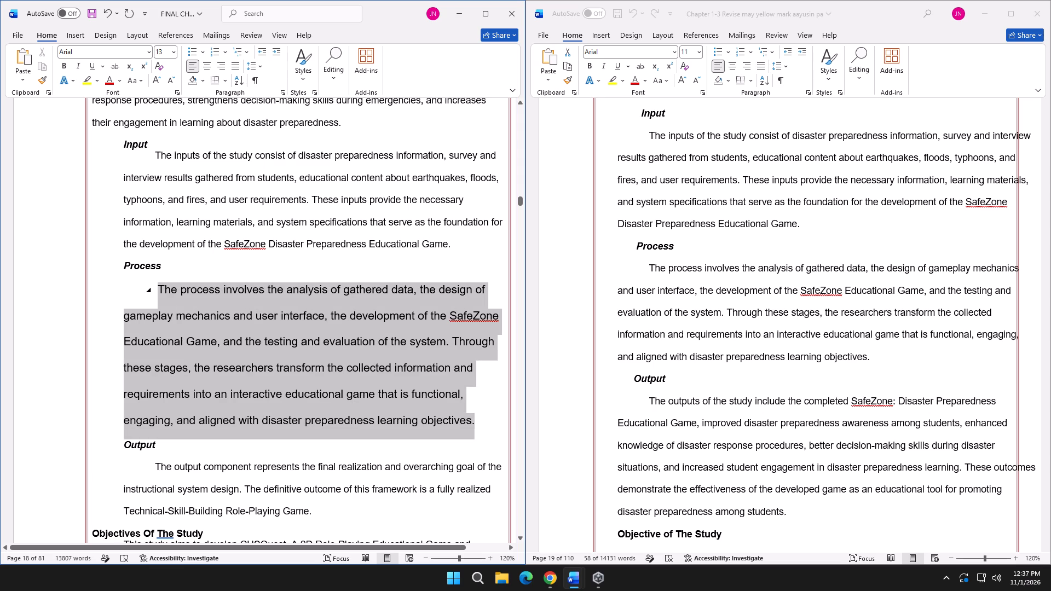
left_click_drag(164, 295, 163, 294)
left_click_drag(232, 262, 227, 262)
key("1")
key("1")
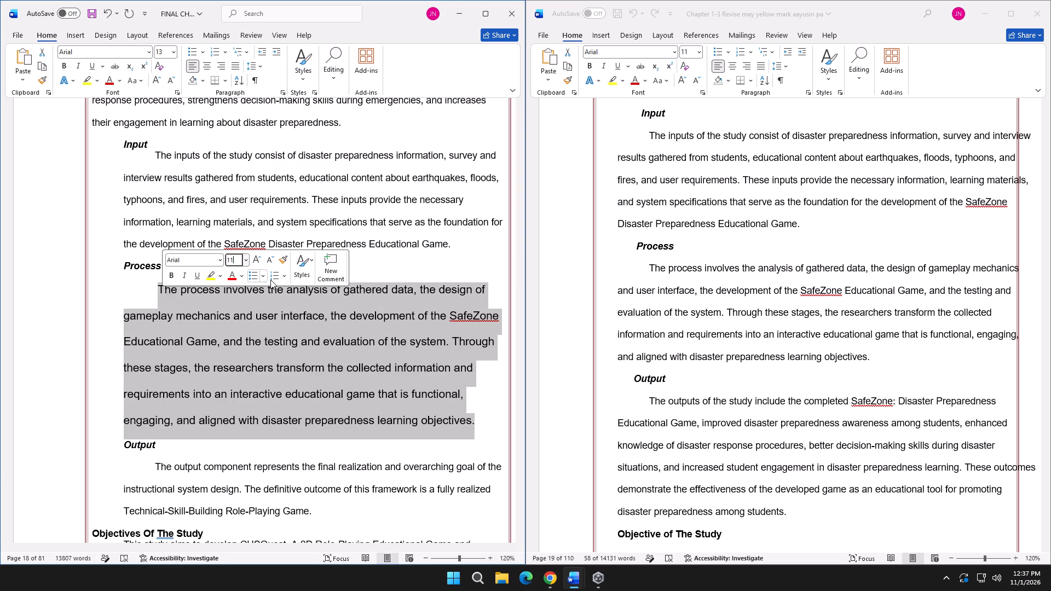
key("Return")
left_click(683, 338)
left_click(689, 335)
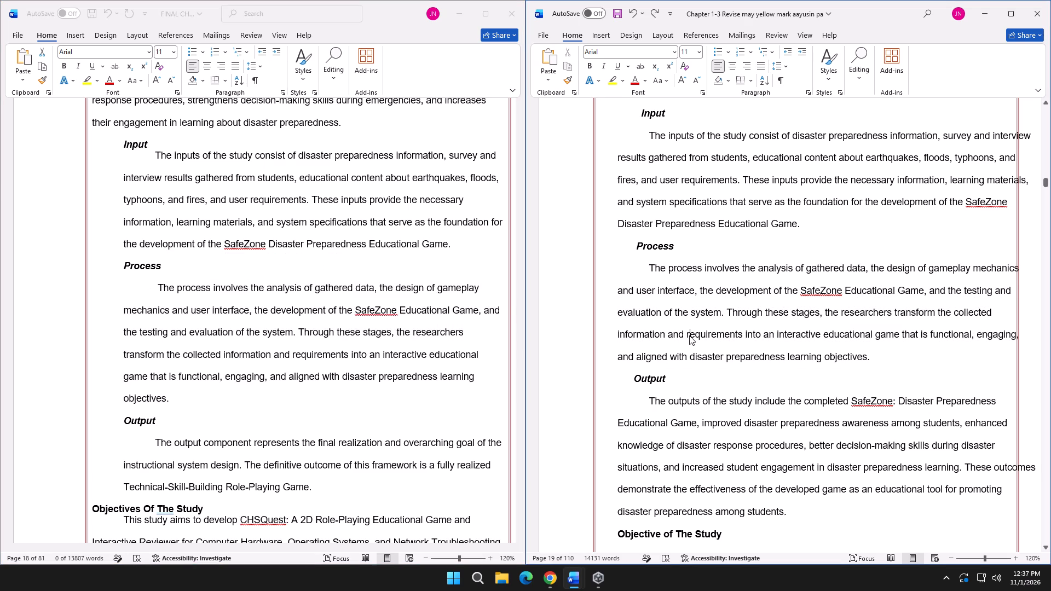
Replace the paragraph under the Output heading in FINAL CHAP3 with the Output paragraph from Chapter 1-3 Revise.
scroll(379, 340, "down", 4)
left_click(166, 310)
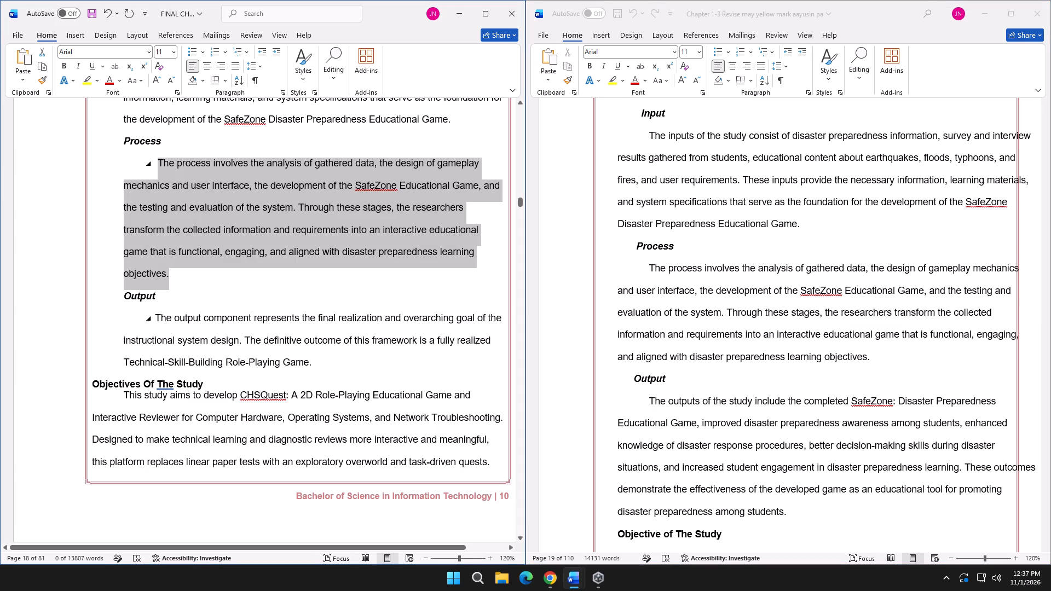
scroll(682, 381, "down", 2)
left_click(655, 342)
left_click_drag(649, 339, 800, 447)
key("ctrl+c")
left_click(161, 317)
left_click_drag(158, 317, 306, 361)
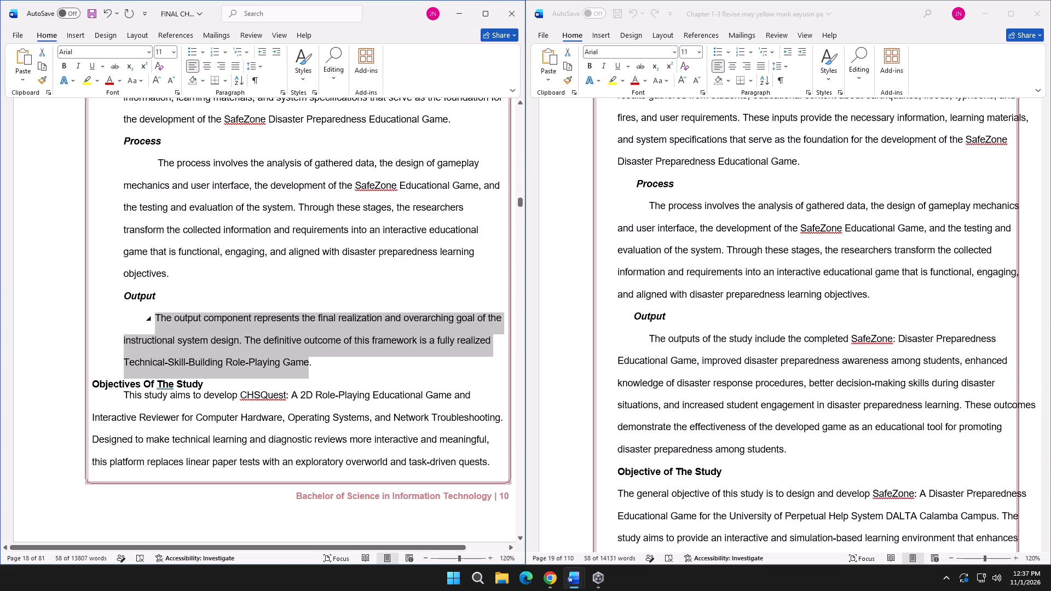
left_click_drag(306, 361, 311, 364)
key("ctrl+v")
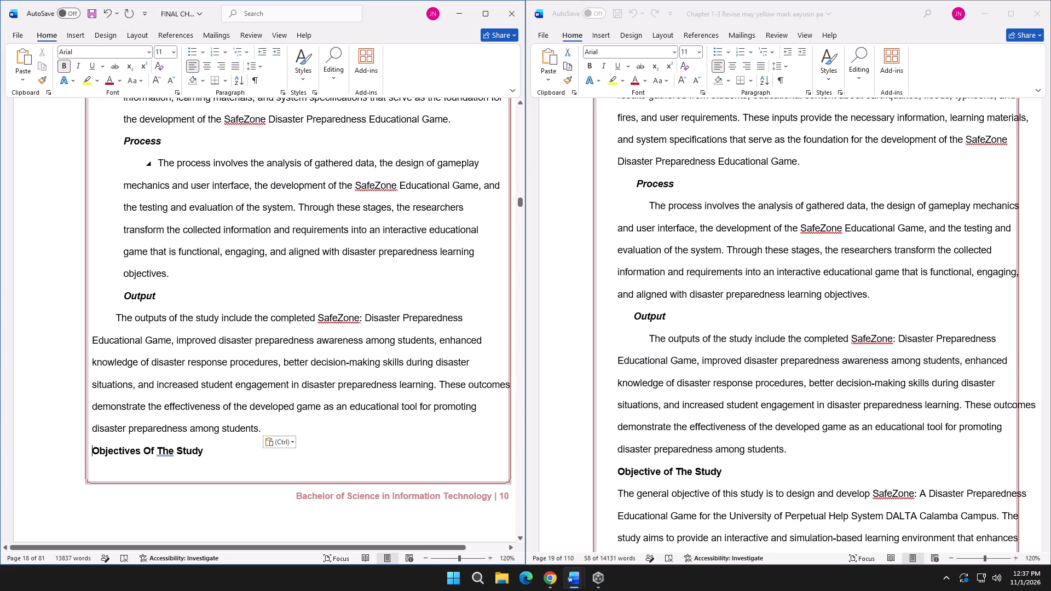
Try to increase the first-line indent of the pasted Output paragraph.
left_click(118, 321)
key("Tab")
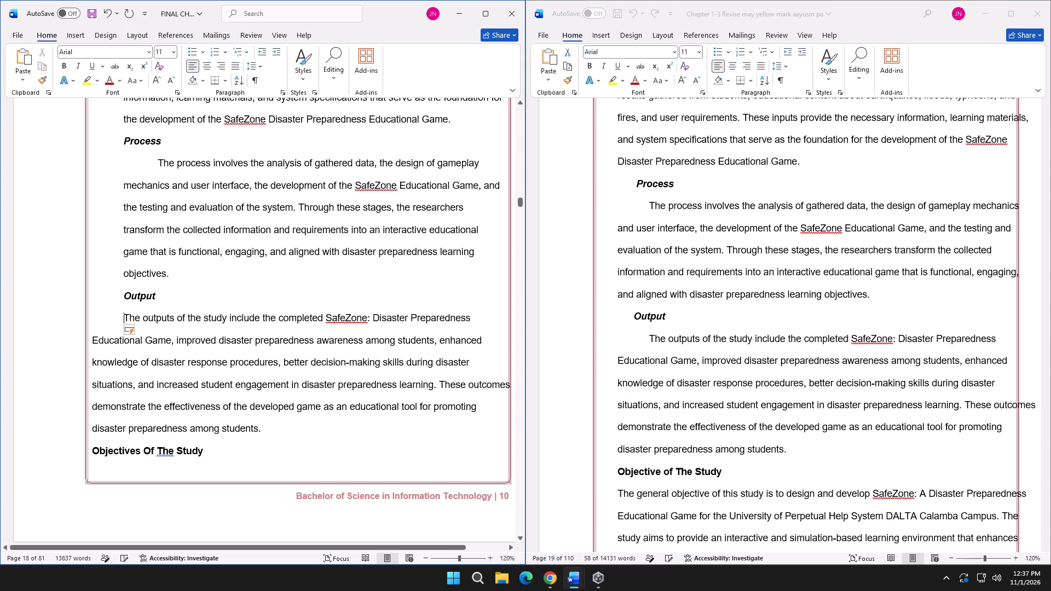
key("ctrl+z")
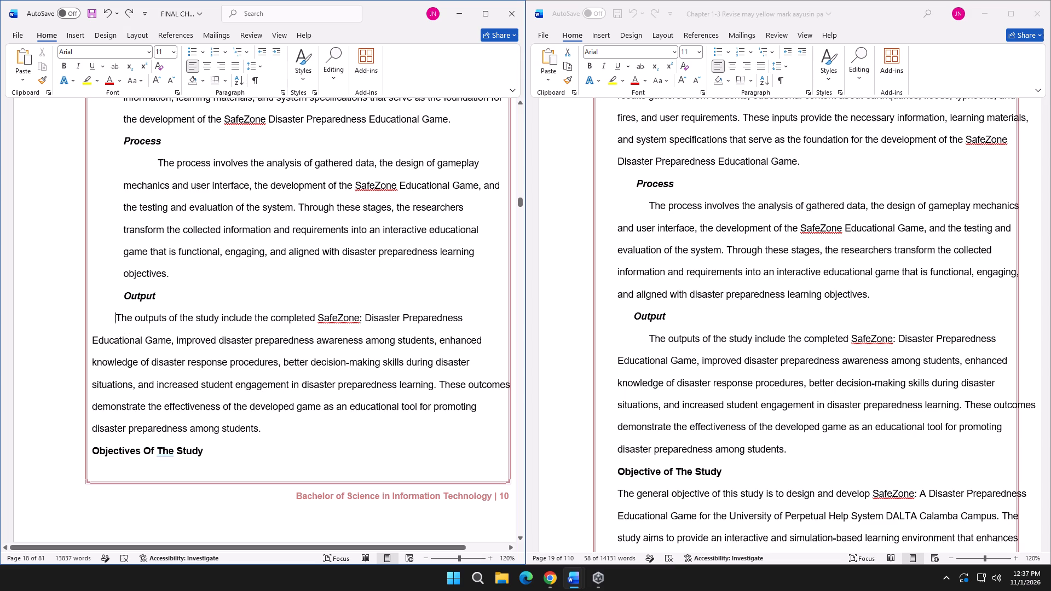
Add two blank lines after the Output paragraph to push the Objectives Of The Study heading onto the next page.
left_click(270, 420)
left_click(272, 428)
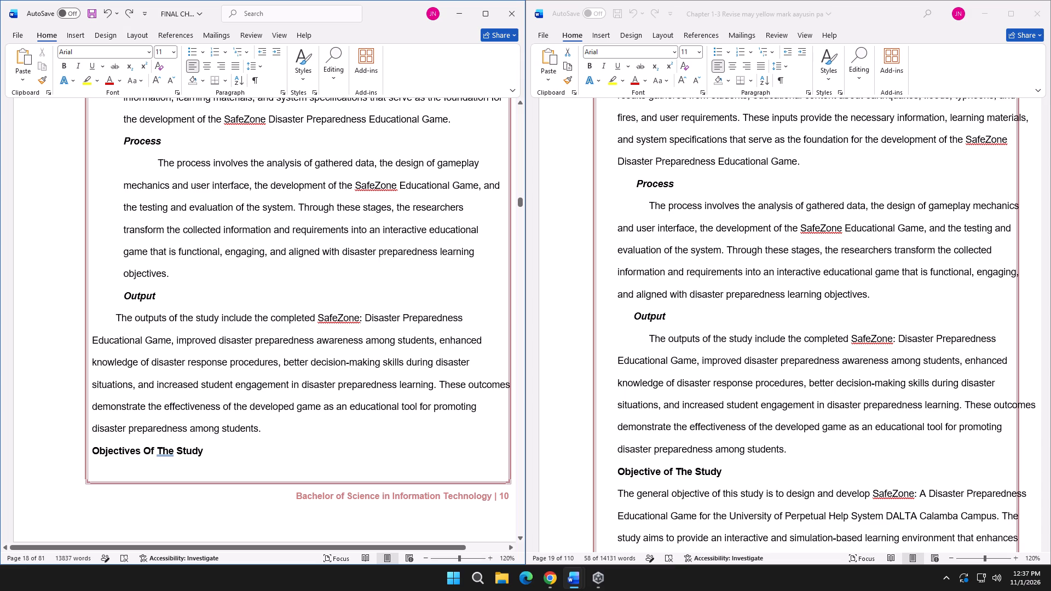
key("Return")
key("Return")
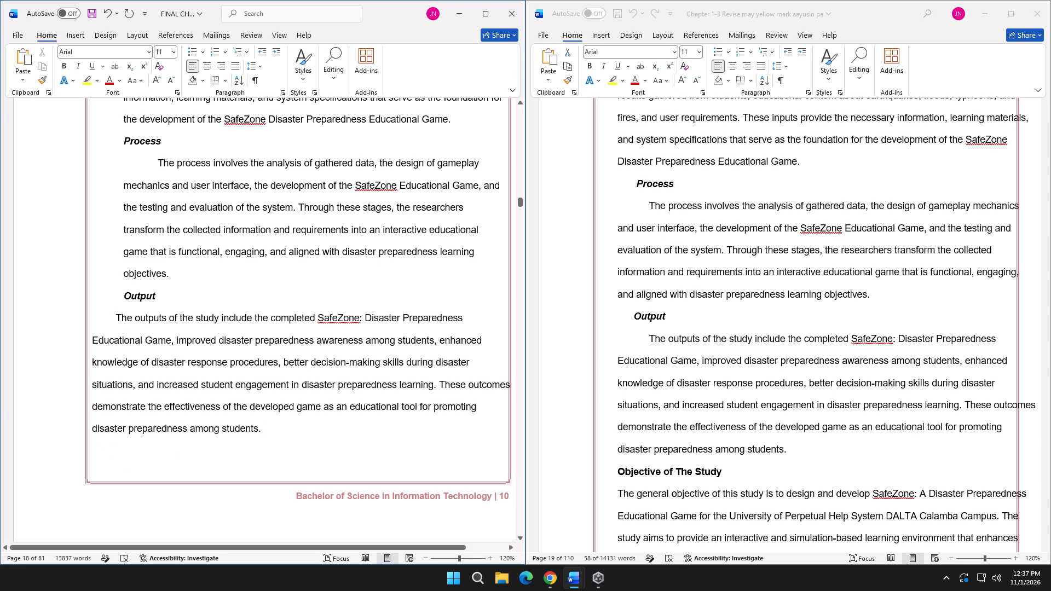
Indent the Output paragraph's first line and its whole body to match the Process paragraph above it.
left_click(119, 323)
left_click(113, 313)
left_click(206, 71)
left_click(192, 69)
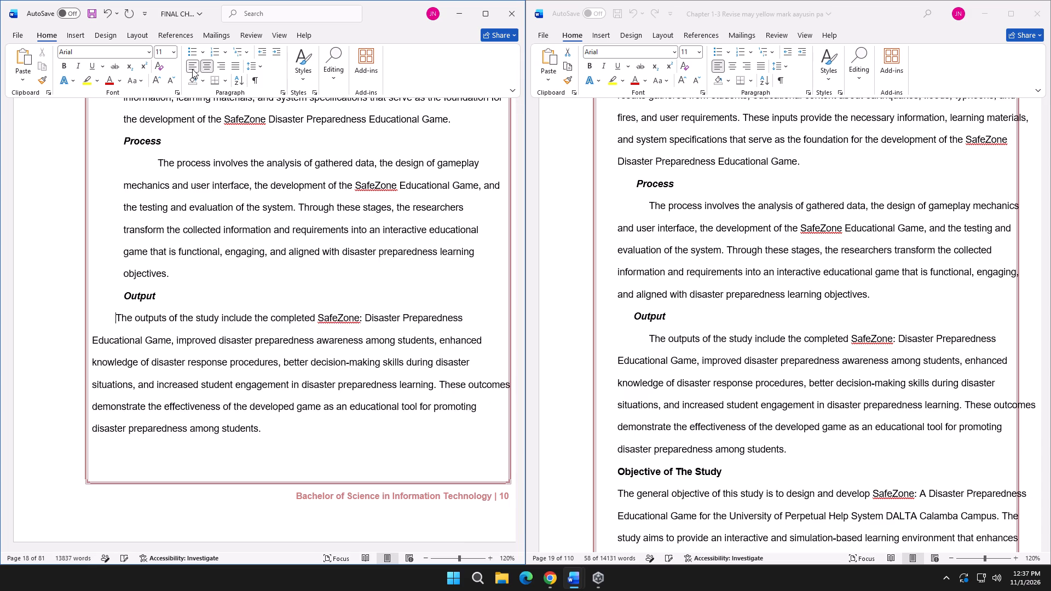
key("Return")
key("BackSpace")
key("Tab")
key("Tab")
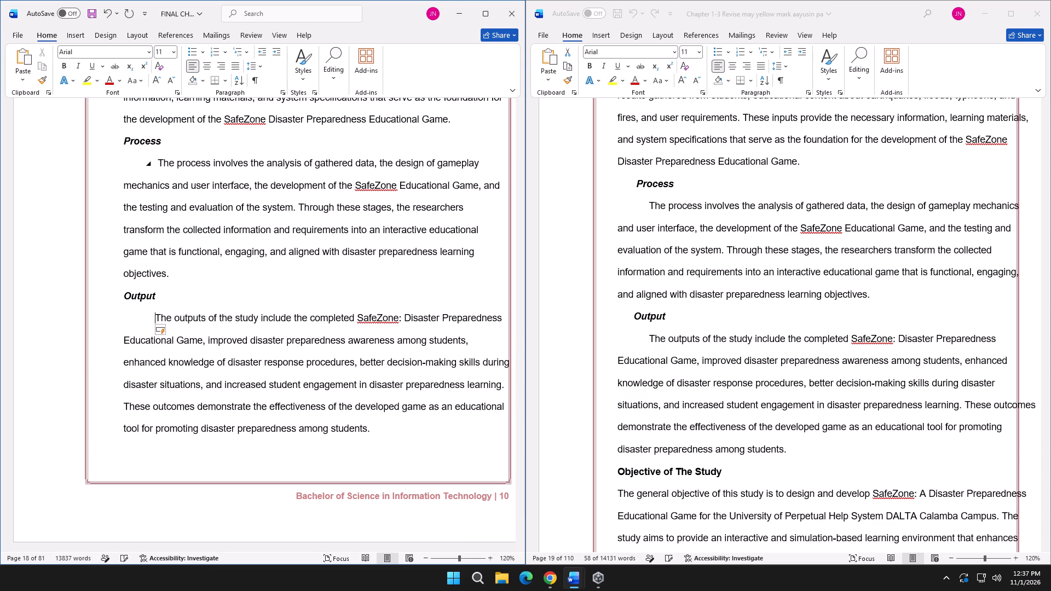
scroll(238, 323, "up", 2)
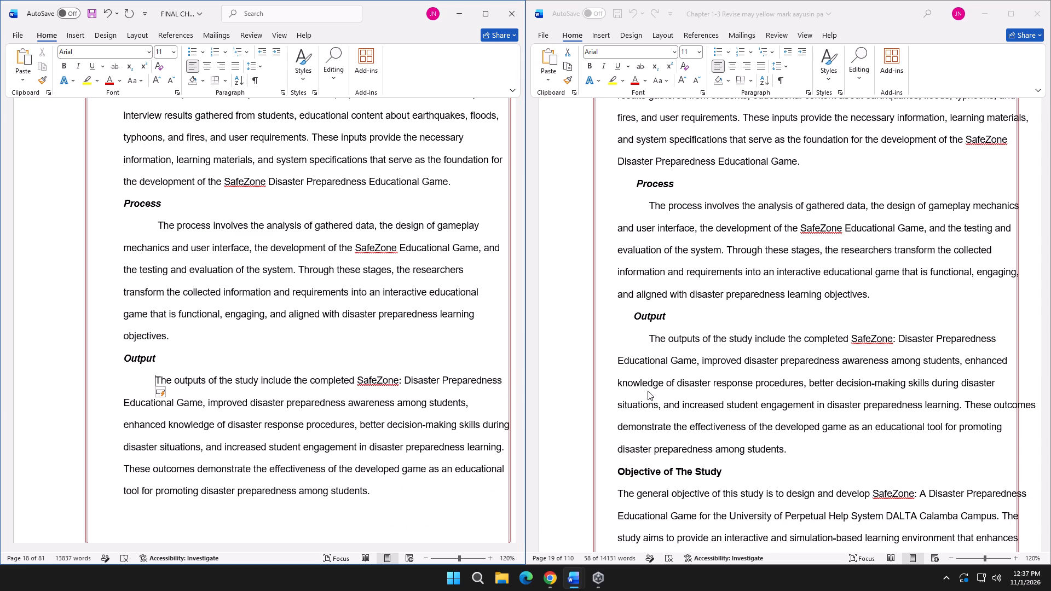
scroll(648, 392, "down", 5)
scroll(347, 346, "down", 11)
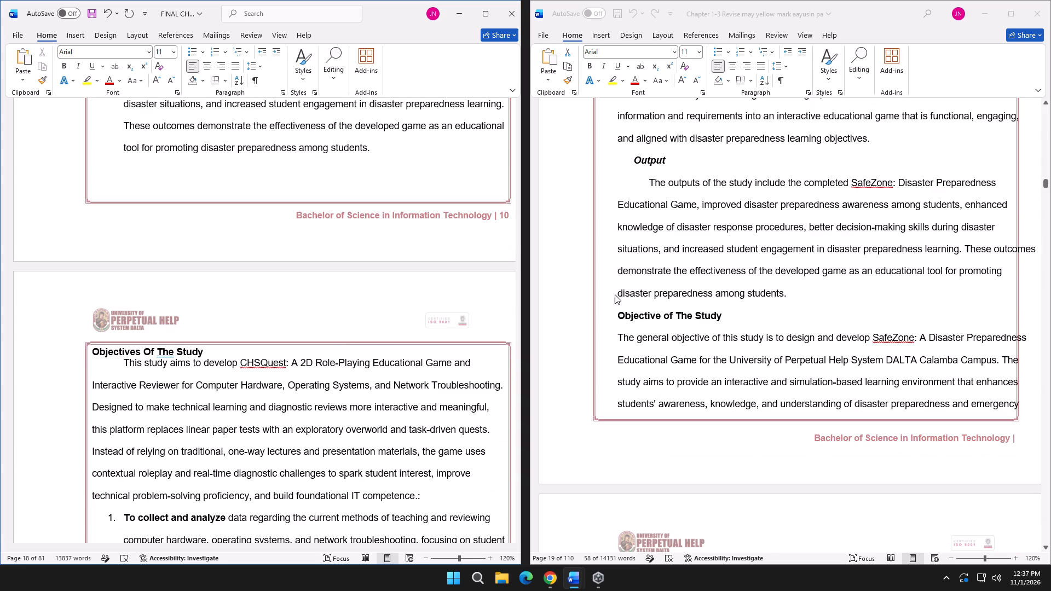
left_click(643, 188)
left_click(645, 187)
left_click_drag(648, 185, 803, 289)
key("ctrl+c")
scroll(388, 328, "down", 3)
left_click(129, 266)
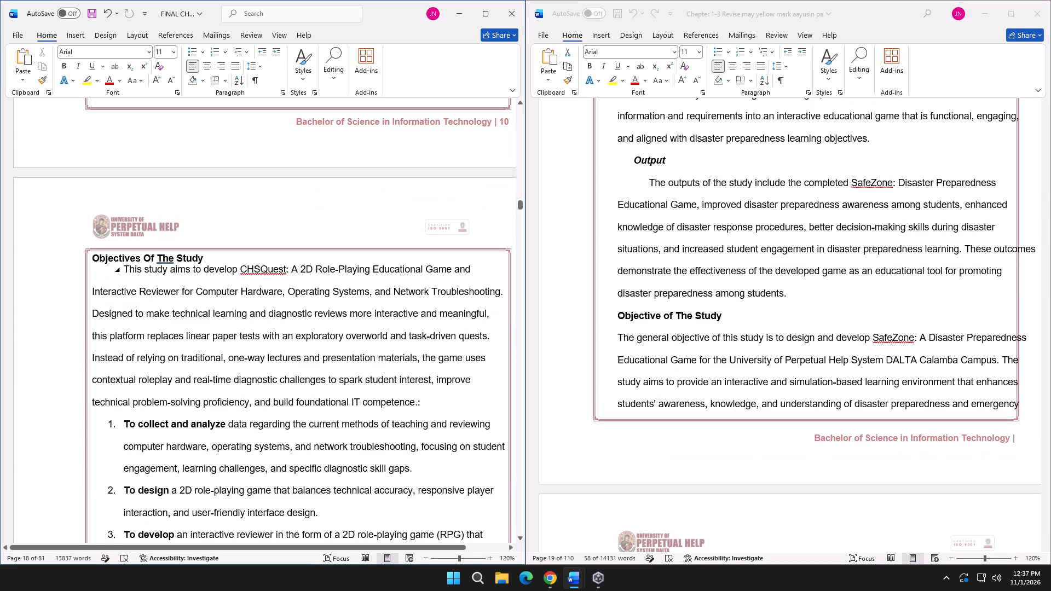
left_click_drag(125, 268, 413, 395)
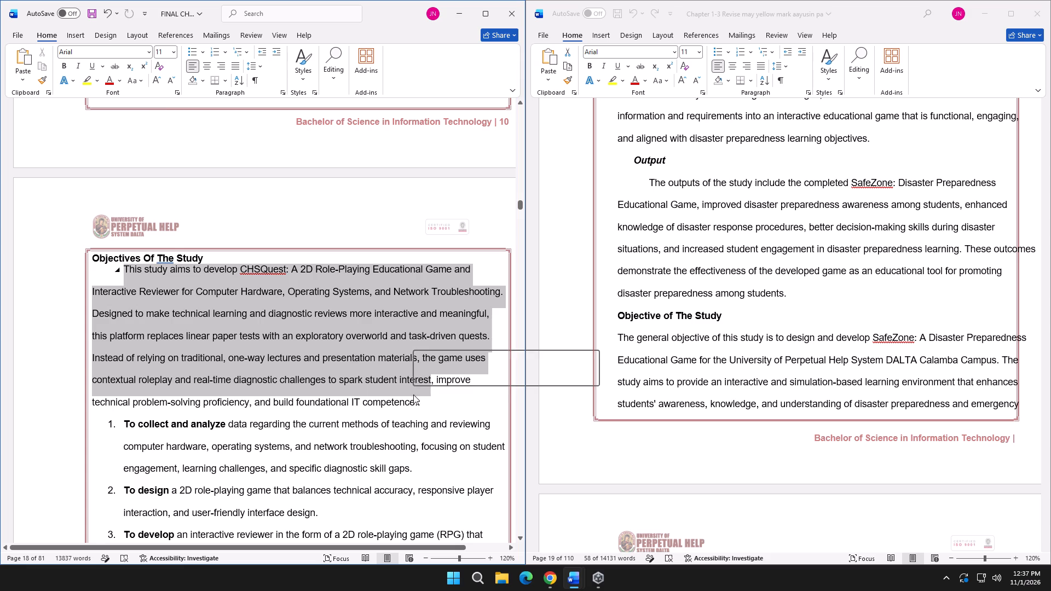
Copy the general objective paragraph under Objective of The Study in Chapter 1-3 Revise, up to "during emergency situations.".
left_click(777, 310)
scroll(761, 311, "down", 3)
left_click(619, 243)
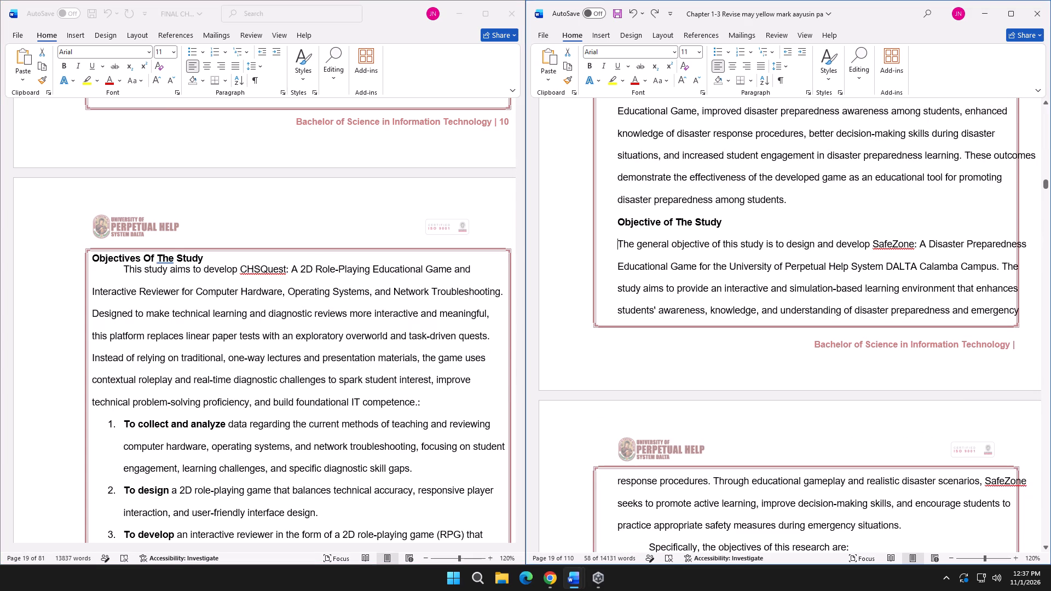
left_click_drag(620, 244, 899, 429)
scroll(830, 309, "down", 3)
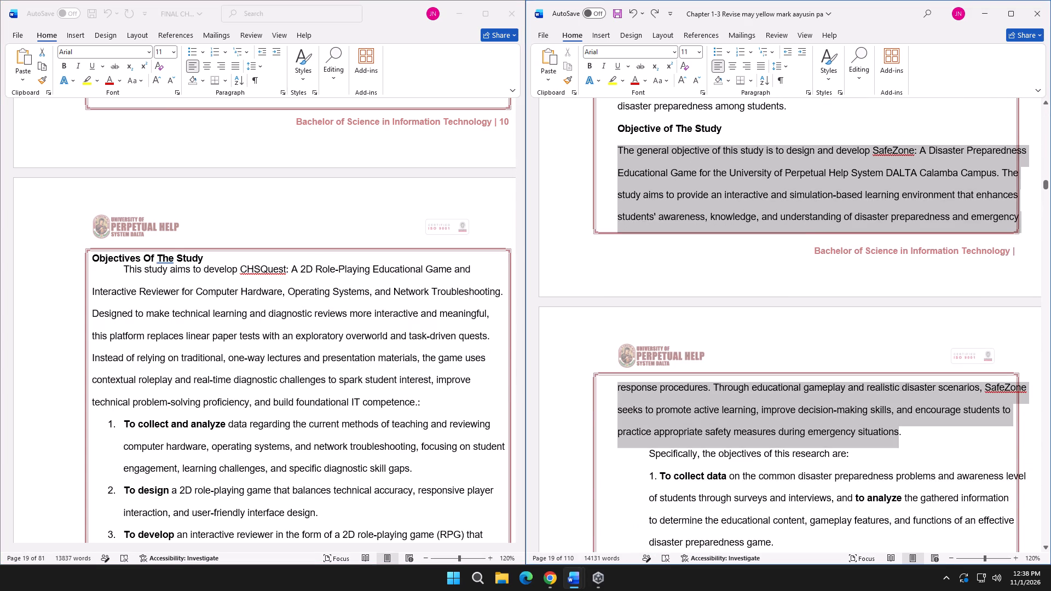
left_click_drag(899, 429, 902, 432)
key("ctrl+c")
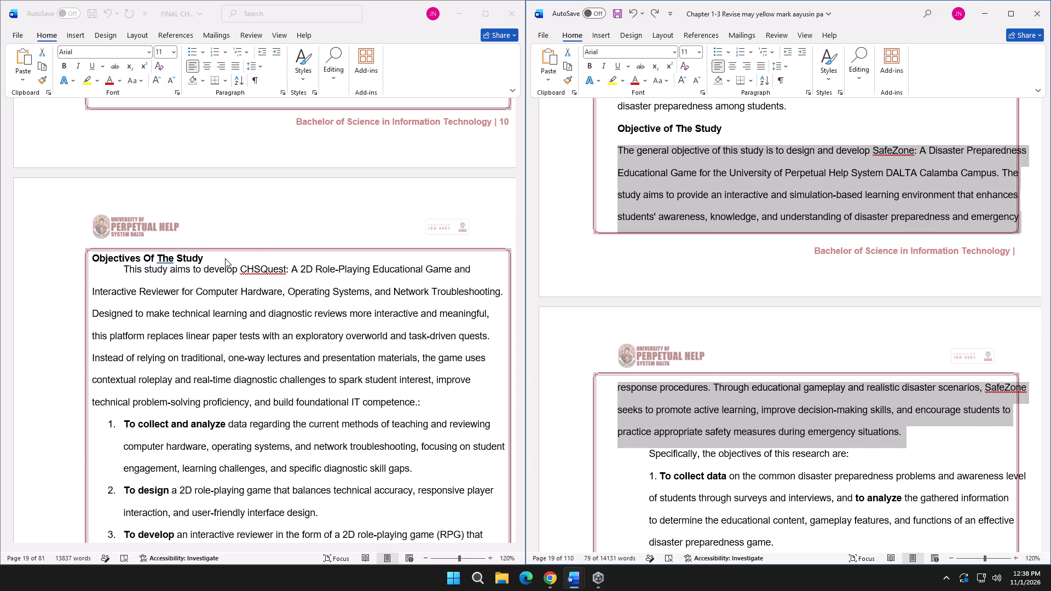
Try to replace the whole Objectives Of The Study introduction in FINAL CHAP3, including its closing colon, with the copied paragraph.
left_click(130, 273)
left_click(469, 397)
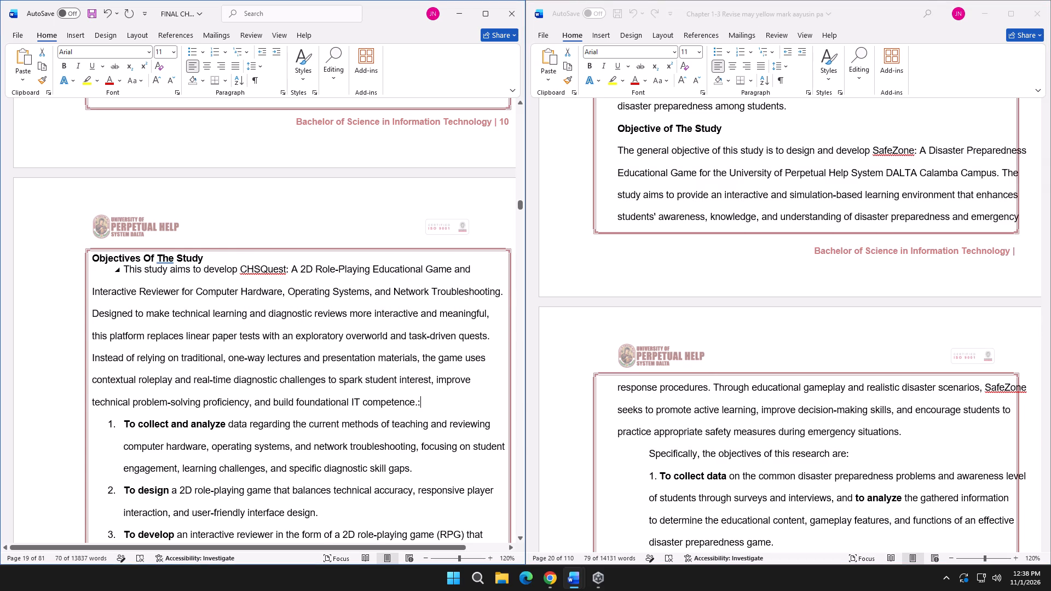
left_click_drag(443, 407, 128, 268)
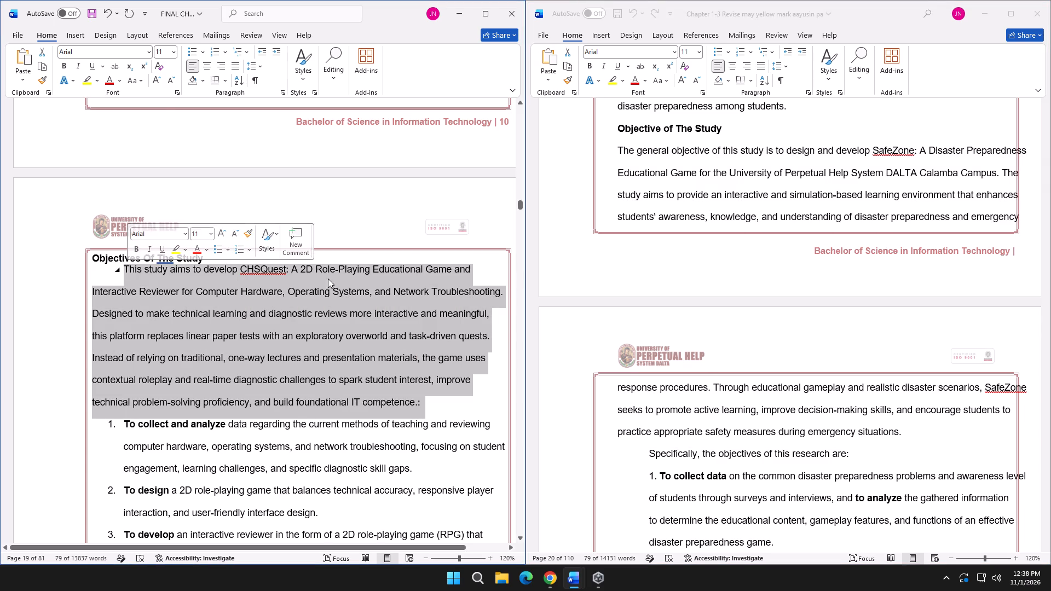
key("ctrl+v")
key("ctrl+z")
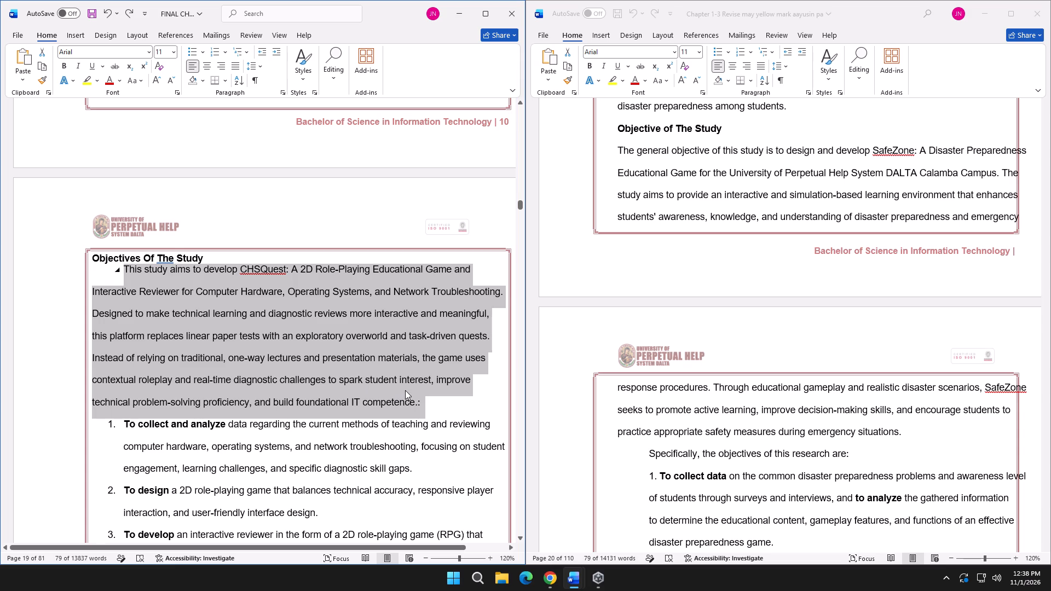
Replace the CHSQuest introduction under Objectives Of The Study with the copied SafeZone general objective, leaving out the closing punctuation.
left_click(426, 403)
left_click_drag(417, 403, 385, 399)
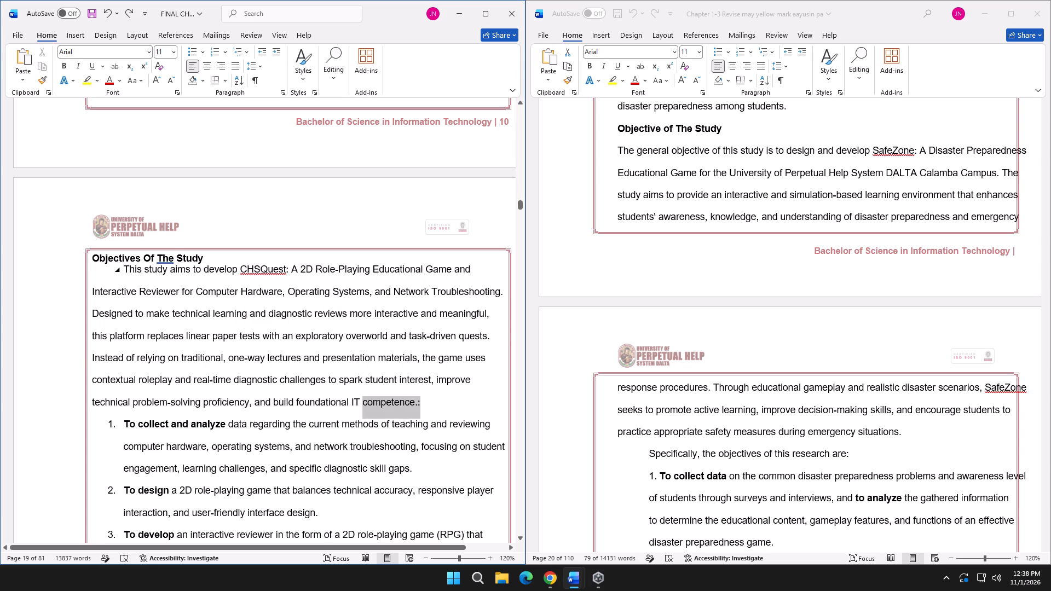
left_click_drag(385, 399, 177, 313)
left_click(145, 306)
left_click_drag(122, 271, 373, 397)
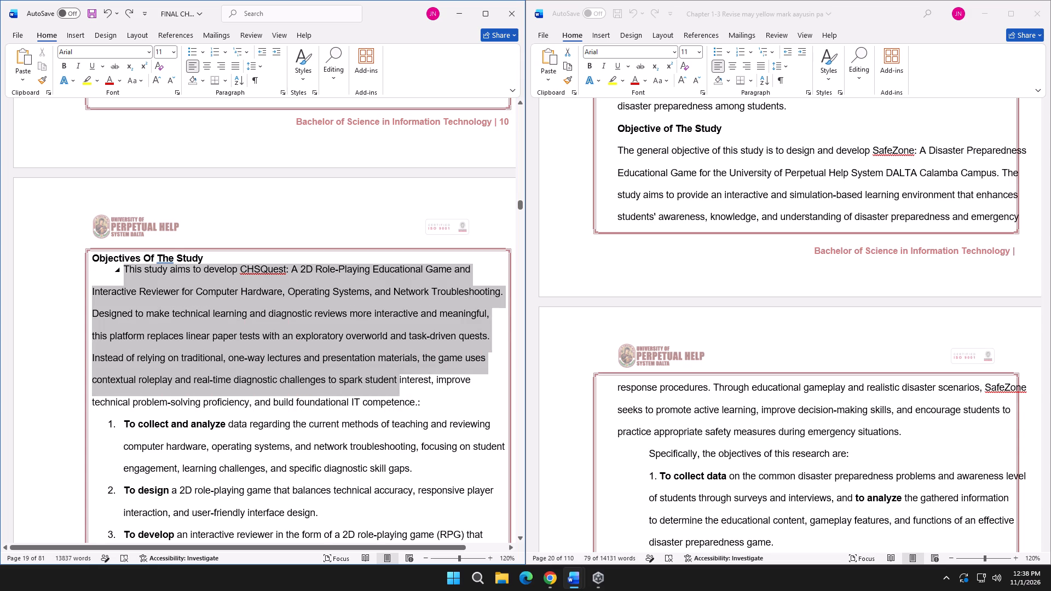
left_click_drag(373, 397, 413, 408)
key("ctrl+v")
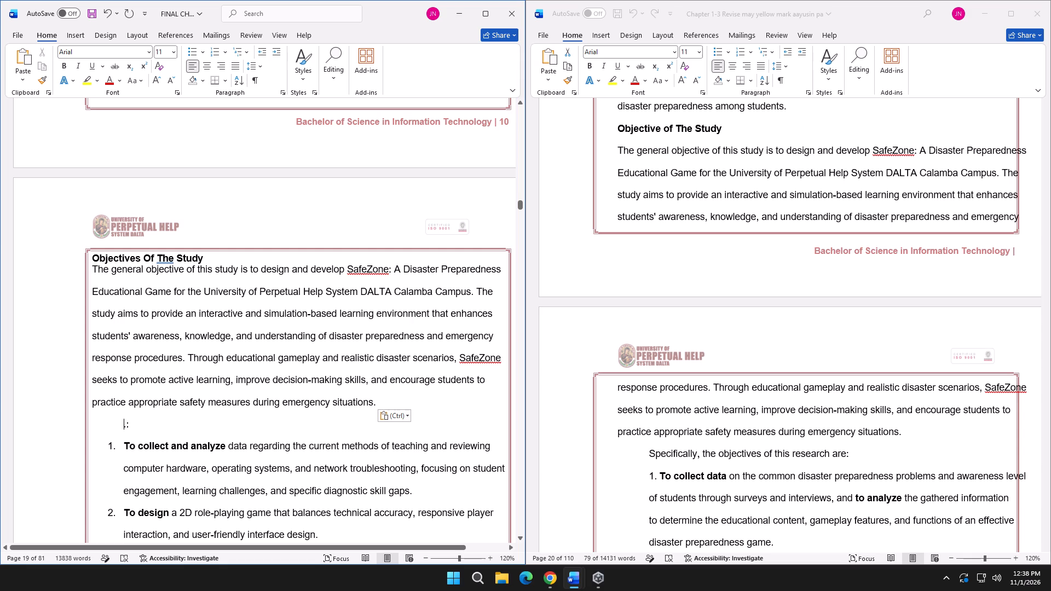
Delete the leftover ".:" on the line below the pasted general objective paragraph.
left_click_drag(154, 424, 107, 418)
left_click(137, 432)
key("BackSpace")
key("BackSpace")
left_click(386, 405)
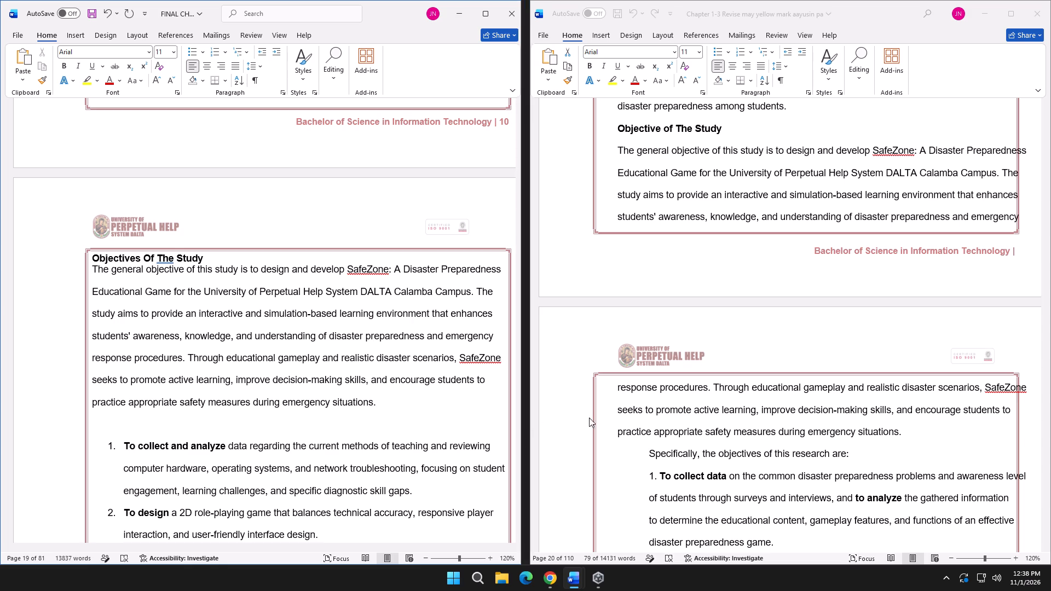
Add the copied line "Specifically, the objectives of this research are:" as an indented line directly above the numbered objectives in FINAL CHAP3.
left_click(852, 457)
left_click(856, 452)
left_click_drag(854, 452, 655, 453)
key("ctrl+c")
left_click(169, 425)
key("Return")
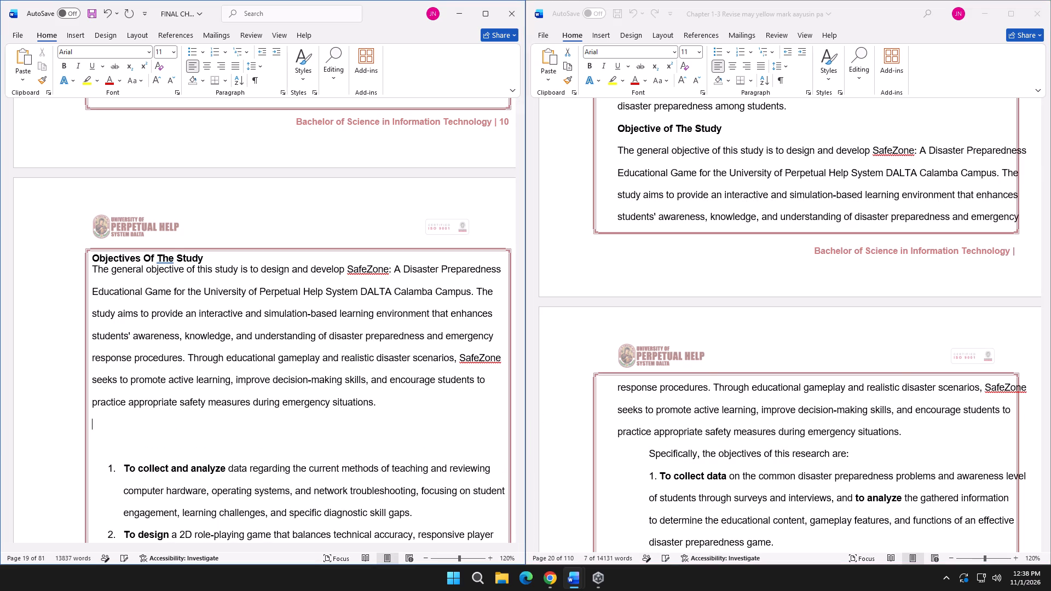
key("Tab")
key("ctrl+v")
left_click(256, 452)
key("BackSpace")
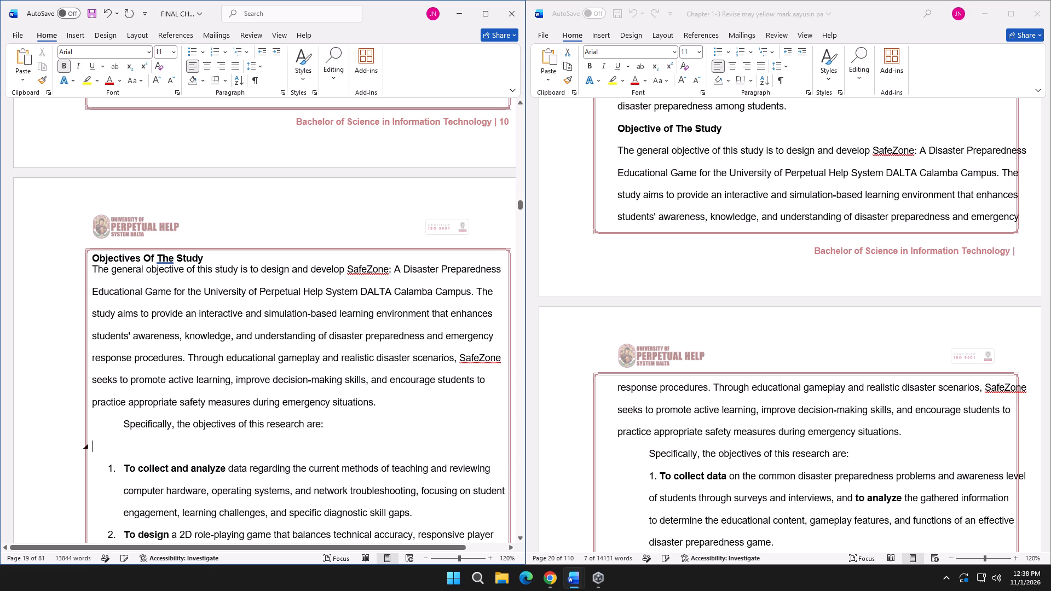
key("BackSpace")
Replace the text of objective 1 in FINAL CHAP3 with the "To collect data" objective from Chapter 1-3 Revise.
scroll(273, 446, "down", 5)
scroll(655, 444, "down", 5)
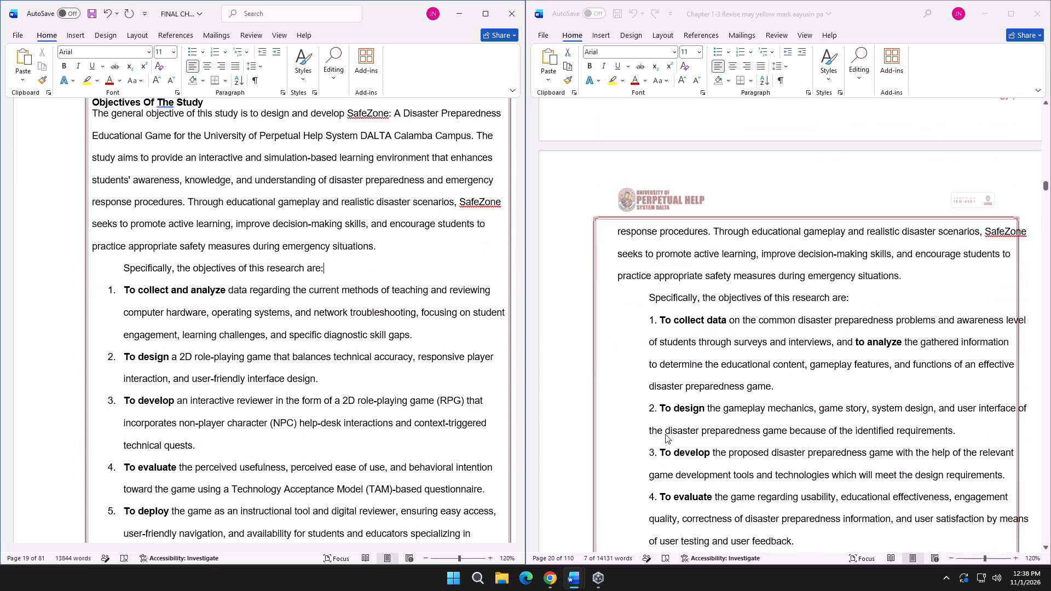
left_click(650, 321)
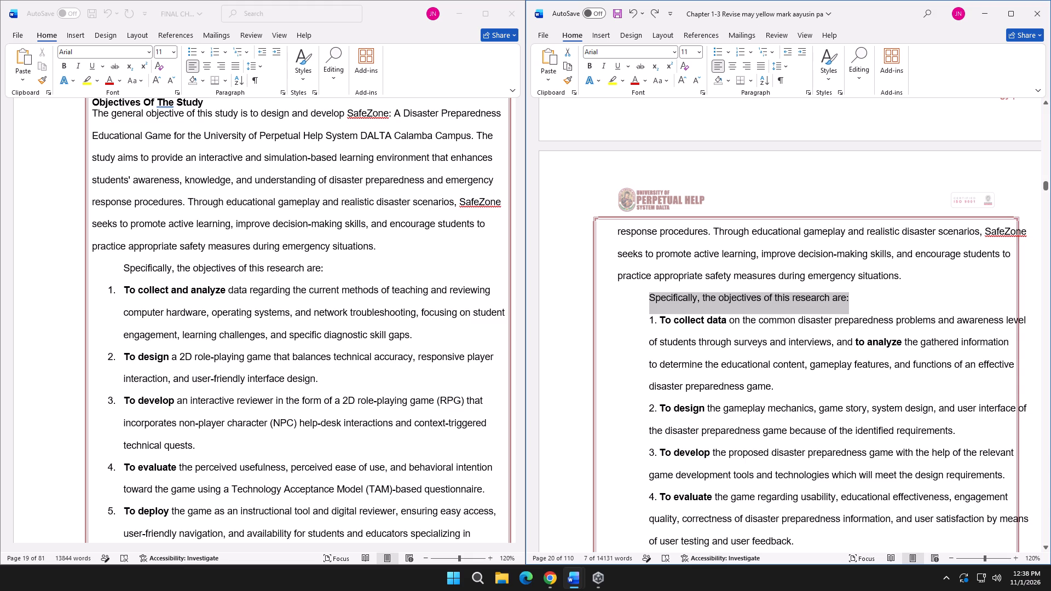
left_click_drag(662, 323, 778, 391)
key("ctrl+c")
left_click(134, 284)
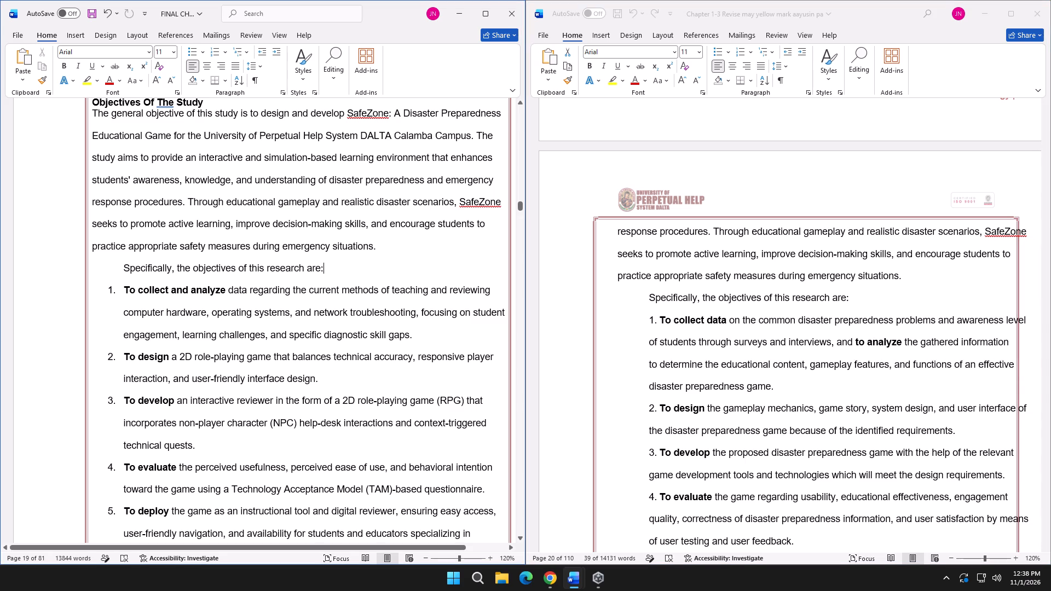
left_click_drag(124, 293, 414, 337)
key("ctrl+v")
left_click(322, 466)
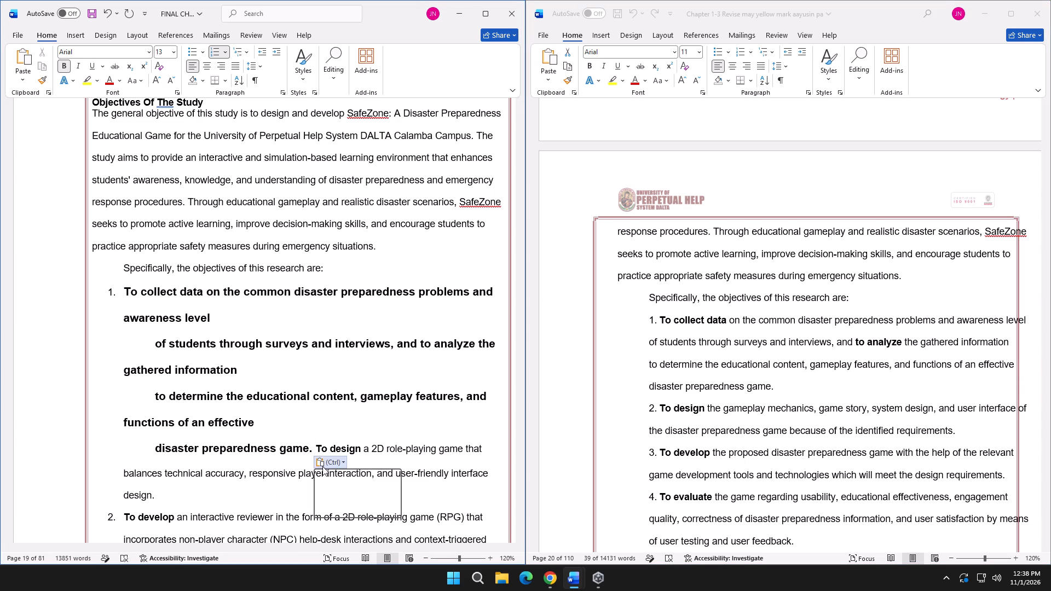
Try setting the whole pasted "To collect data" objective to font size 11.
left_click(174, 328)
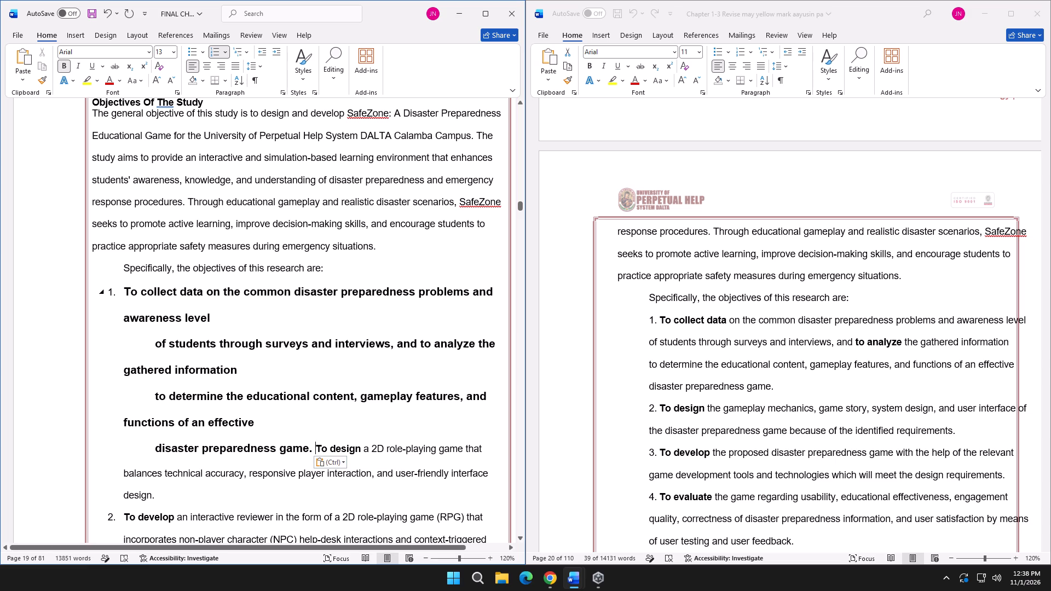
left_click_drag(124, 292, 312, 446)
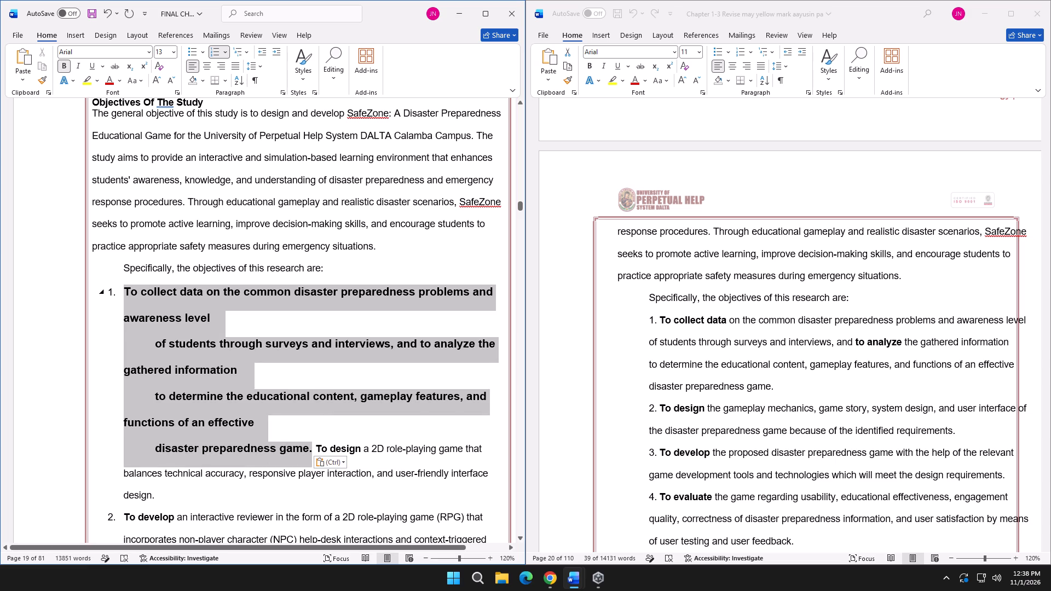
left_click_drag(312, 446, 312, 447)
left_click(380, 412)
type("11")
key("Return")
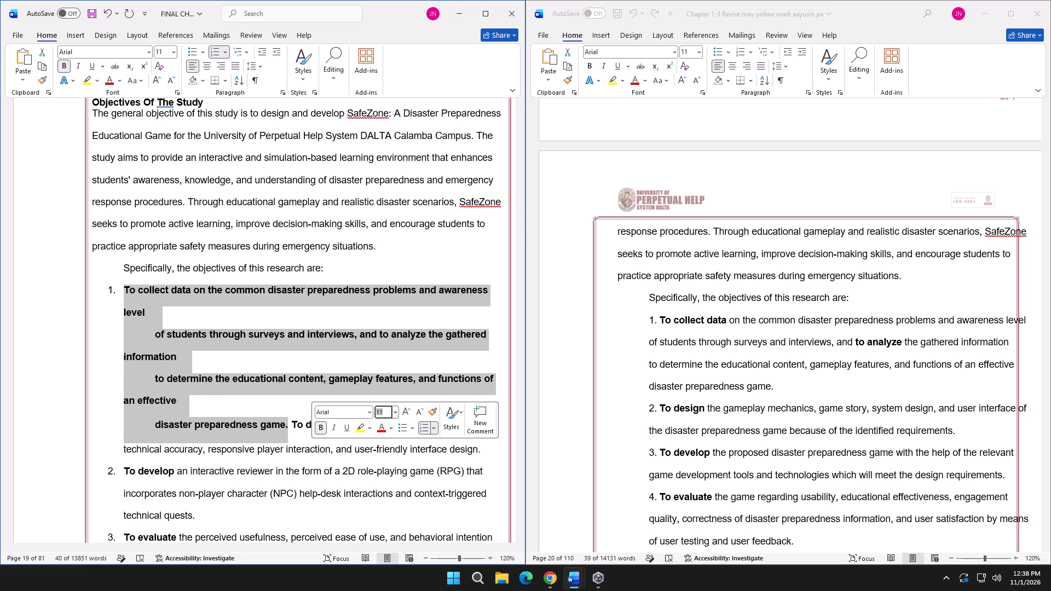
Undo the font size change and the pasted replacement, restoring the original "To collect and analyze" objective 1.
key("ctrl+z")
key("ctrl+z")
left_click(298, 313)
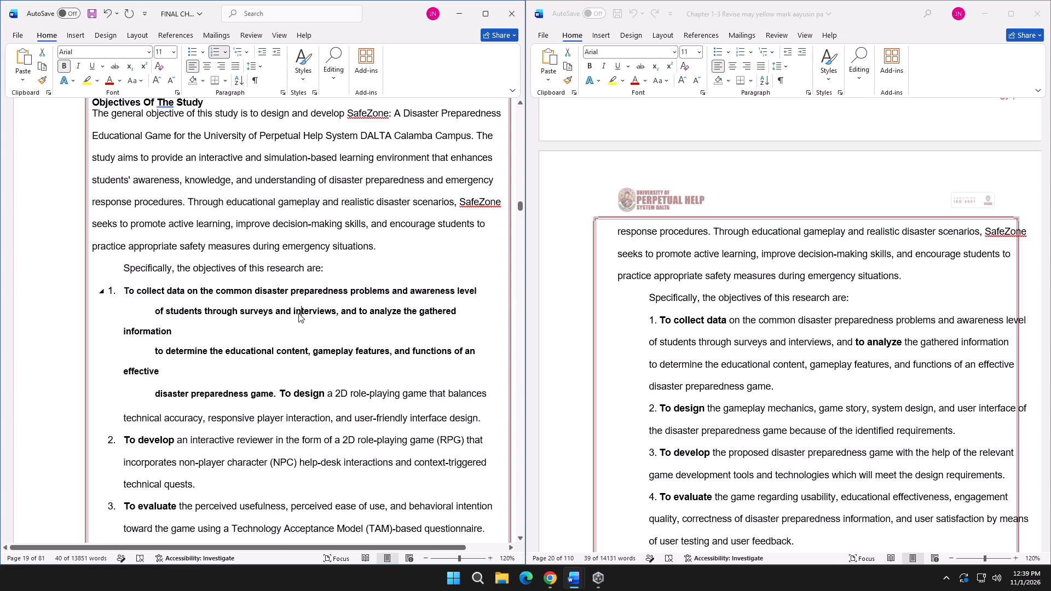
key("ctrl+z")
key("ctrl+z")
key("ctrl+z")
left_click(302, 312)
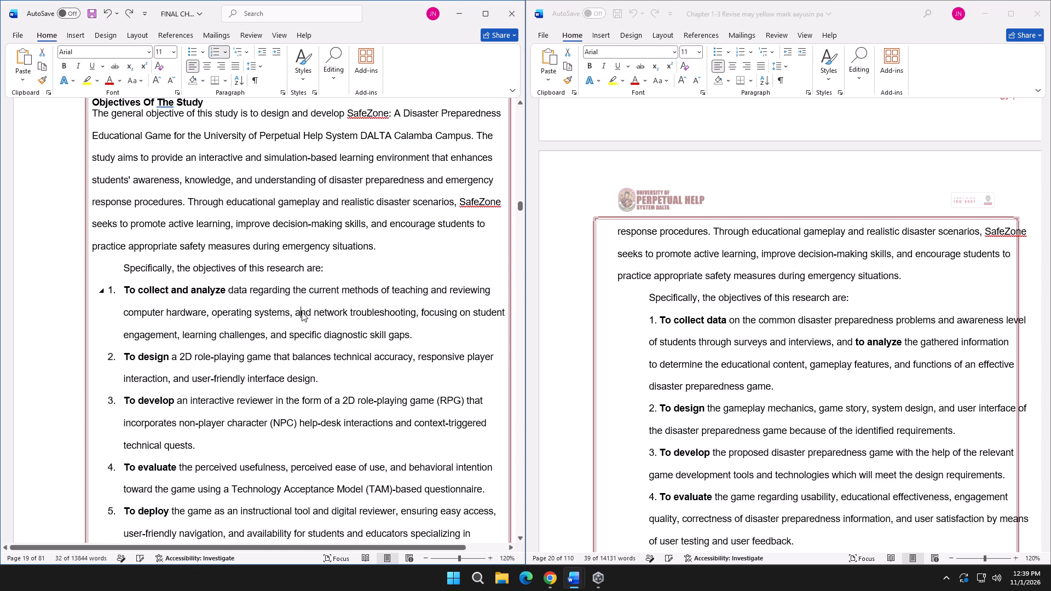
Delete the original "To collect and analyze" objective 1 from the numbered list in FINAL CHAP3.
left_click(662, 325)
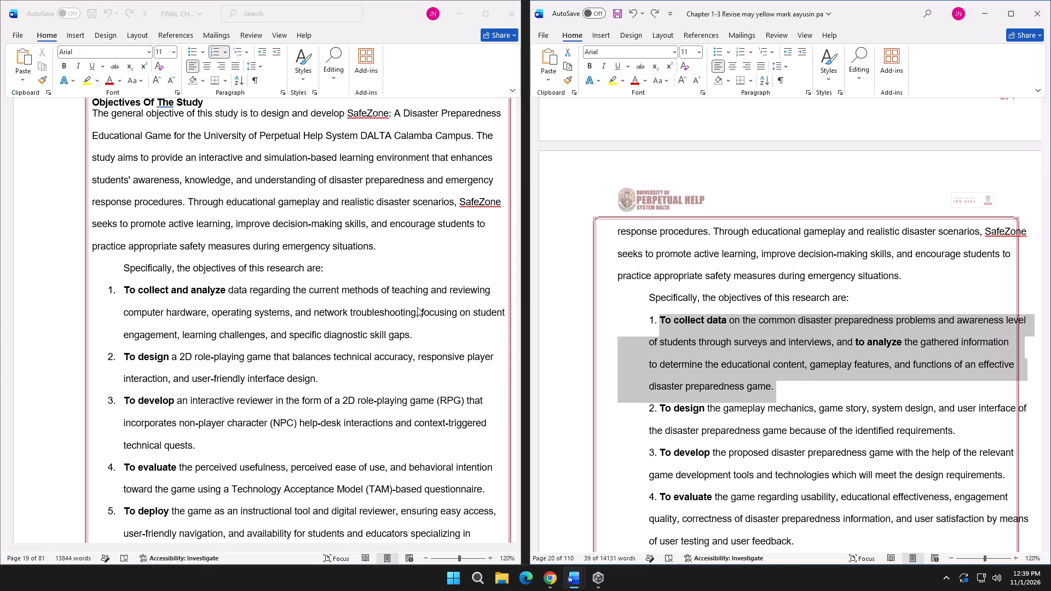
left_click(332, 308)
left_click_drag(414, 337, 128, 285)
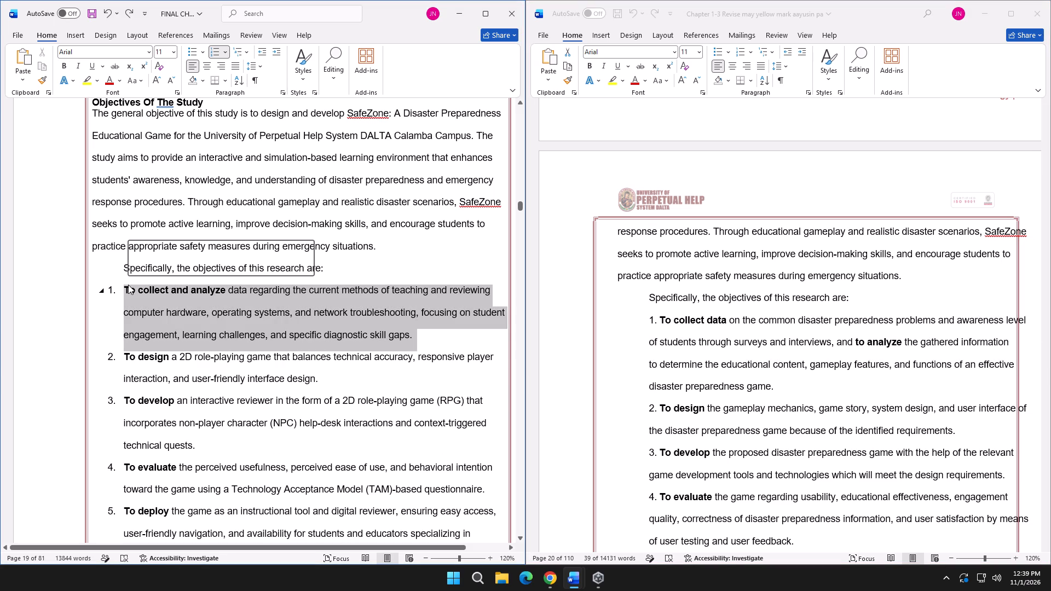
key("BackSpace")
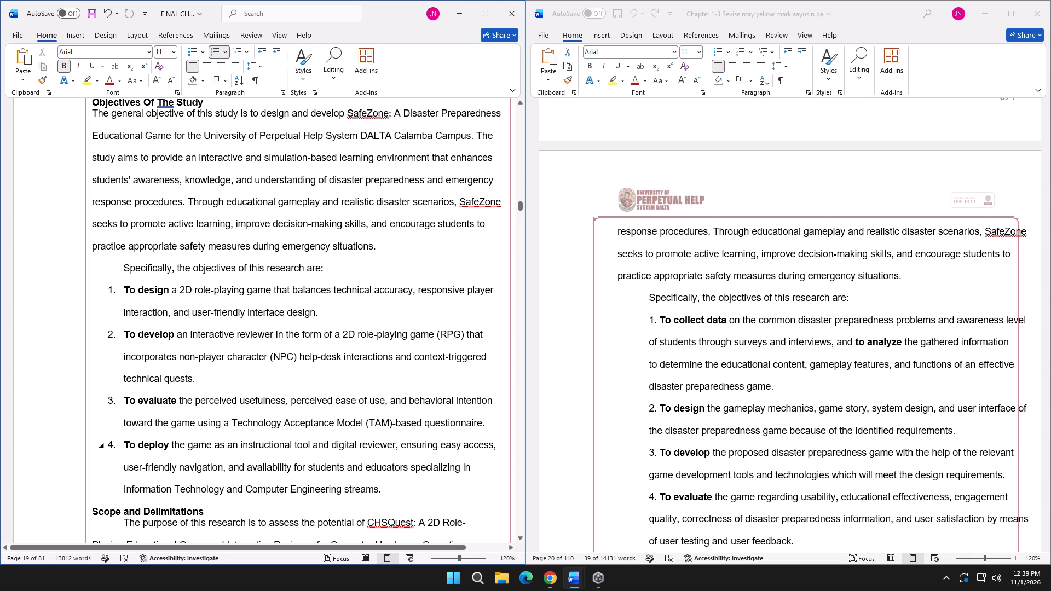
Insert a blank line within item 1, directly above the "To design" text, using a line break.
left_click_drag(385, 489, 359, 480)
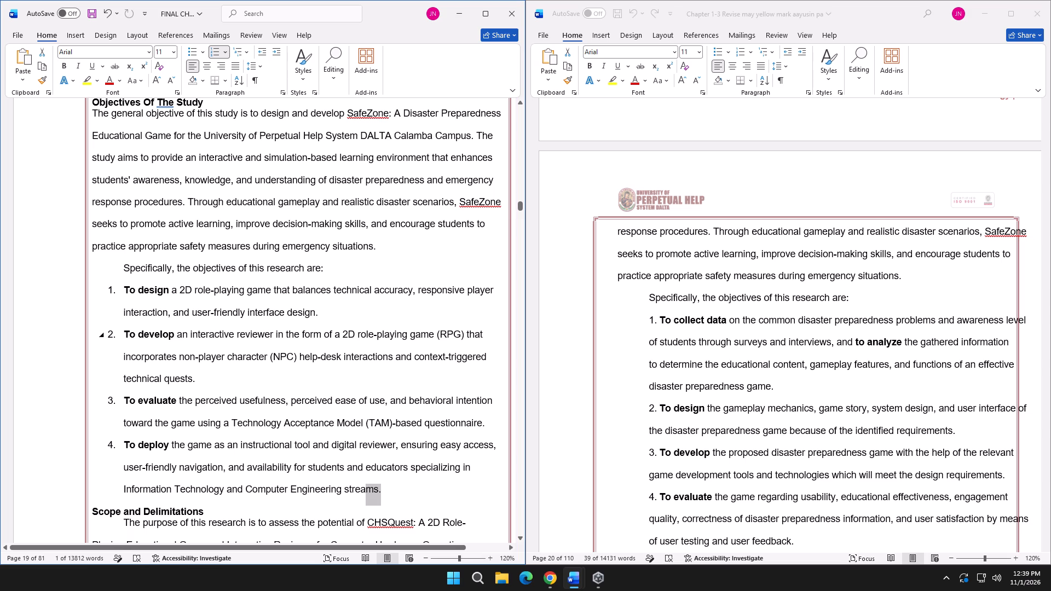
left_click(126, 292)
key("shift+Return")
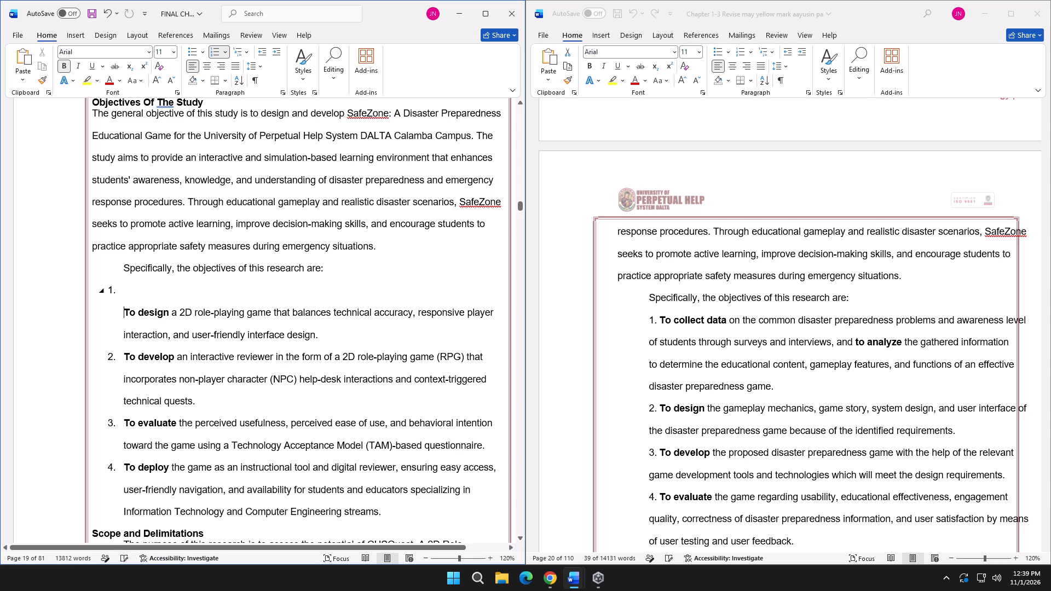
left_click(140, 291)
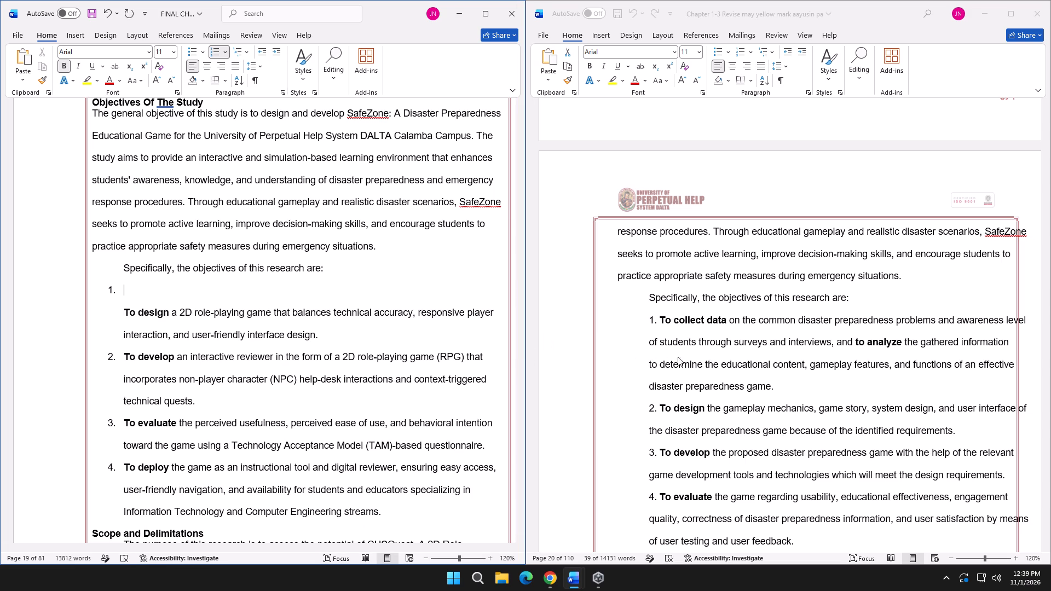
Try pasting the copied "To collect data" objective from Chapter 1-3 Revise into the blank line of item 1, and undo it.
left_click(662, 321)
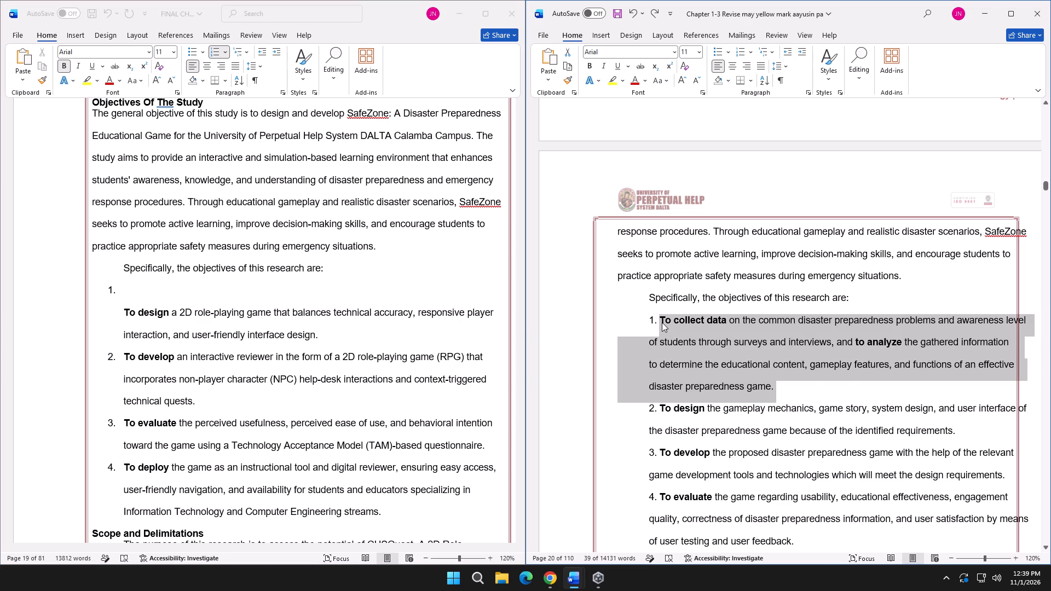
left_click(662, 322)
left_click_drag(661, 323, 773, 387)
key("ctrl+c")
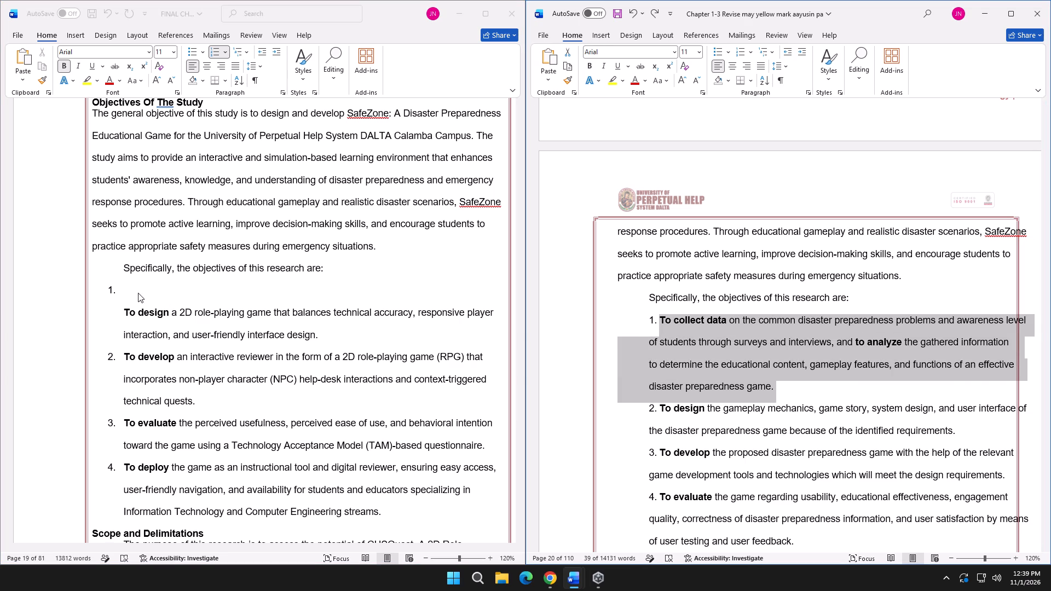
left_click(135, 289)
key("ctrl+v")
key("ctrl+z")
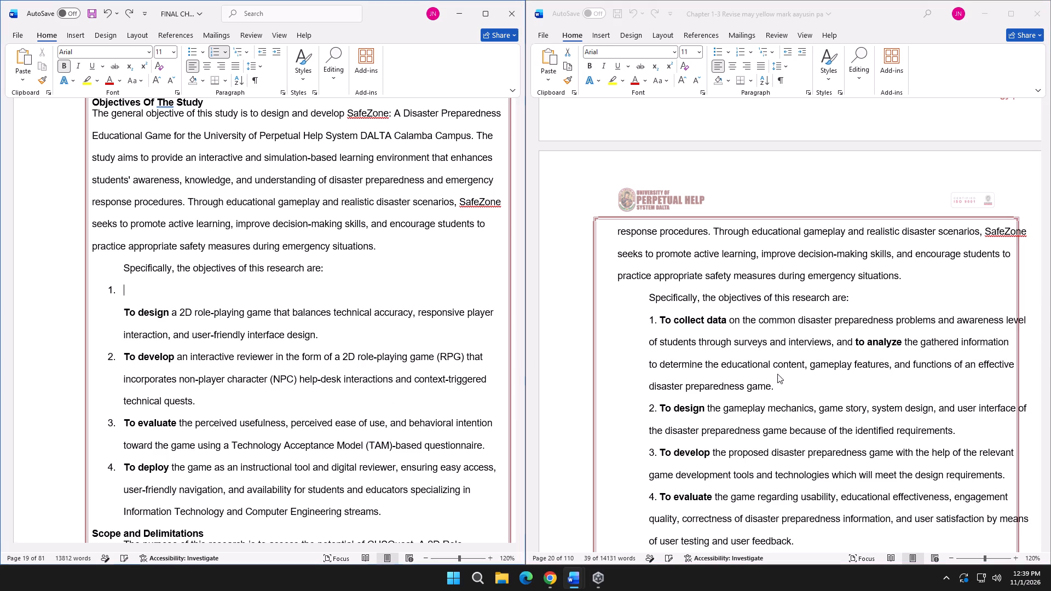
Copy the full "To collect data" objective from Chapter 1-3 Revise into the blank line of item 1 in FINAL CHAP3.
left_click(777, 374)
left_click(769, 389)
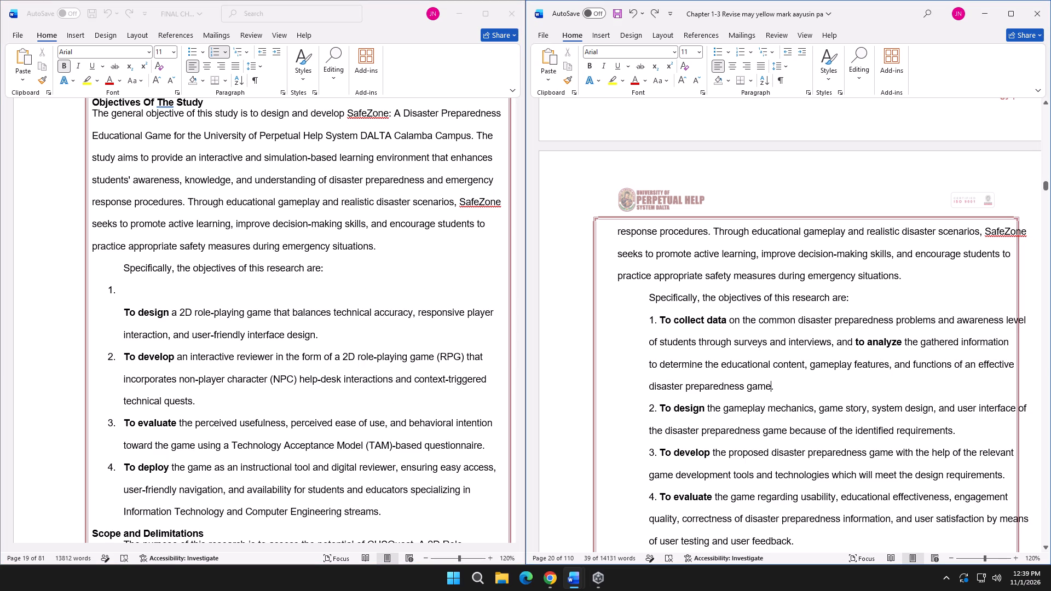
left_click_drag(777, 389, 666, 325)
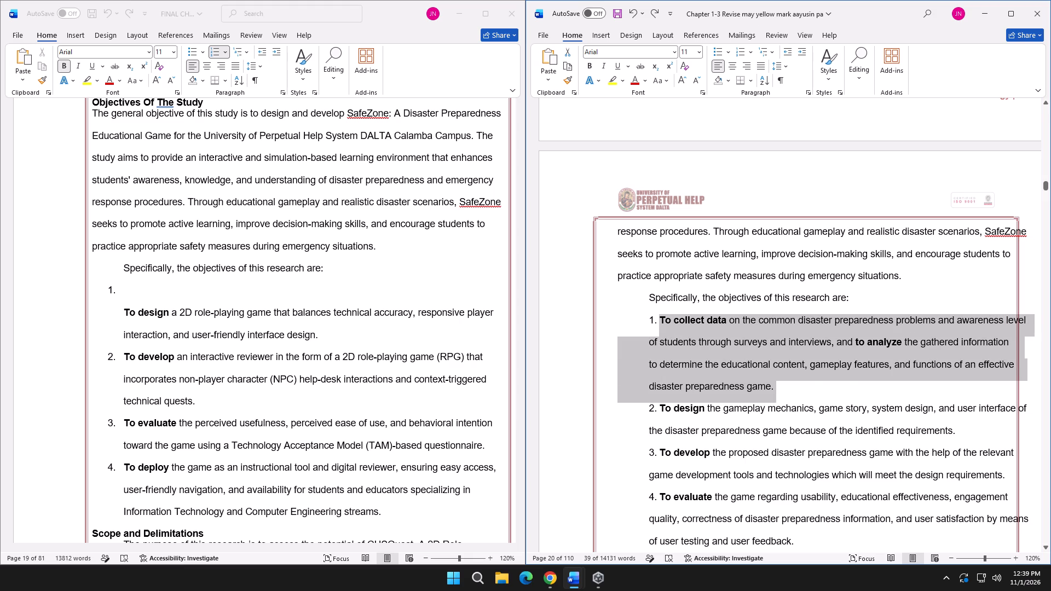
key("ctrl+c")
left_click(118, 284)
key("ctrl+v")
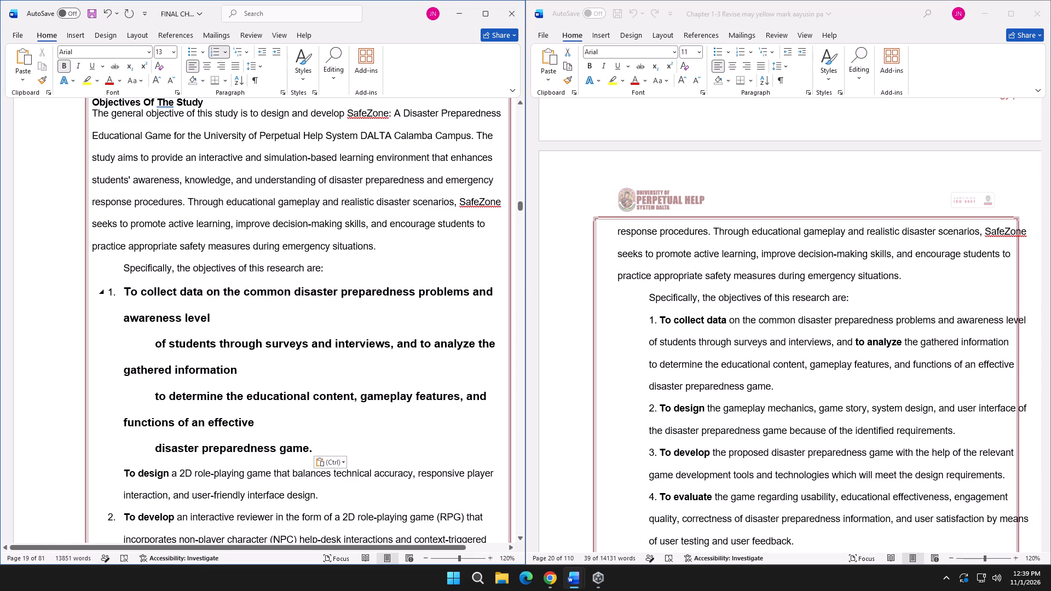
Join the "of students through surveys" line to "awareness level" in objective 1, leaving a single space between them.
left_click(152, 345)
key("BackSpace")
key("BackSpace")
key("BackSpace")
key("BackSpace")
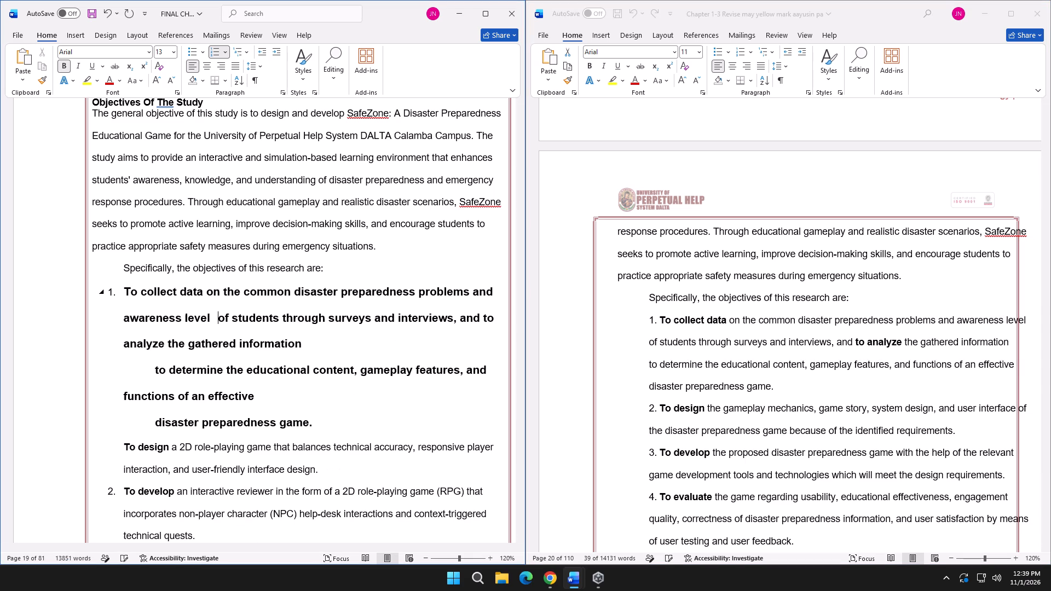
key("BackSpace")
key("space")
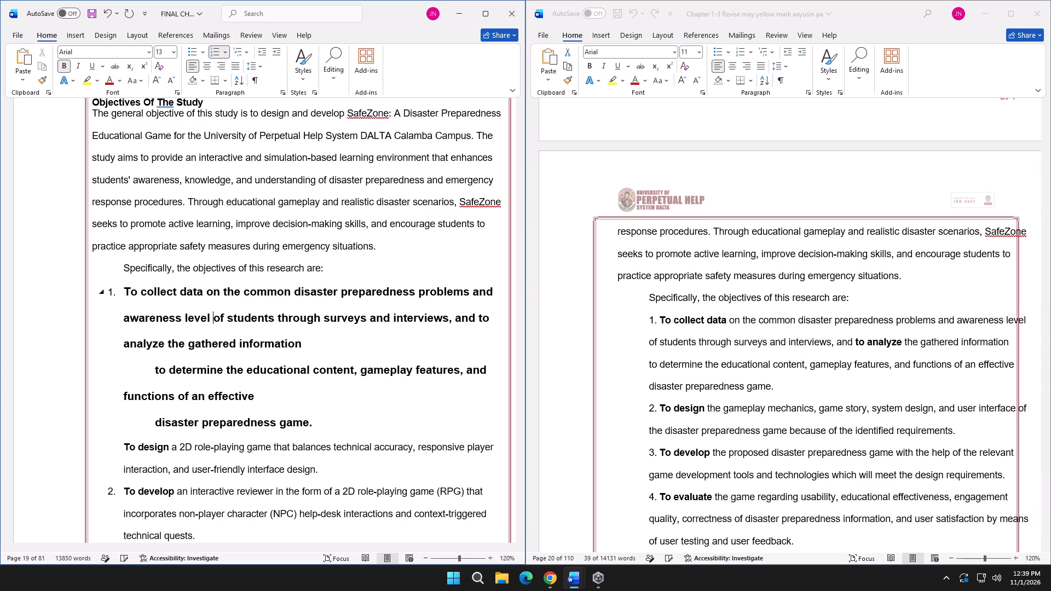
Join the "to determine the educational content" line to "gathered information" in objective 1, separated by a single space.
left_click(158, 372)
left_click(156, 372)
key("BackSpace")
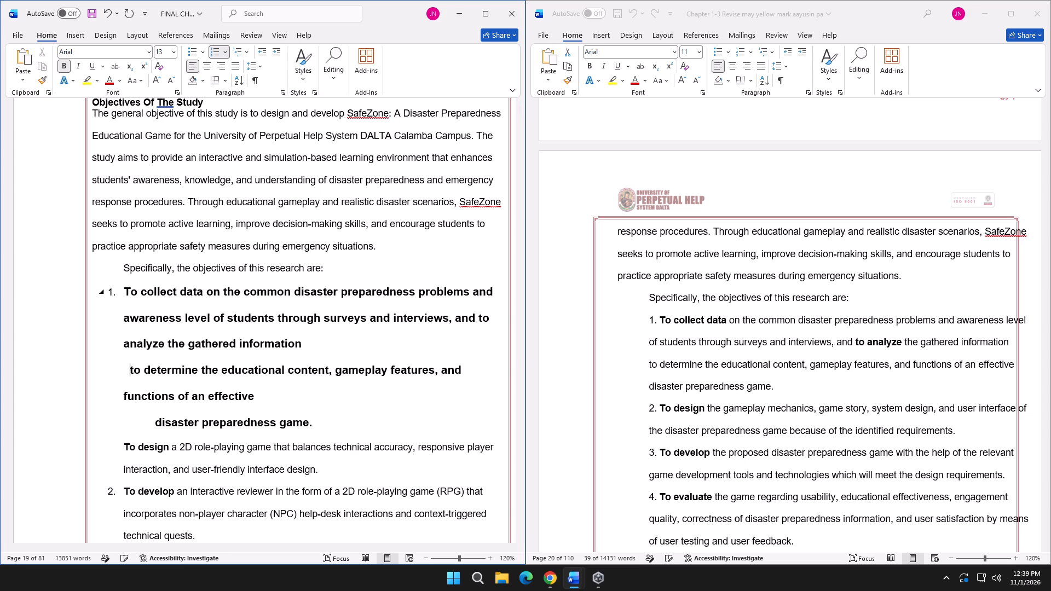
key("BackSpace")
key("BackSpace")
key("BackSpace")
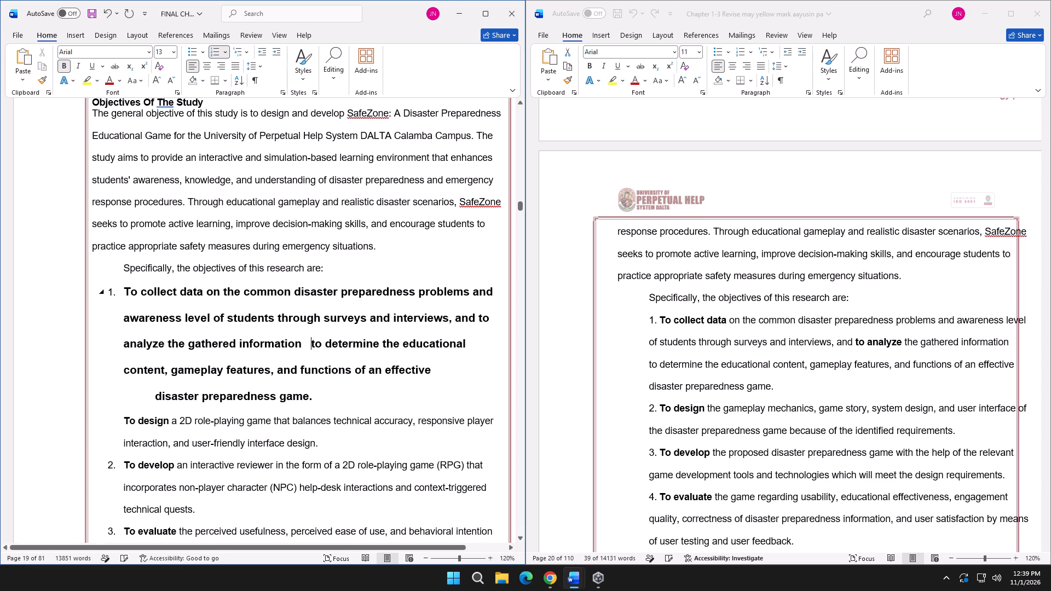
key("BackSpace")
key("BackSpace")
key("BackSpace")
key("space")
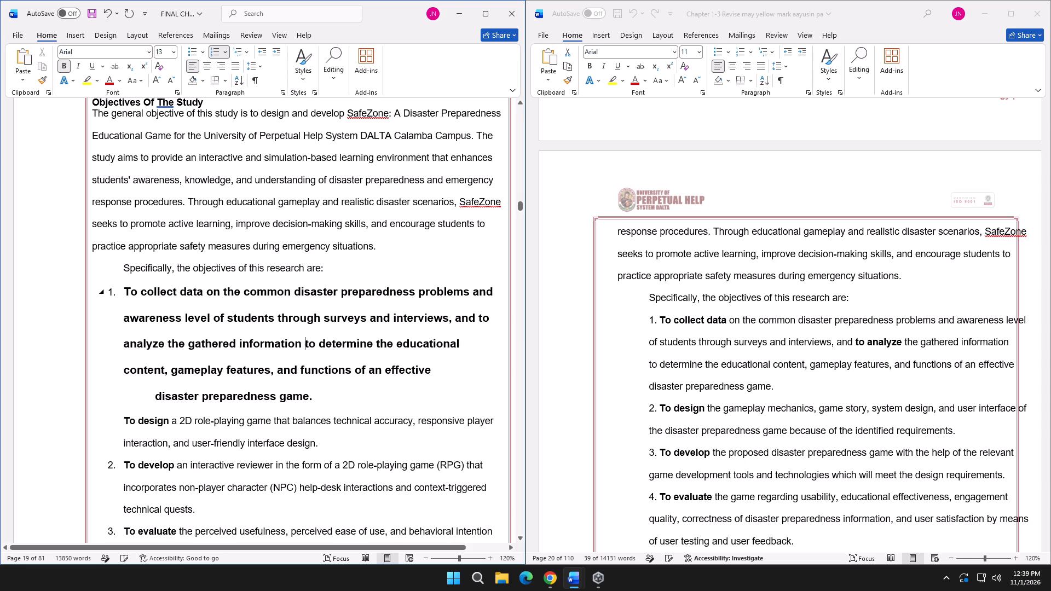
Join the "disaster preparedness game." line to "functions of an effective" in objective 1, with a single space between.
left_click(156, 395)
key("BackSpace")
key("BackSpace")
key("BackSpace")
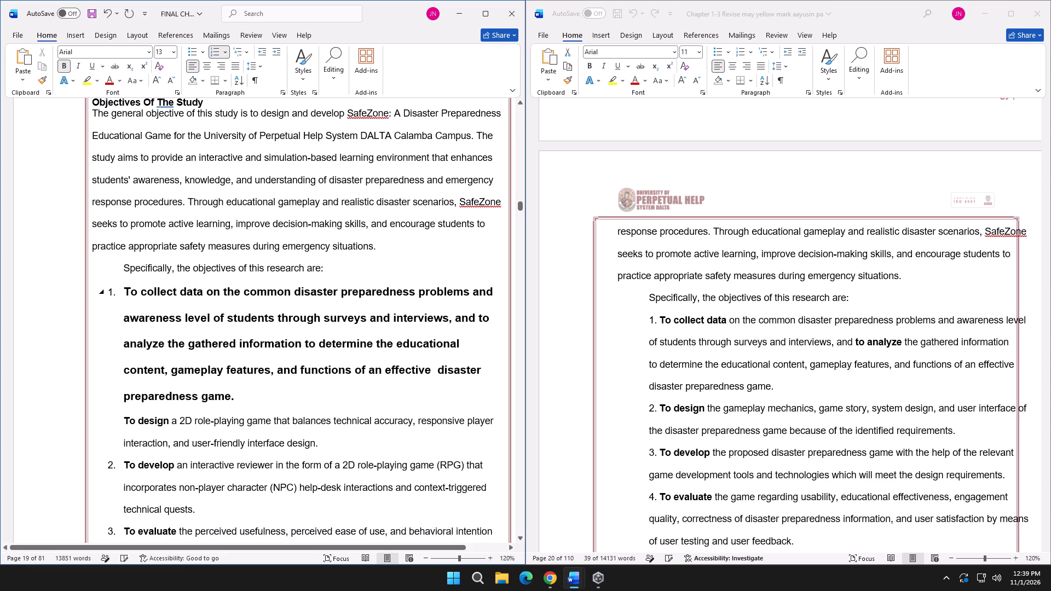
key("BackSpace")
Remove the bold formatting from the entire "To collect data" objective.
left_click_drag(238, 405, 130, 296)
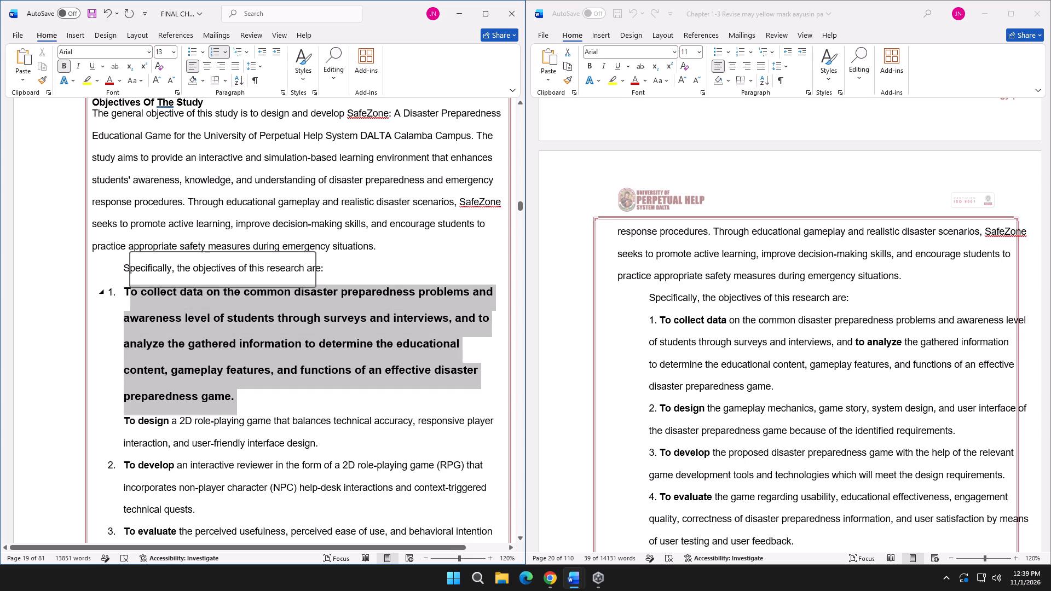
left_click(131, 303)
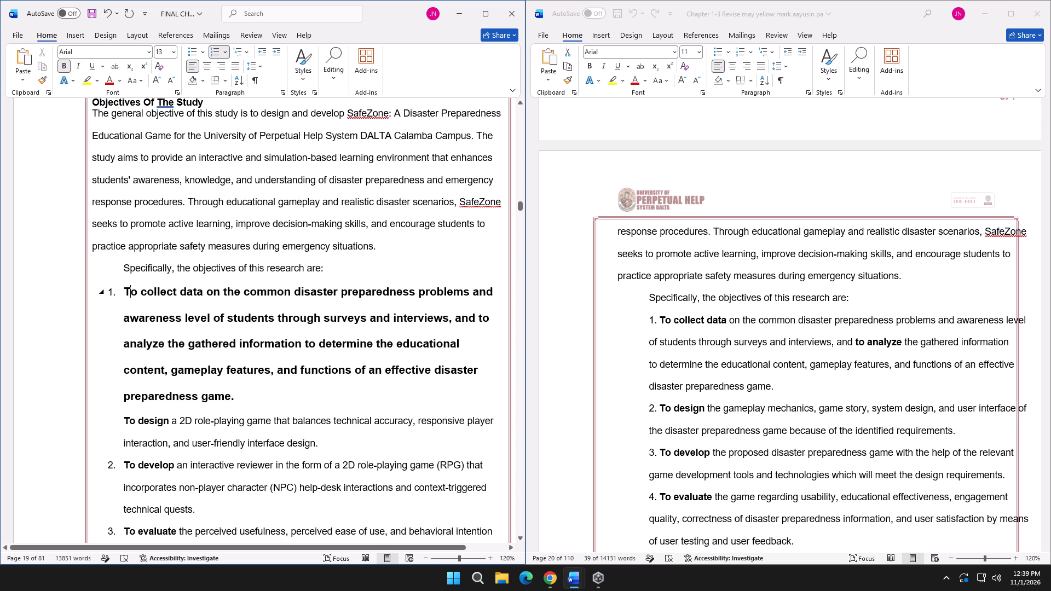
left_click_drag(125, 292, 256, 395)
left_click(264, 374)
left_click(238, 396)
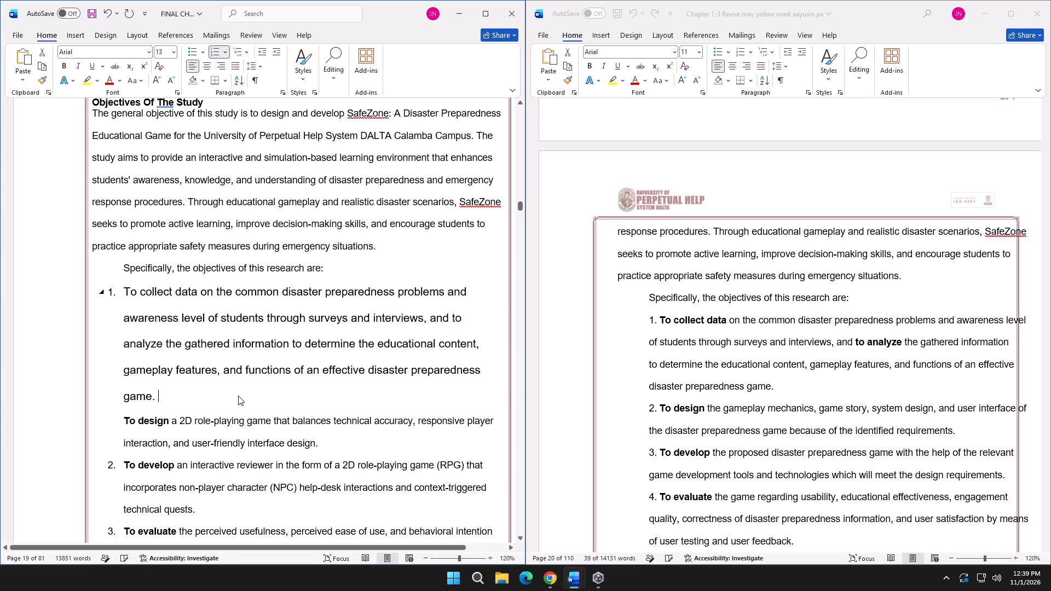
Bold only the phrases "To collect data" and "to analyze" in objective 1, matching Chapter 1-3 Revise.
left_click_drag(125, 289, 198, 300)
left_click(208, 283)
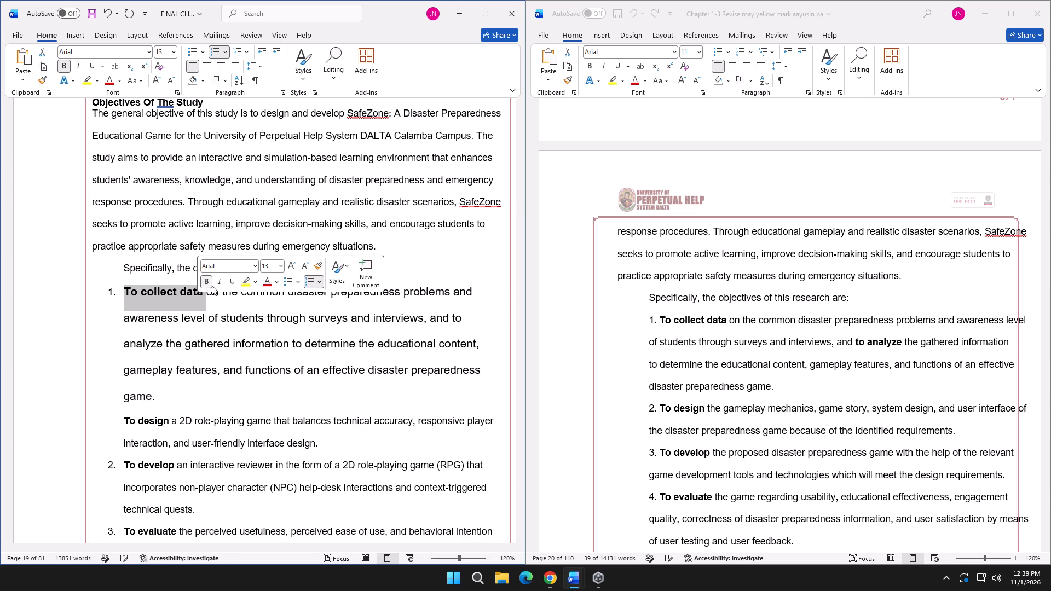
left_click(297, 342)
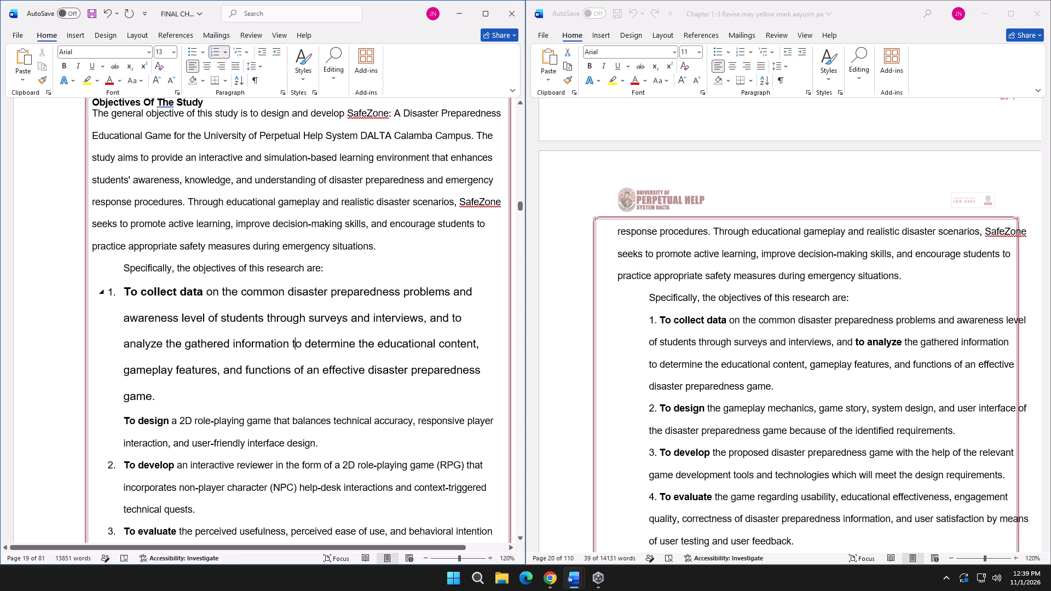
left_click_drag(452, 320, 264, 343)
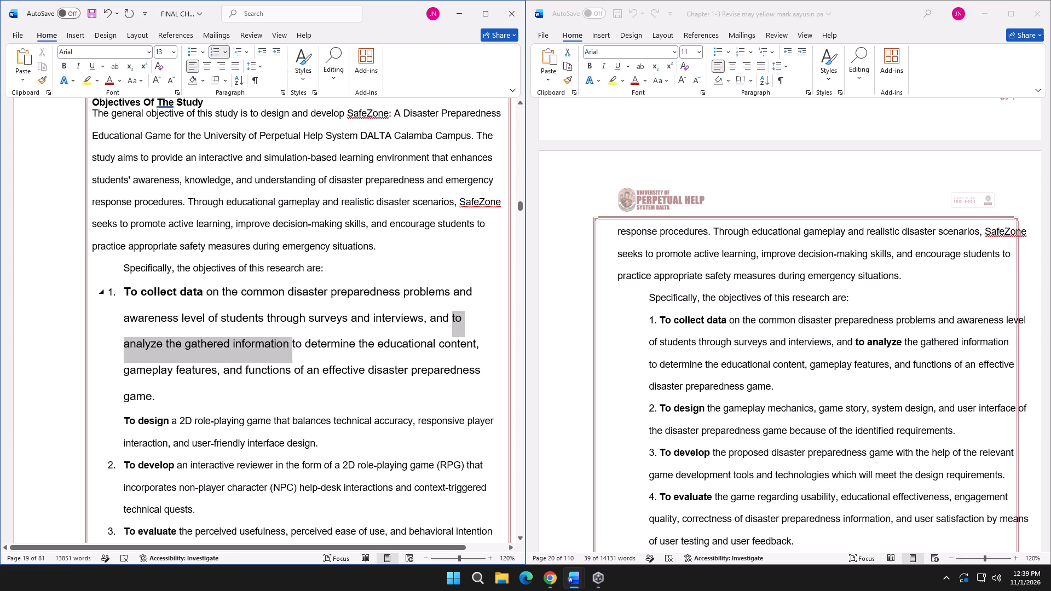
left_click_drag(264, 343, 163, 344)
left_click(173, 328)
left_click(183, 388)
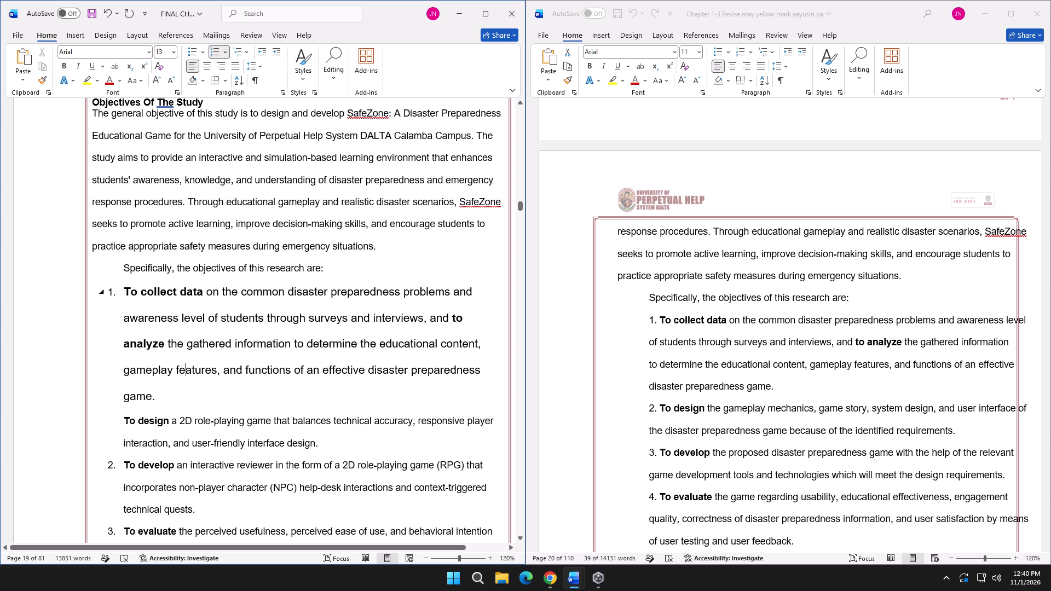
Set the entire "To collect data" objective to font size 11.
left_click_drag(165, 398, 117, 286)
left_click_drag(189, 252, 176, 252)
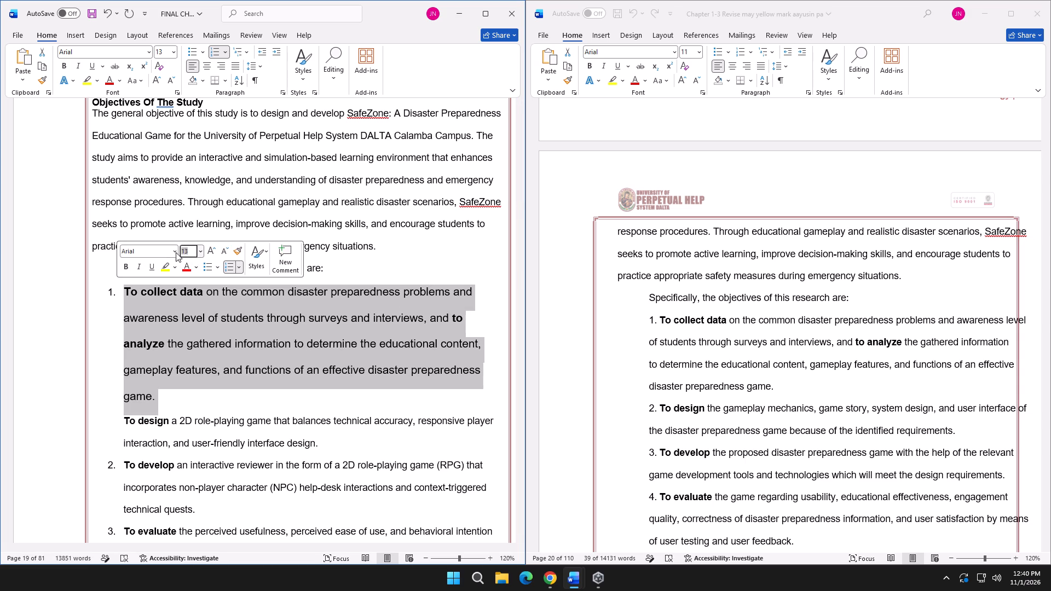
key("1")
key("1")
key("Return")
left_click(281, 356)
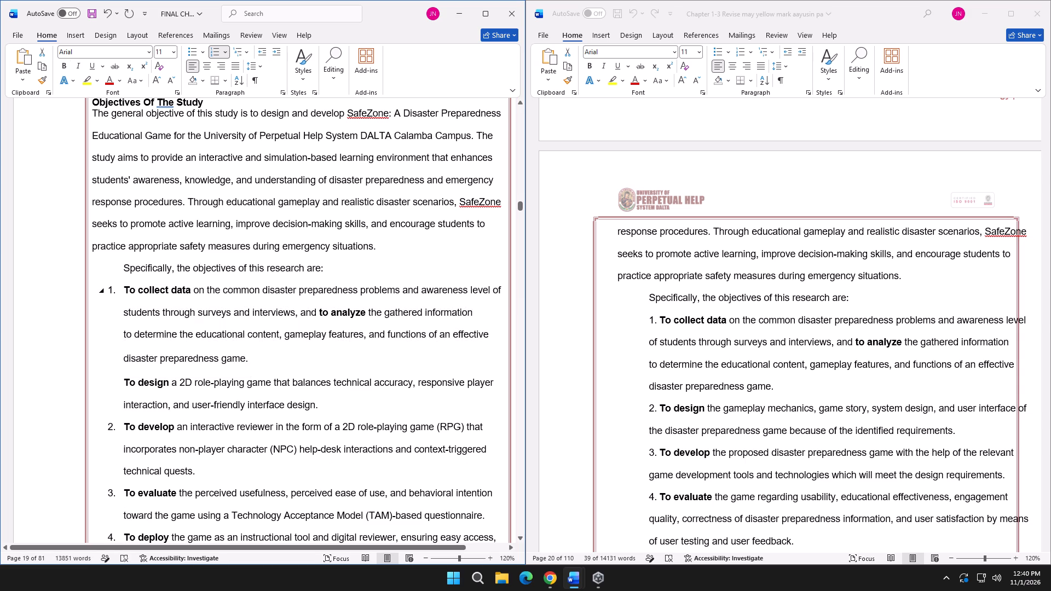
Split the "To design" text off objective 1 so that it starts its own numbered item 2.
scroll(281, 358, "down", 2)
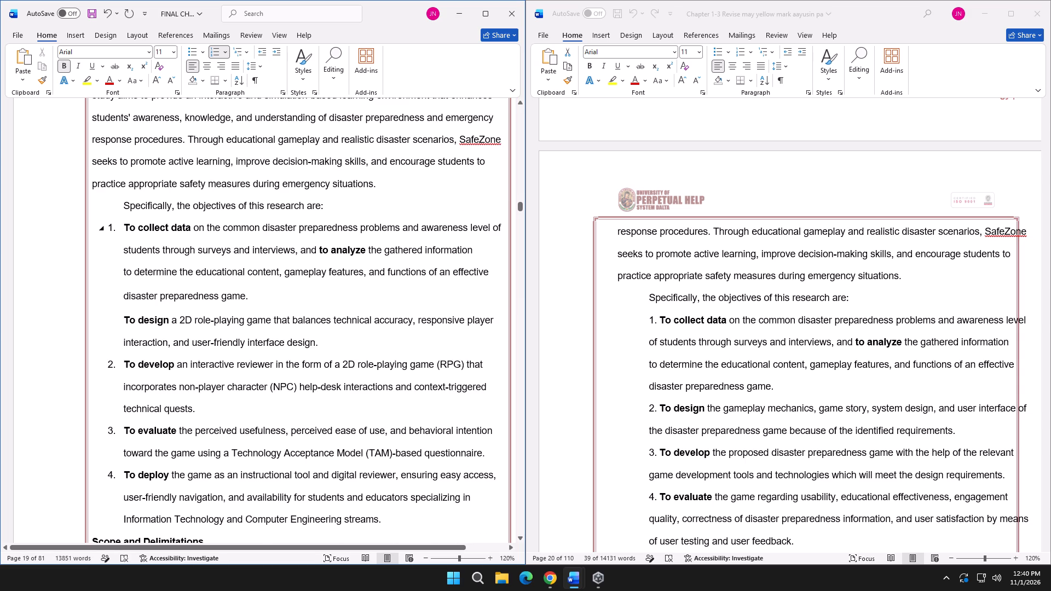
left_click(127, 322)
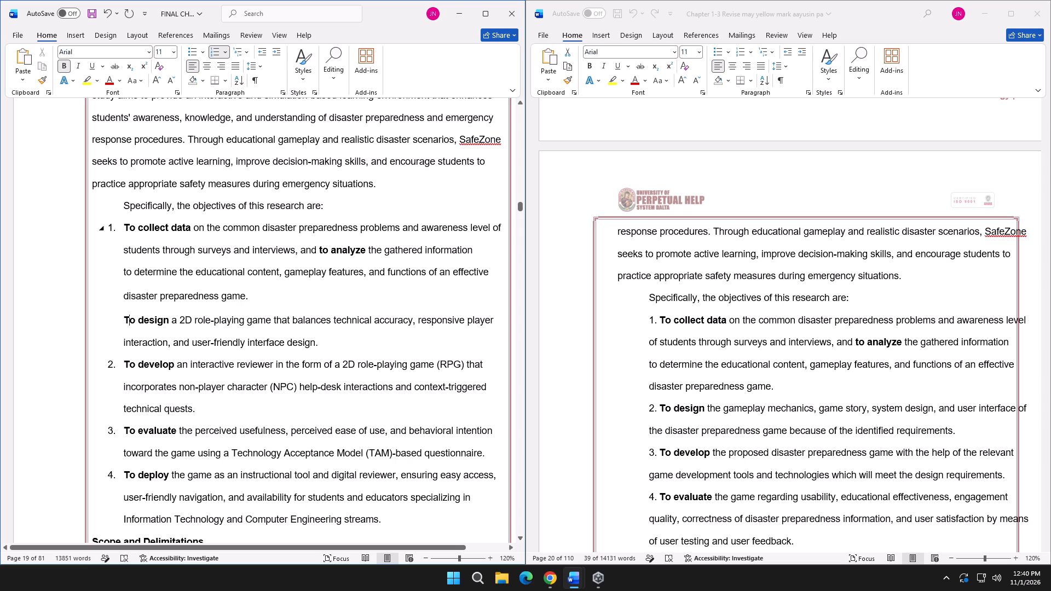
left_click(121, 321)
key("Return")
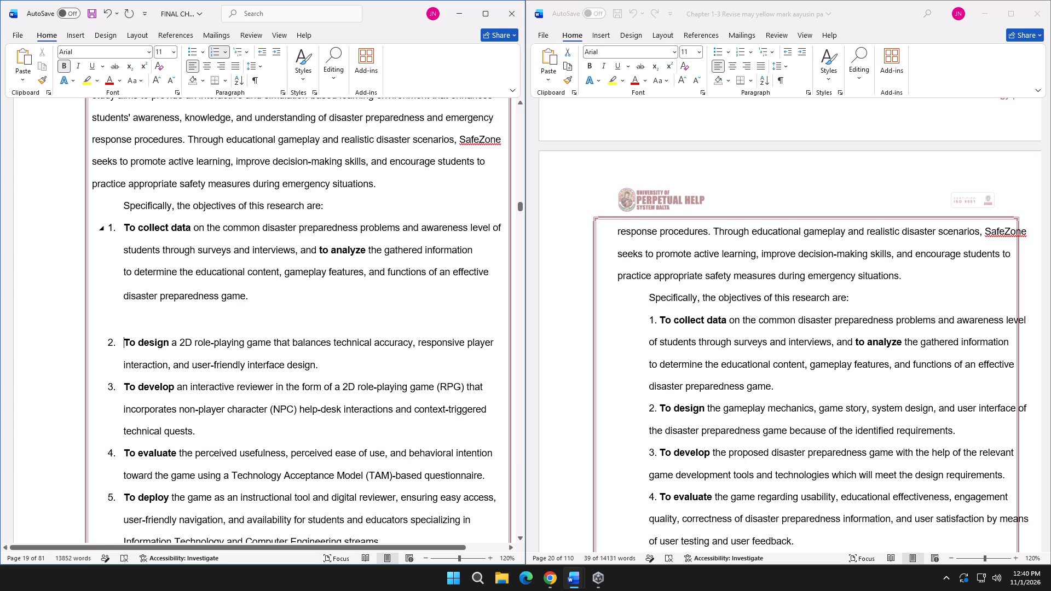
Remove the blank line between objectives 1 and 2.
left_click(129, 325)
key("BackSpace")
Replace the text after "To design" in objective 2 with the gameplay mechanics and system design wording copied from Chapter 1-3 Revise.
scroll(190, 332, "down", 2)
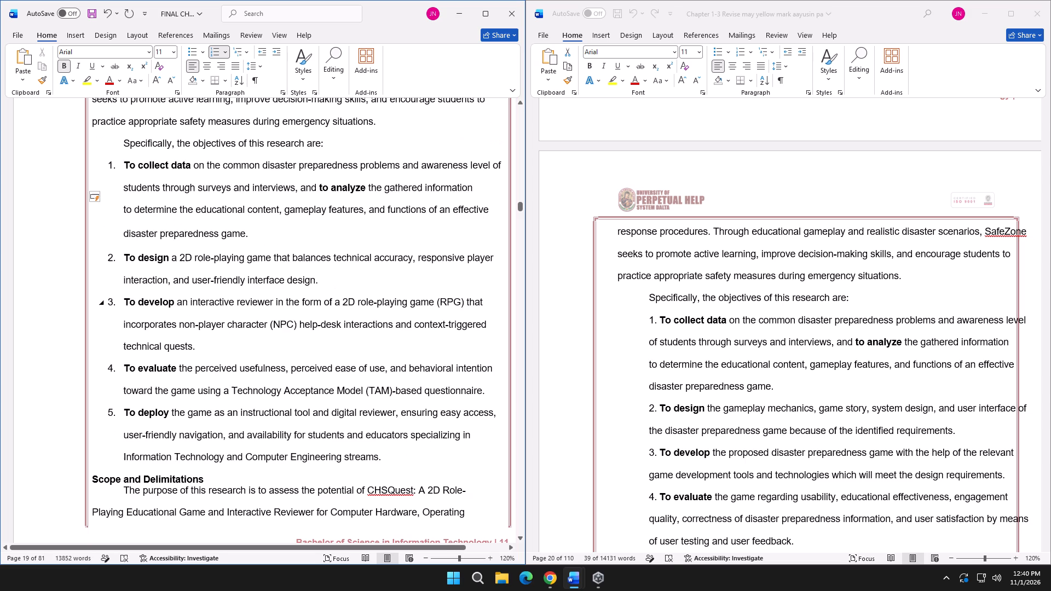
scroll(620, 383, "down", 3)
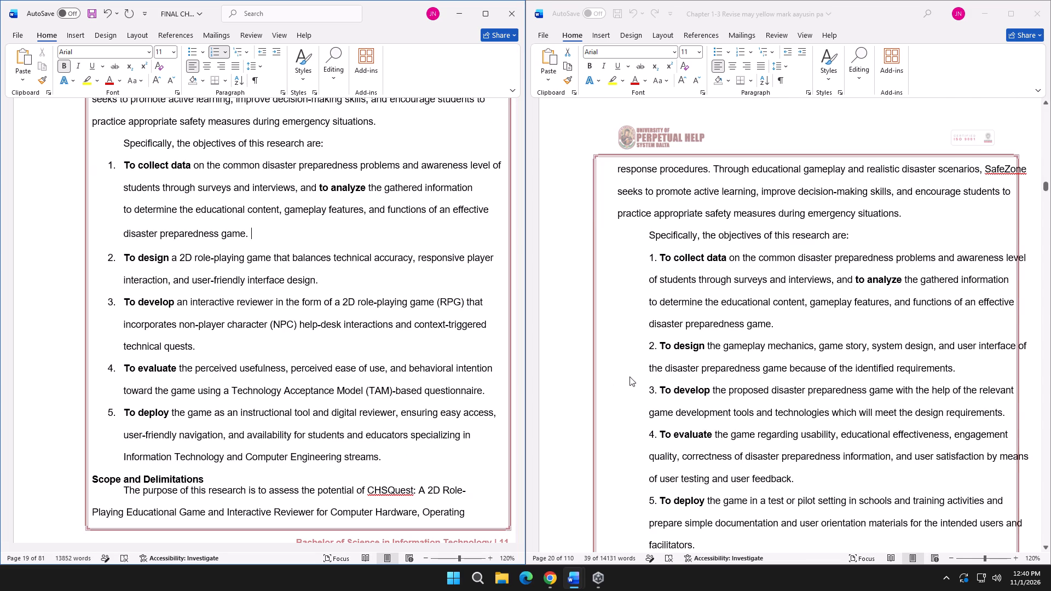
scroll(630, 376, "down", 1)
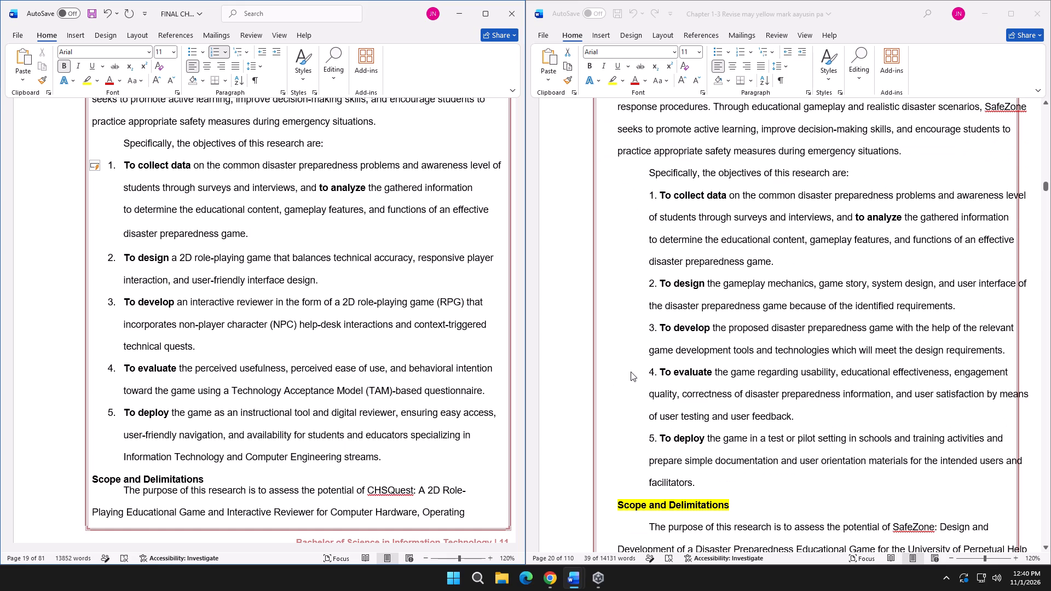
left_click(711, 286)
left_click(708, 284)
left_click_drag(707, 283, 912, 298)
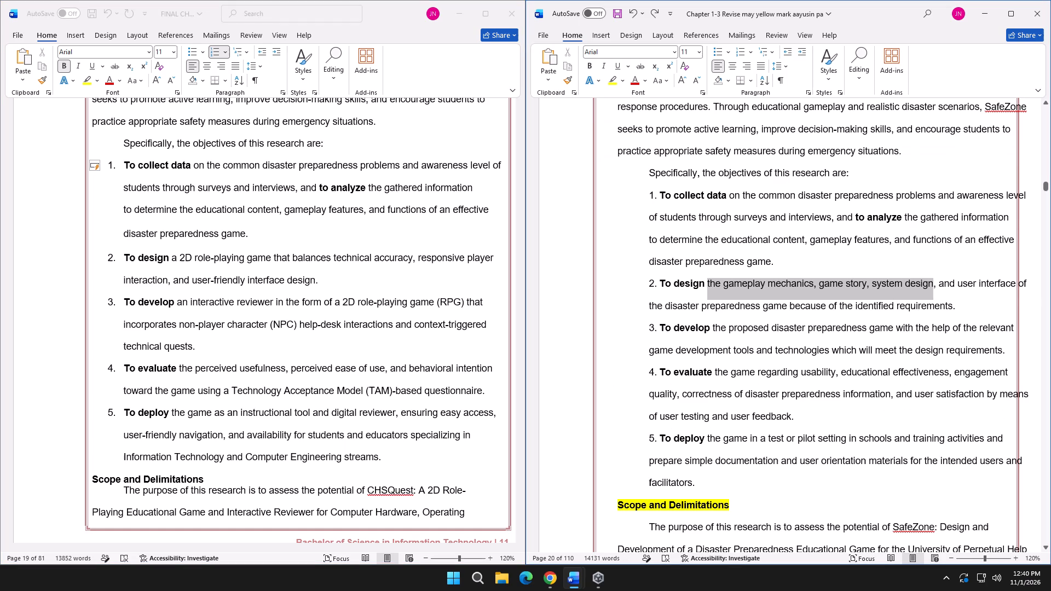
left_click_drag(912, 298, 957, 309)
left_click(956, 313)
left_click_drag(956, 308, 943, 307)
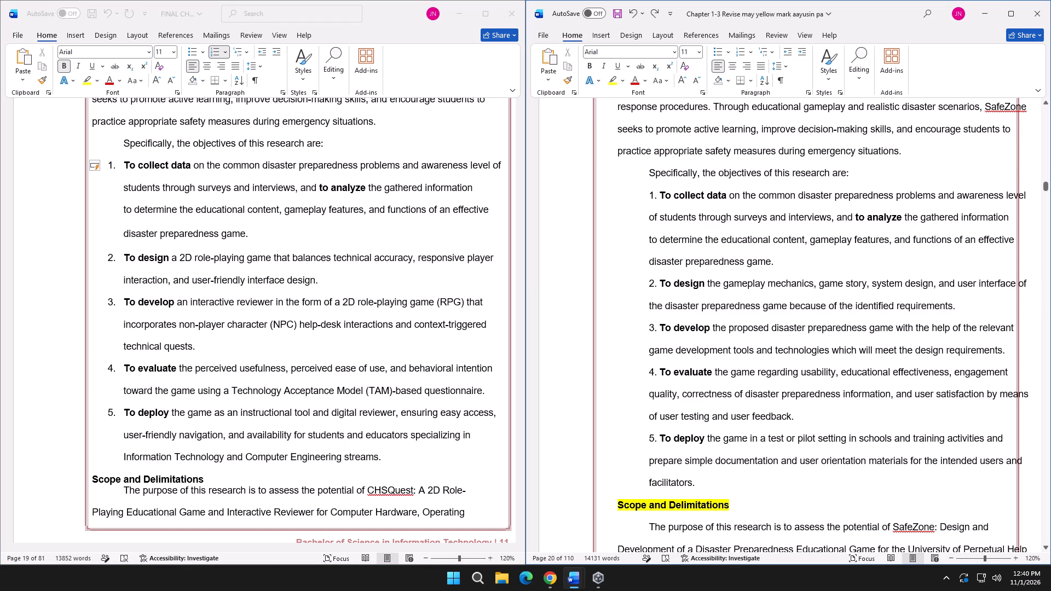
left_click_drag(943, 307, 720, 291)
left_click(712, 298)
left_click_drag(707, 283, 770, 285)
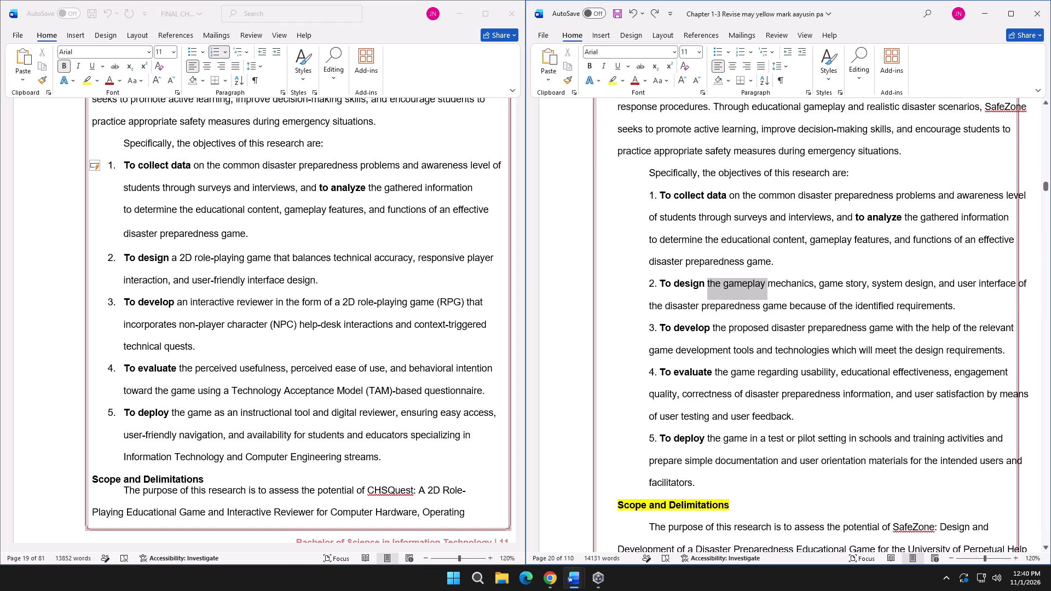
left_click_drag(770, 285, 969, 306)
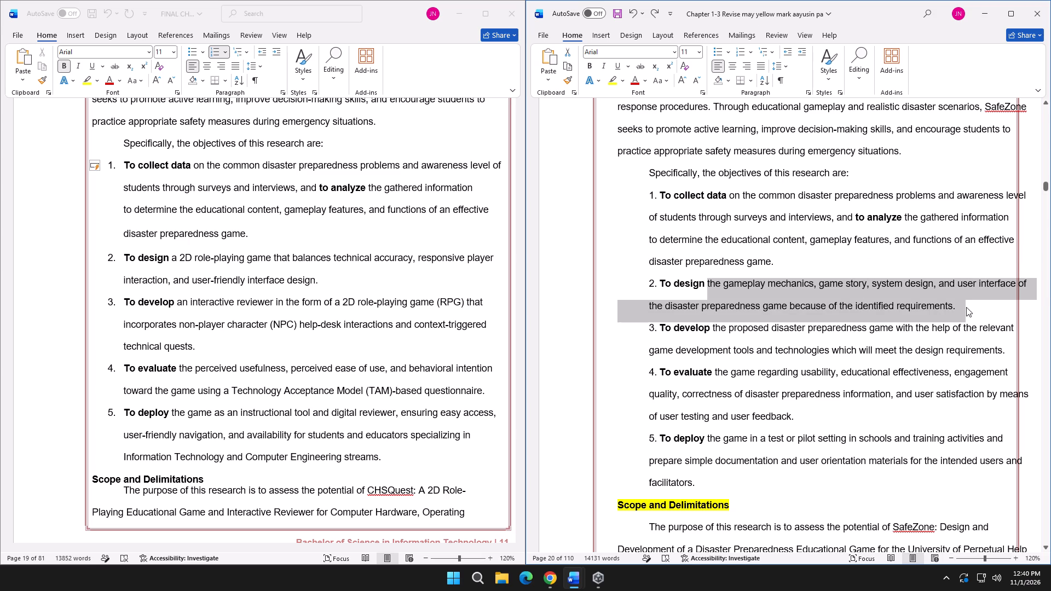
key("ctrl+c")
left_click(198, 260)
left_click_drag(169, 258, 317, 284)
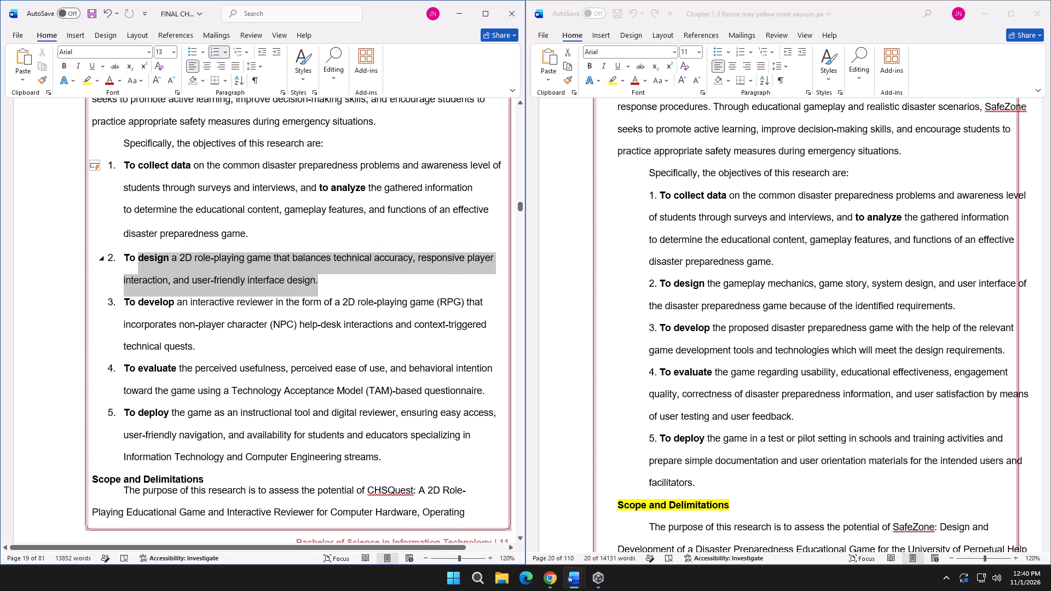
left_click_drag(317, 284, 316, 283)
left_click(178, 270)
left_click_drag(172, 260, 321, 286)
key("ctrl+v")
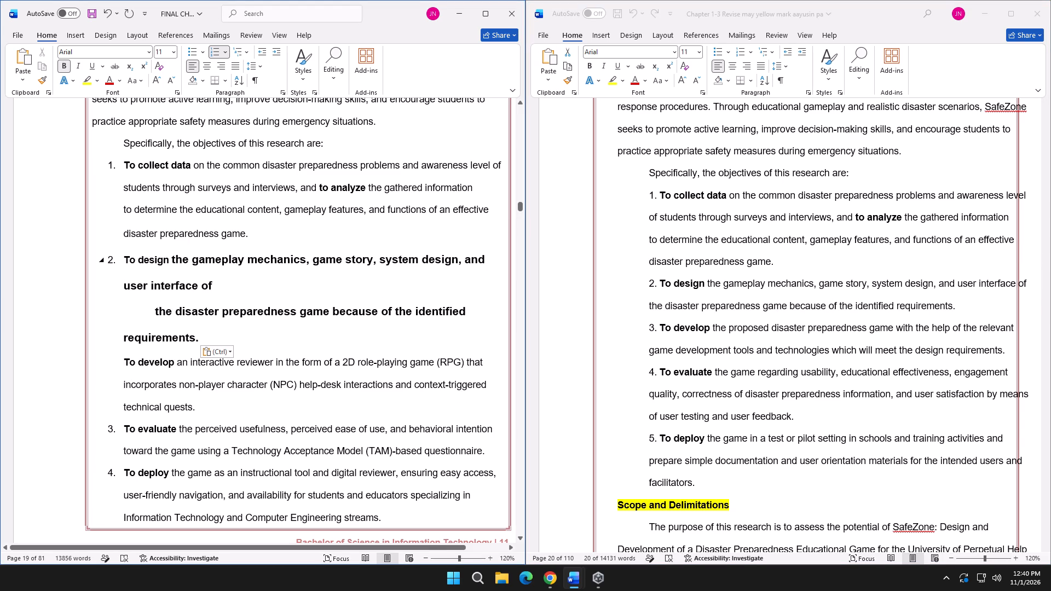
Join the broken line in objective 2 so that "the disaster preparedness game" directly follows "user interface of".
left_click(151, 312)
key("BackSpace")
key("BackSpace")
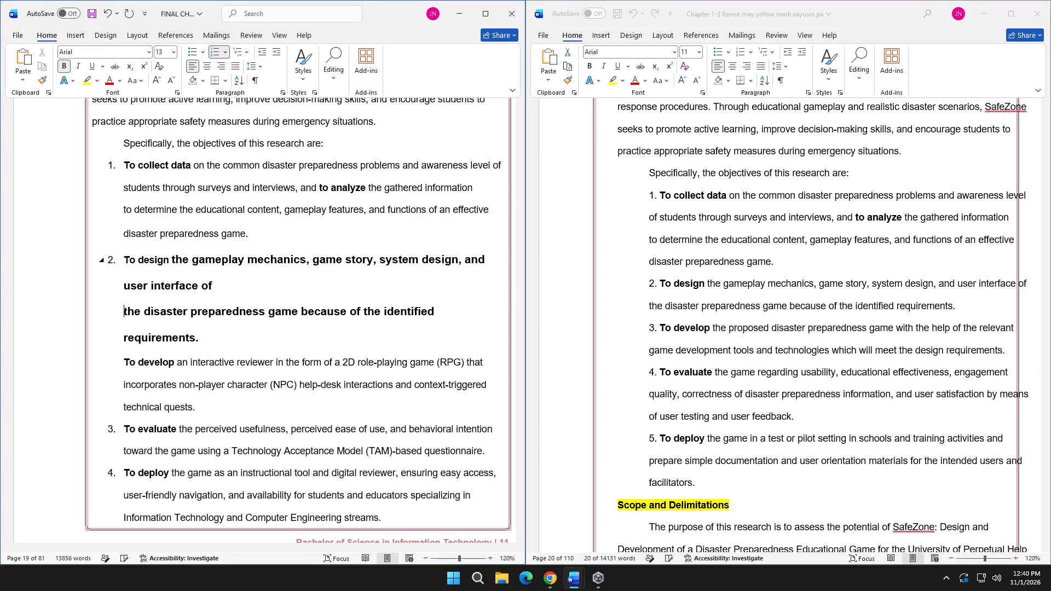
key("BackSpace")
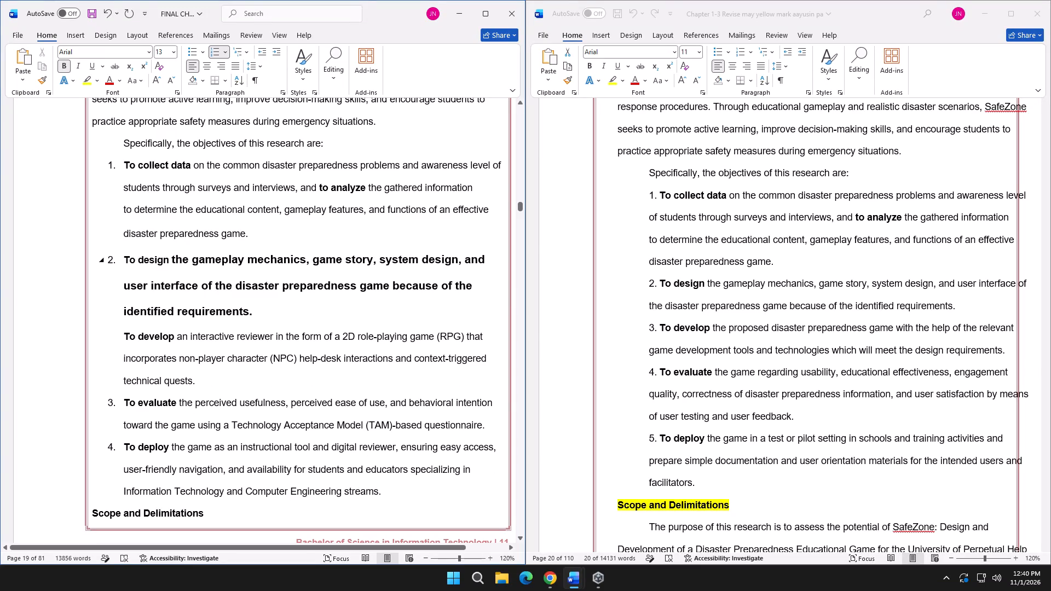
Set objective 2's text after "To design" to font size 11 without bold.
left_click_drag(268, 314, 125, 281)
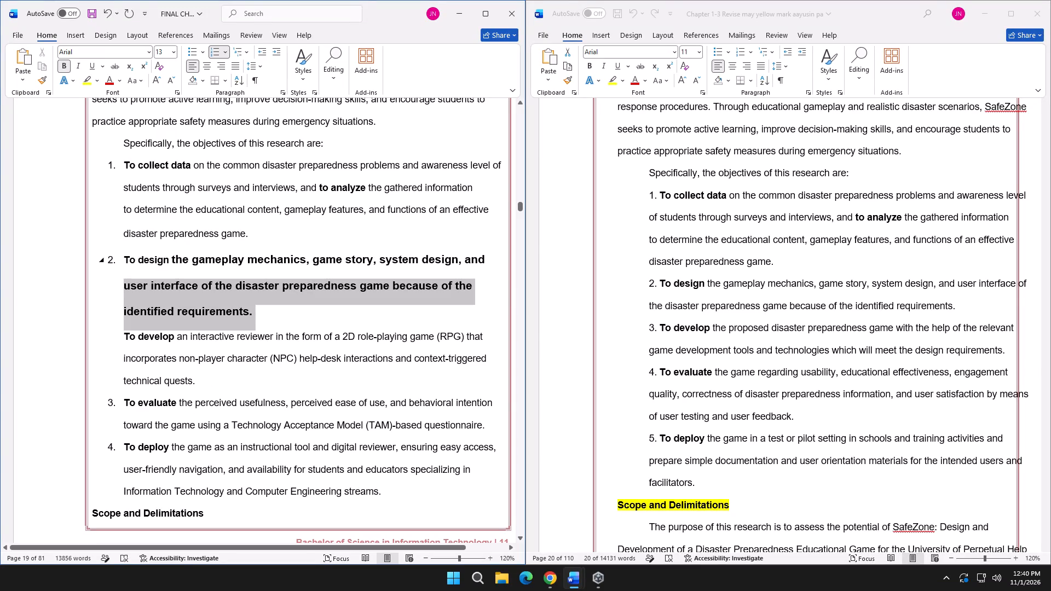
left_click_drag(125, 281, 171, 264)
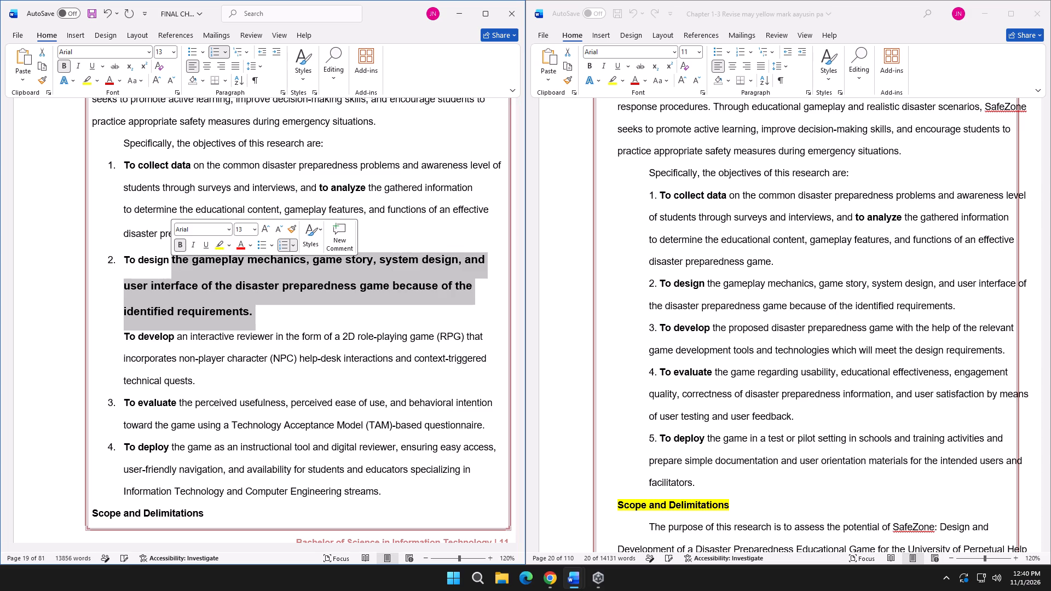
left_click(243, 229)
type("11")
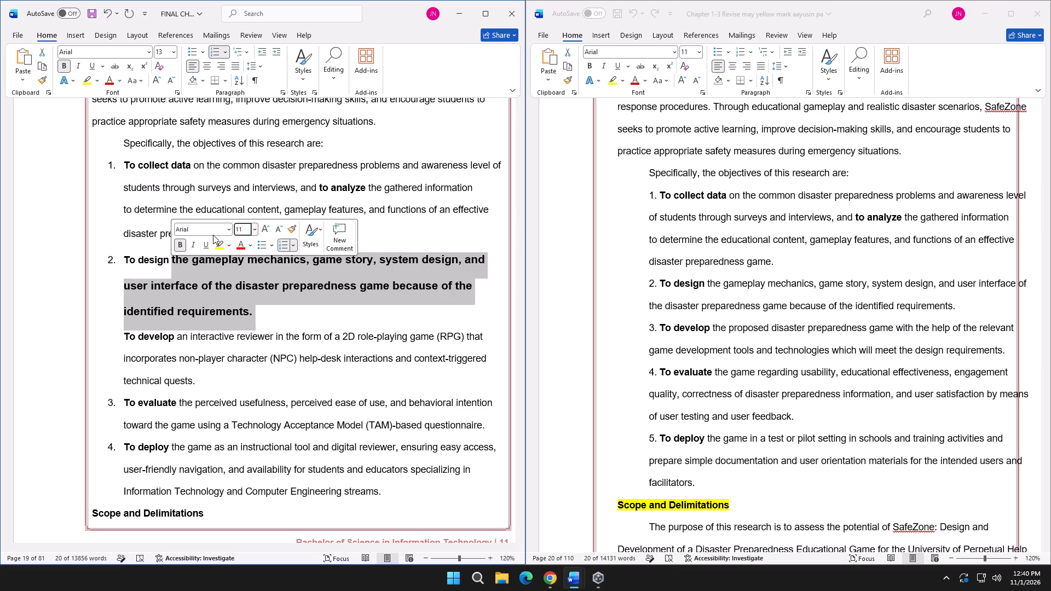
left_click(180, 245)
left_click(179, 240)
key("Return")
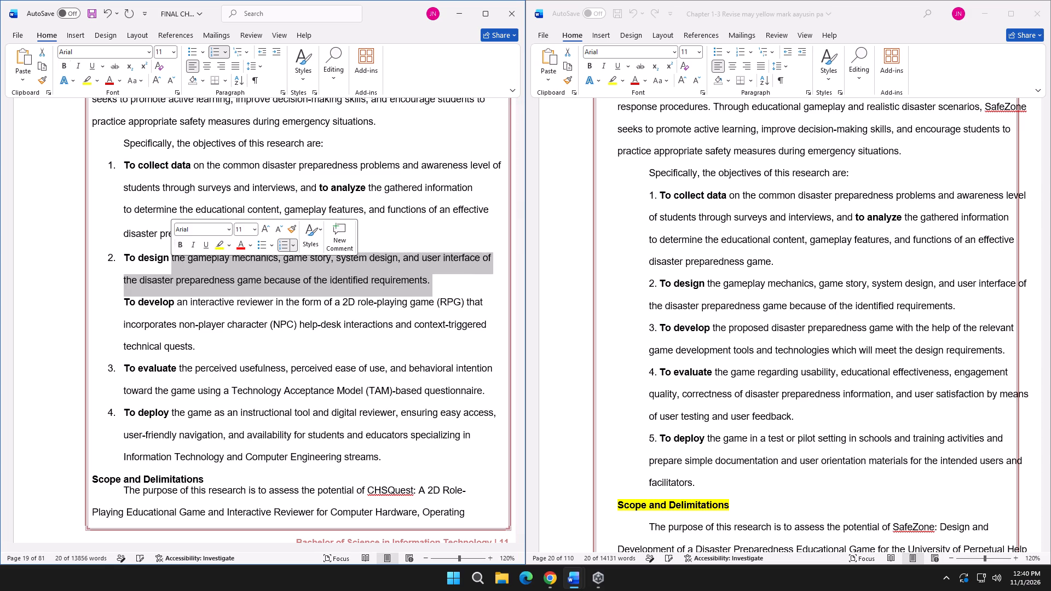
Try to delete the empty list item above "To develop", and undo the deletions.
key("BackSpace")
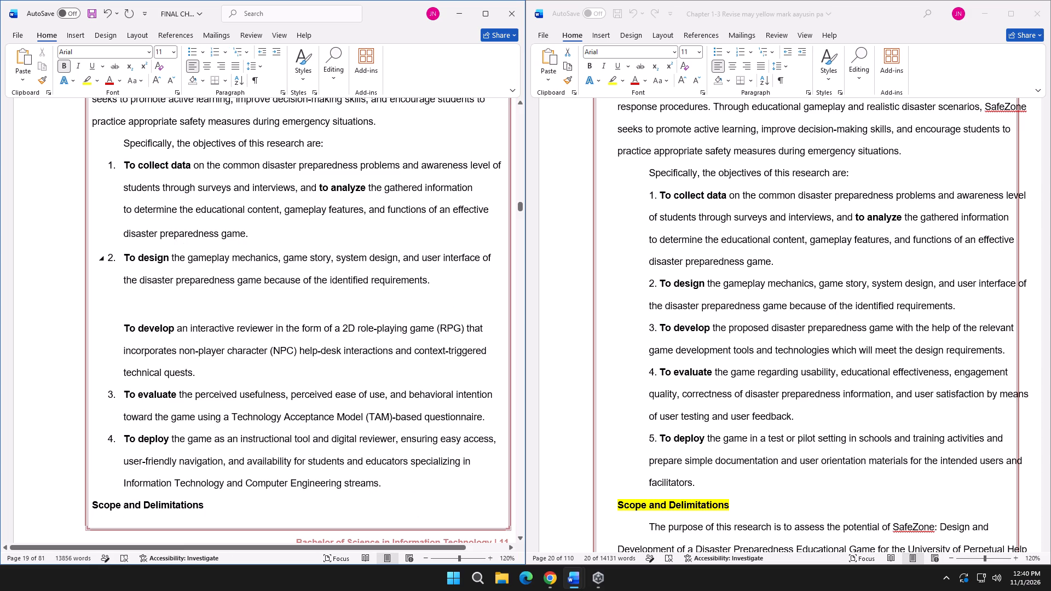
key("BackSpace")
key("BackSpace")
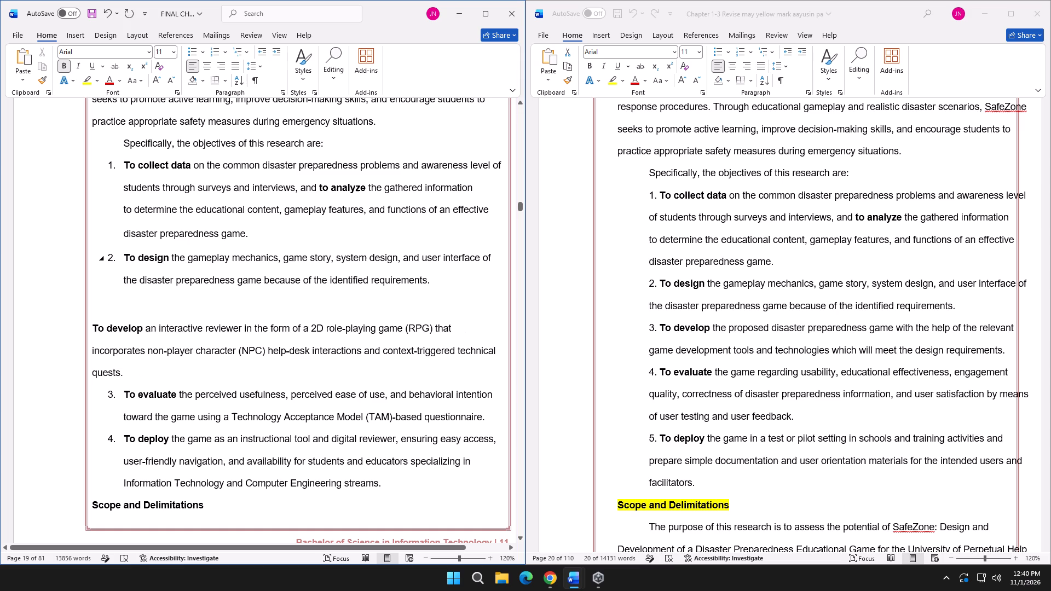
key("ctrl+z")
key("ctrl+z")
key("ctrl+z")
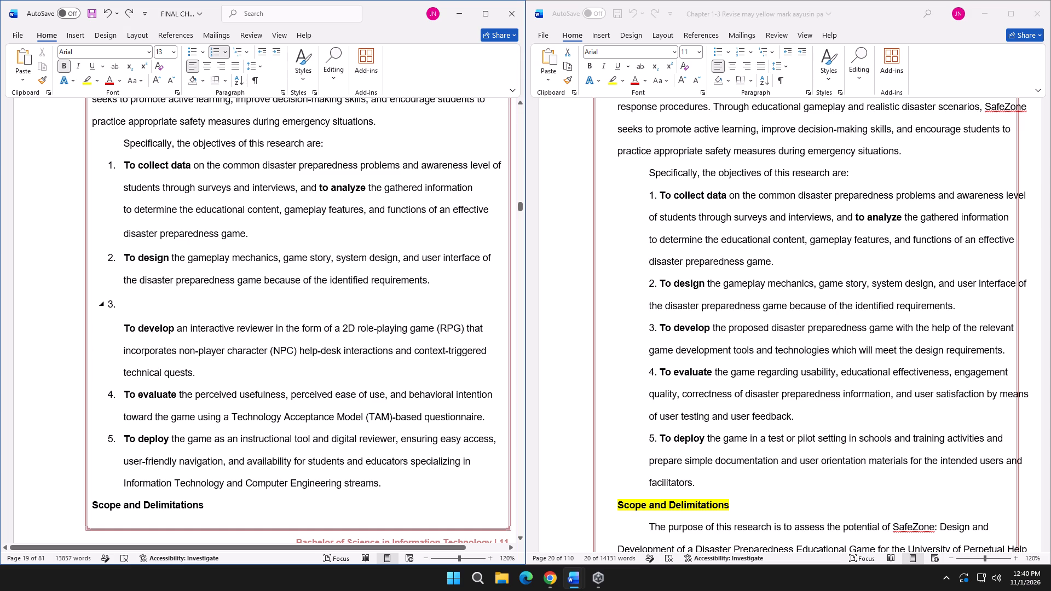
Pull "To develop" up into the empty numbered item 3, leaving no blank line after objective 2.
left_click(436, 282)
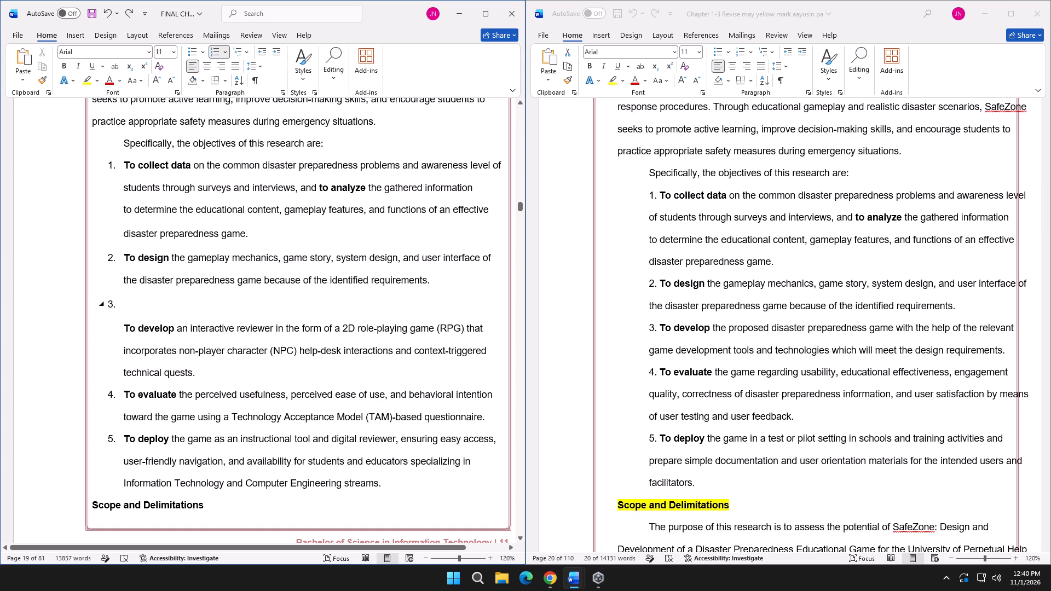
key("Return")
key("BackSpace")
left_click(124, 328)
key("BackSpace")
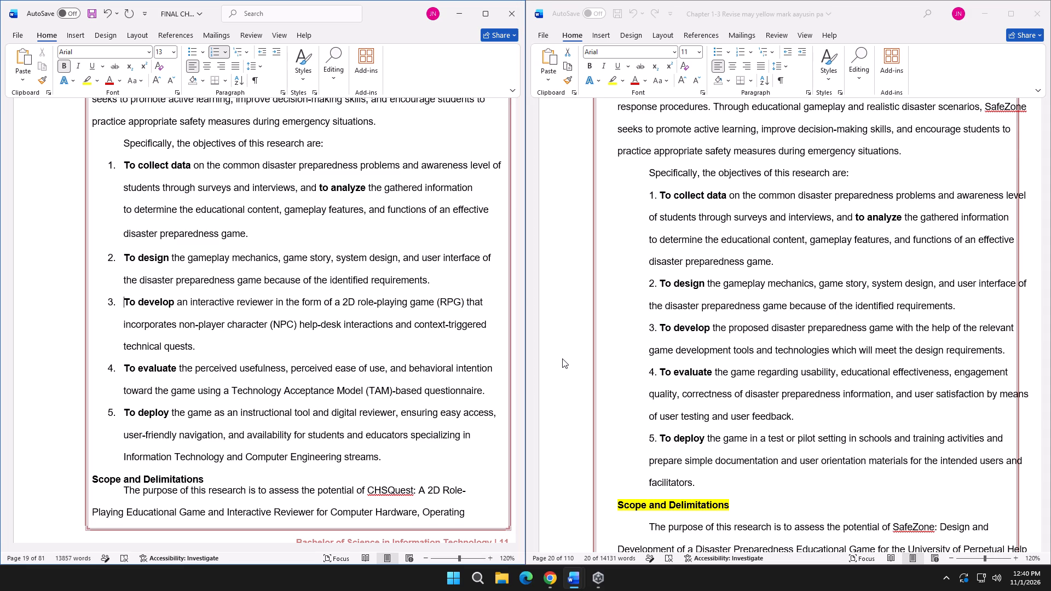
Replace the text after "To develop" in objective 3 with "the proposed disaster preparedness game…" wording copied from Chapter 1-3 Revise.
scroll(685, 382, "down", 1)
left_click(720, 297)
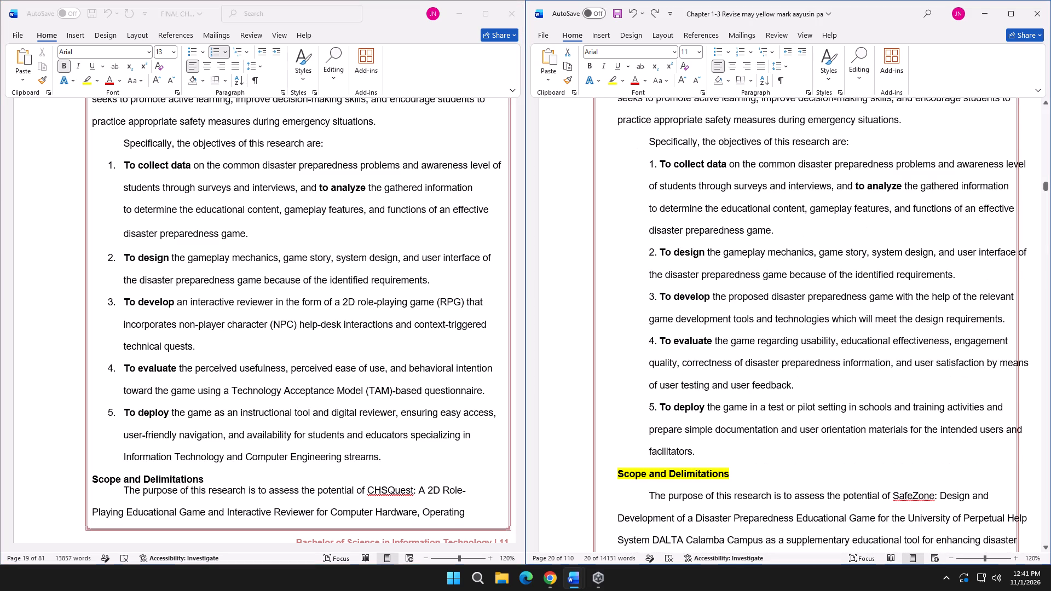
left_click(715, 297)
left_click_drag(712, 297, 844, 310)
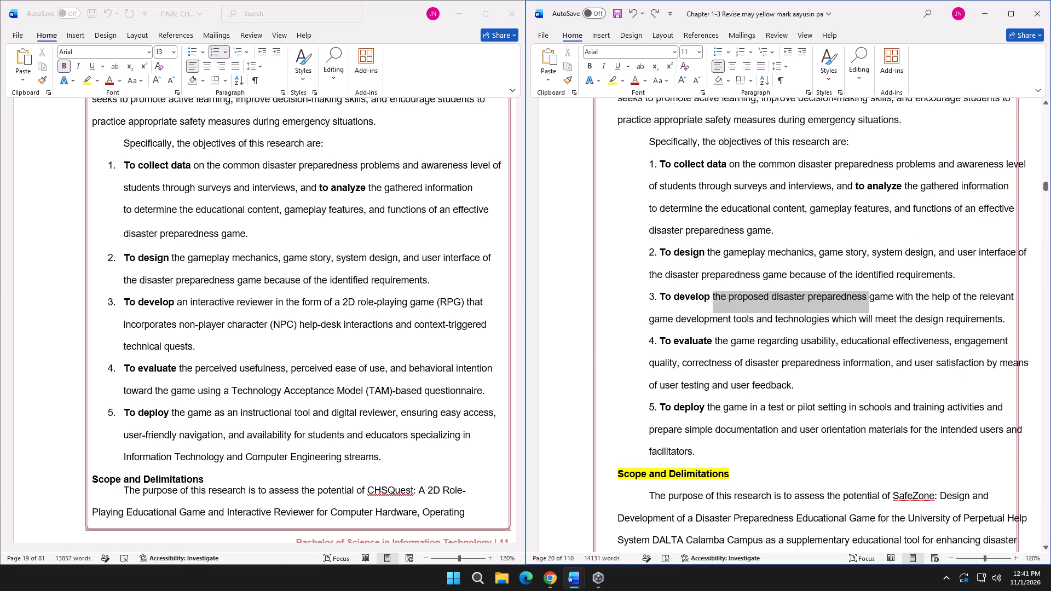
left_click_drag(844, 310, 1001, 325)
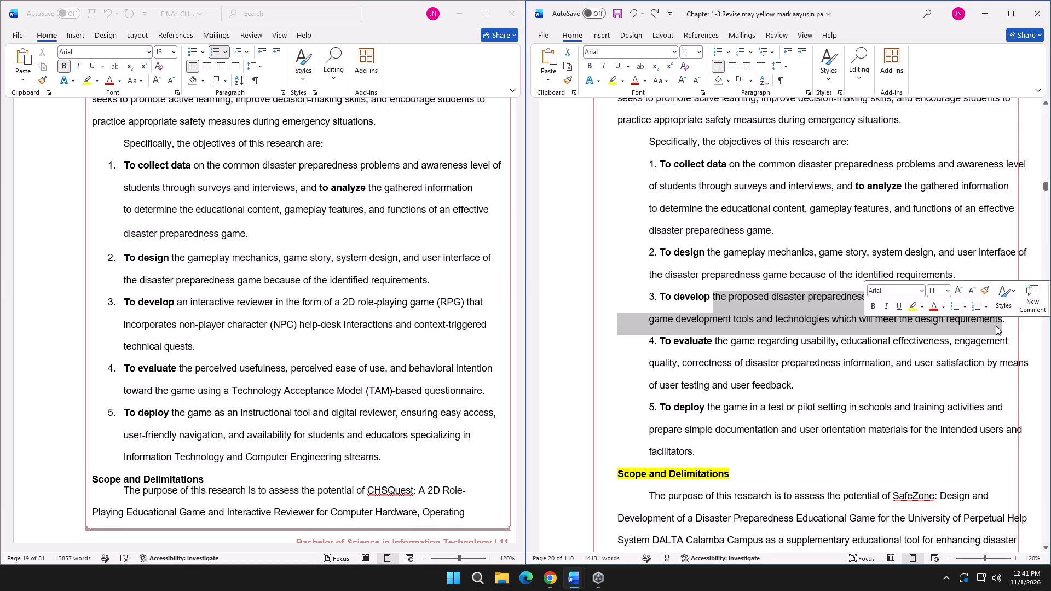
key("ctrl+c")
left_click(294, 333)
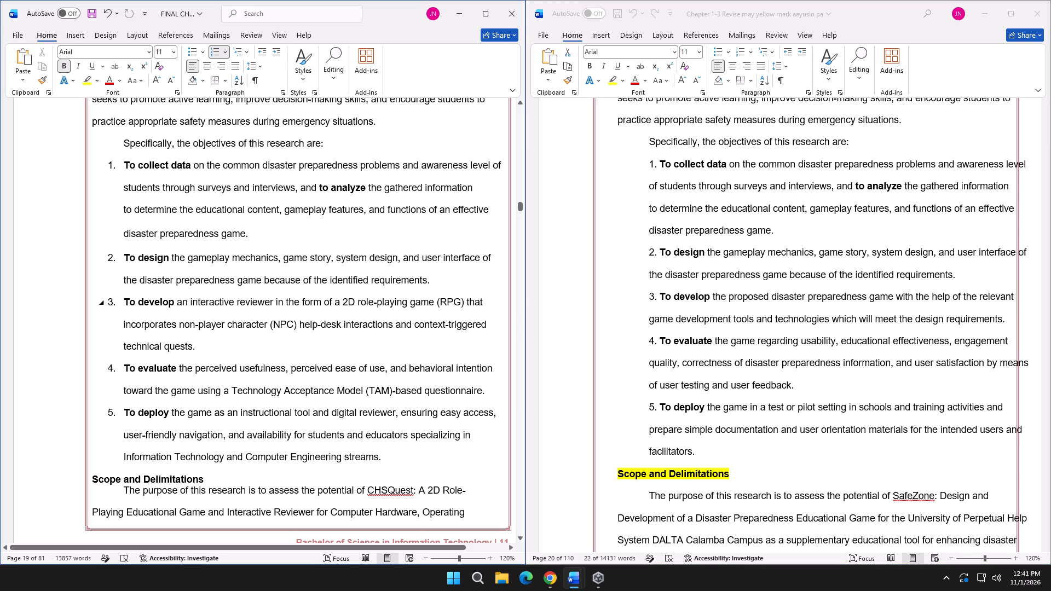
left_click_drag(200, 348, 177, 307)
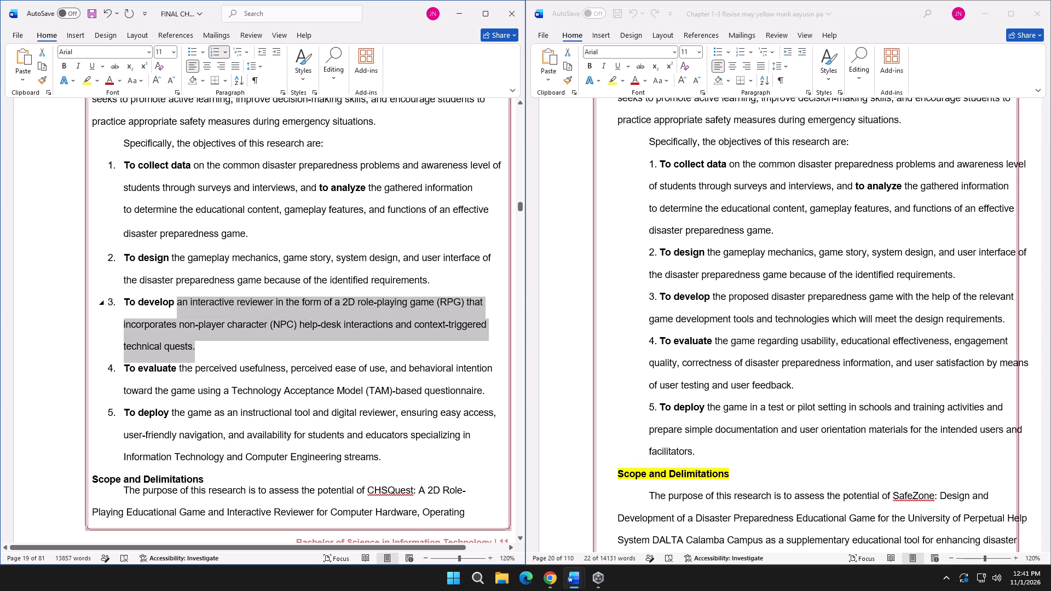
key("ctrl+v")
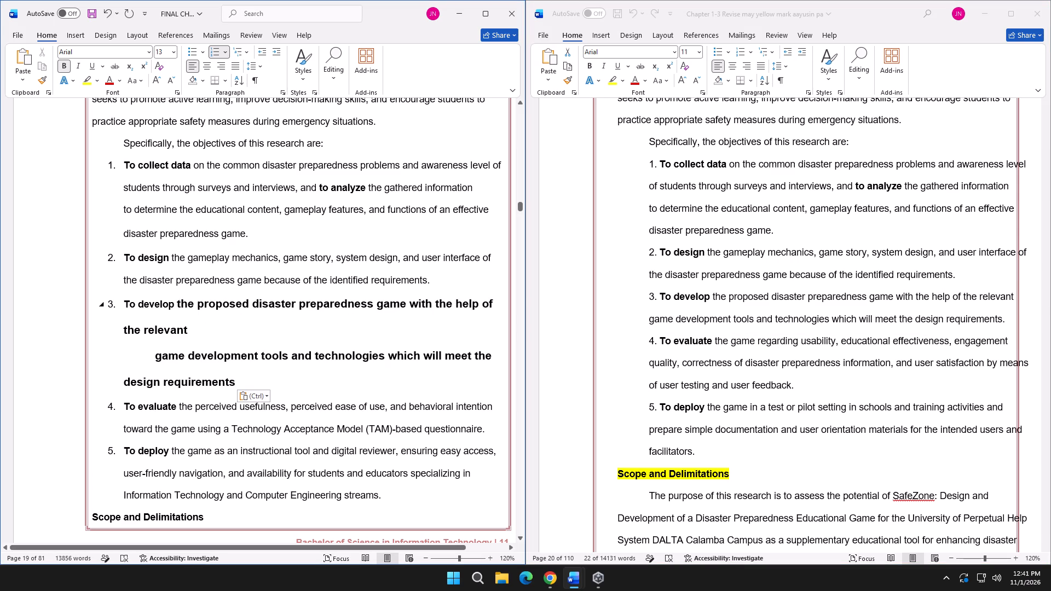
Join the broken line before "game development tools" in objective 3 and end the sentence with a period.
left_click(155, 357)
key("BackSpace")
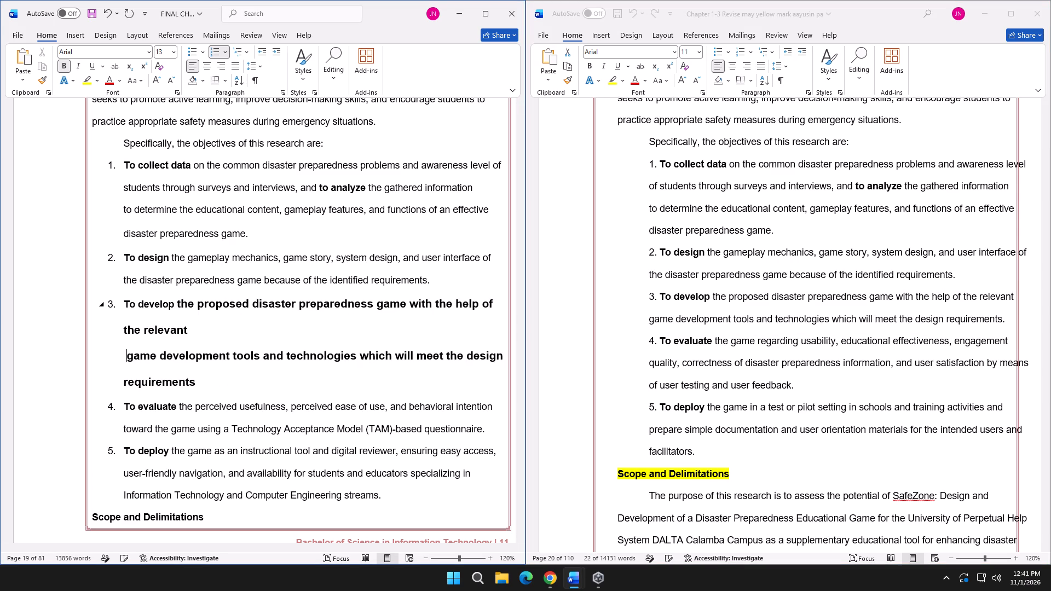
key("BackSpace")
key("BackSpace")
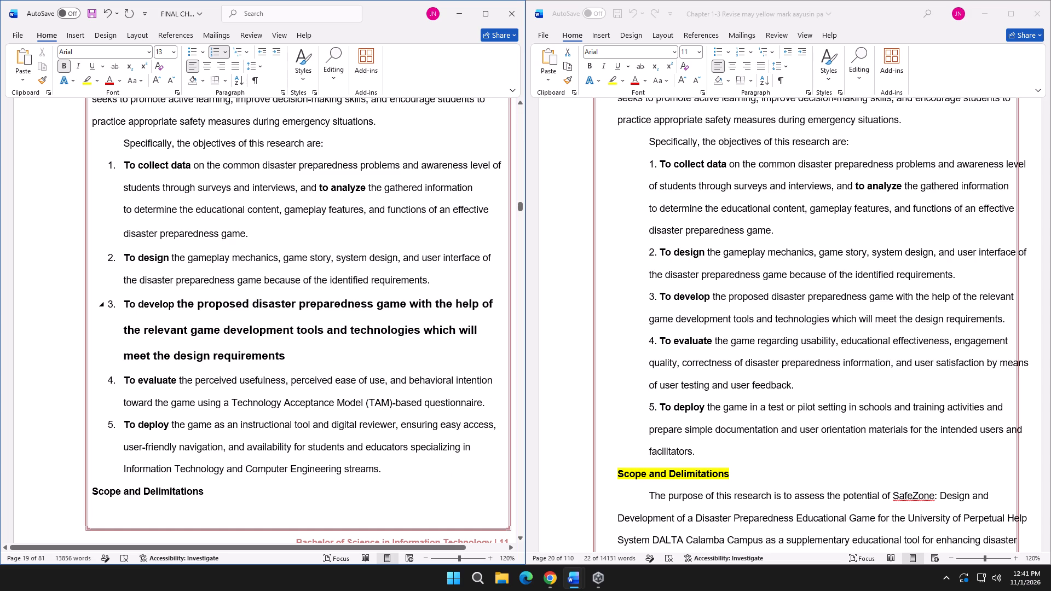
left_click(290, 358)
key("period")
Set objective 3's text after "To develop" to font size 11 without bold.
left_click_drag(292, 357, 201, 344)
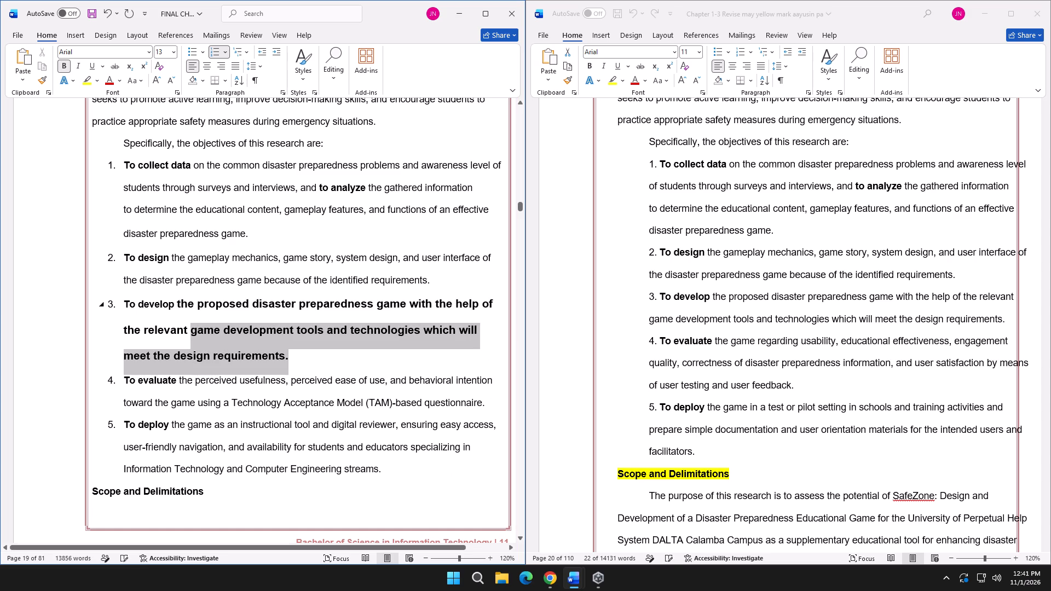
left_click_drag(201, 344, 178, 312)
left_click(247, 277)
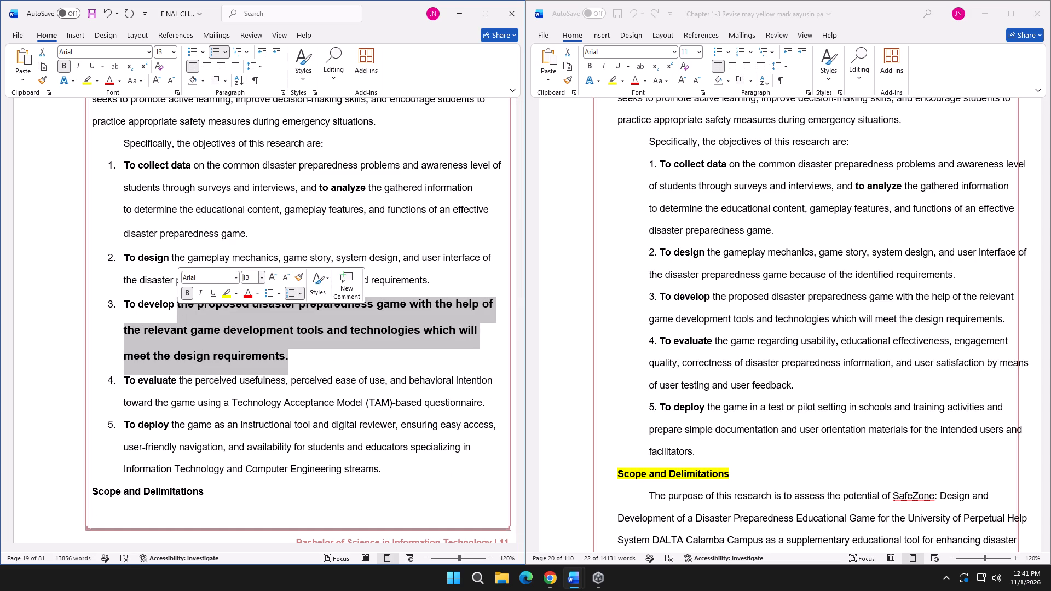
type("11")
left_click(188, 297)
left_click(187, 290)
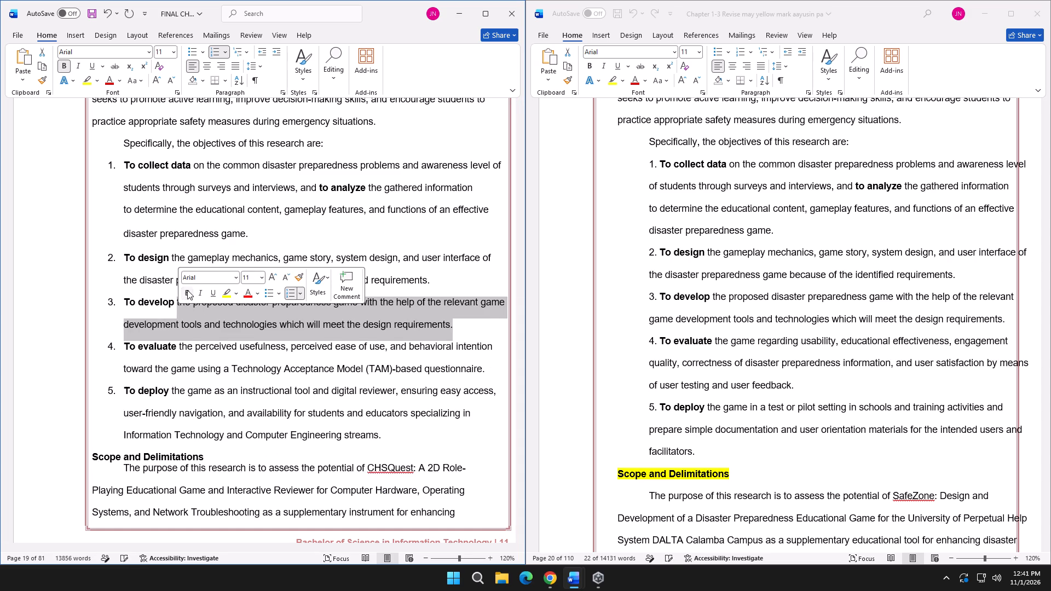
left_click(203, 327)
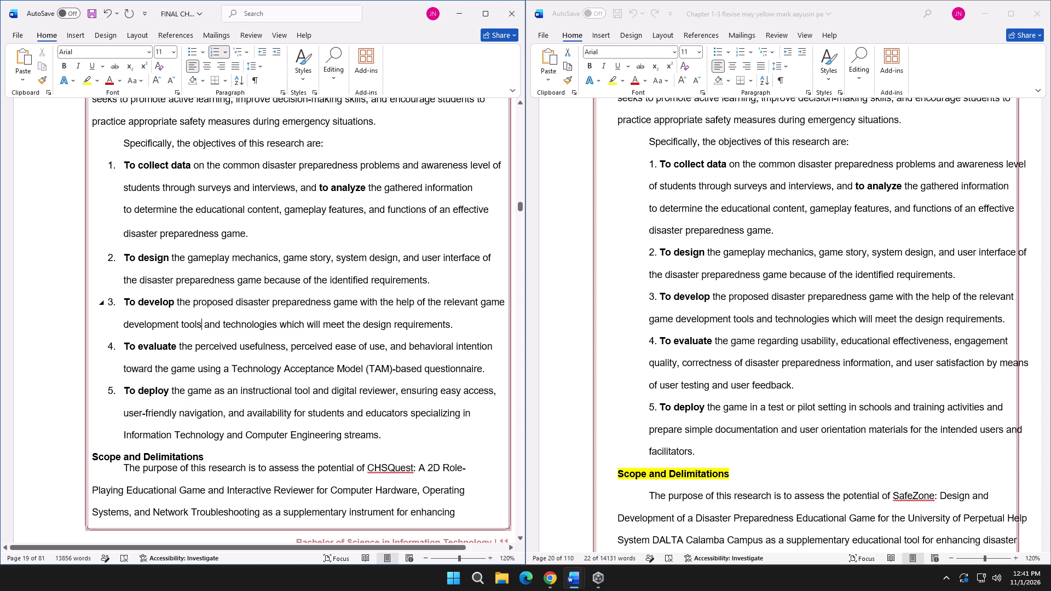
Replace the text after "To evaluate" in objective 4 with "the game regarding usability, educational effectiveness…" wording copied from Chapter 1-3 Revise.
left_click(712, 343)
left_click(716, 343)
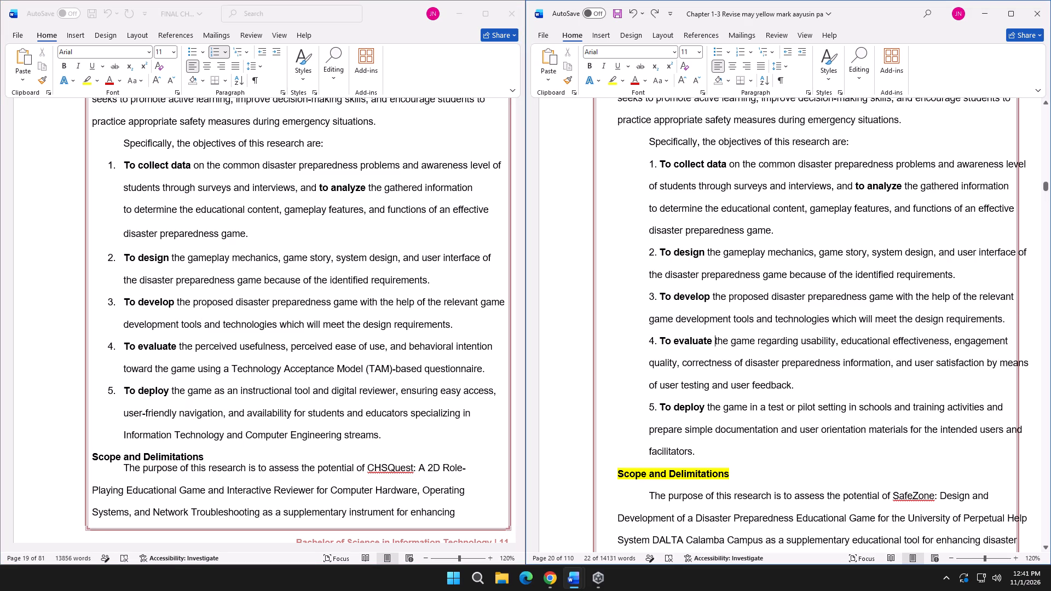
left_click_drag(715, 340, 802, 385)
key("ctrl+c")
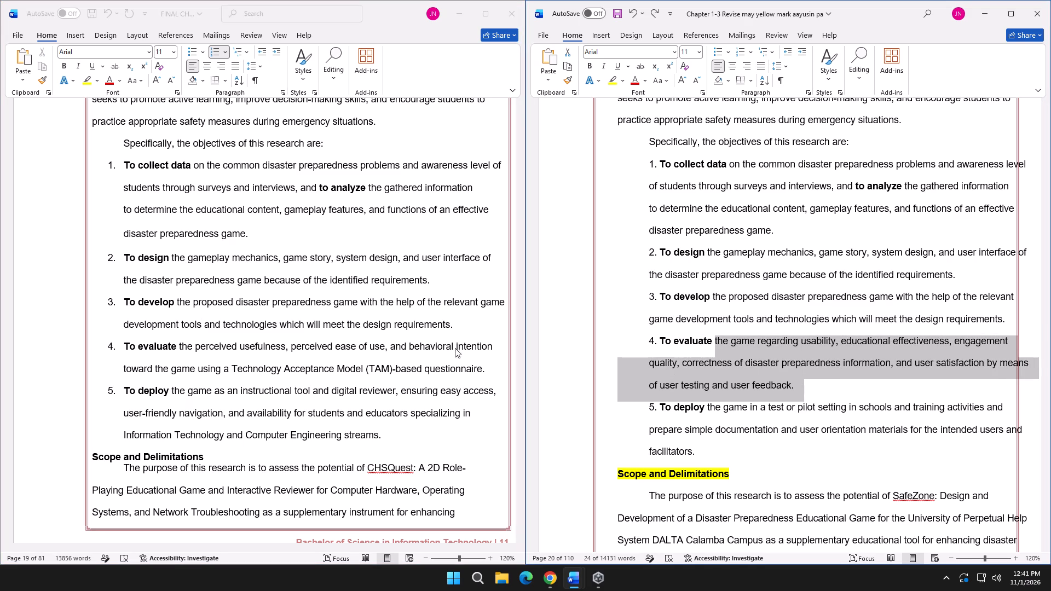
left_click(179, 355)
left_click_drag(180, 346, 462, 379)
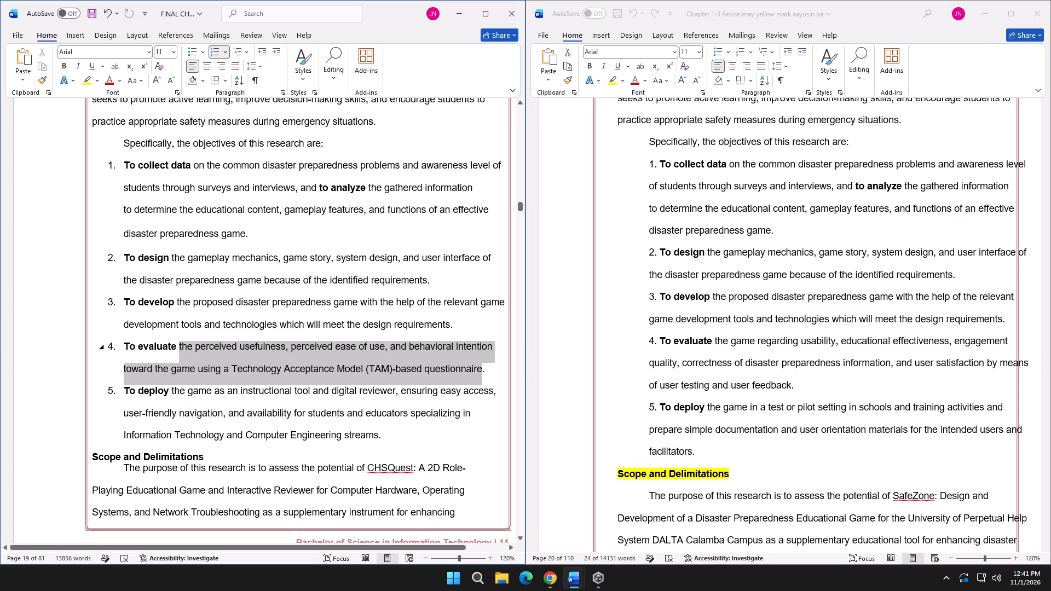
left_click_drag(462, 379, 483, 381)
left_click(490, 385)
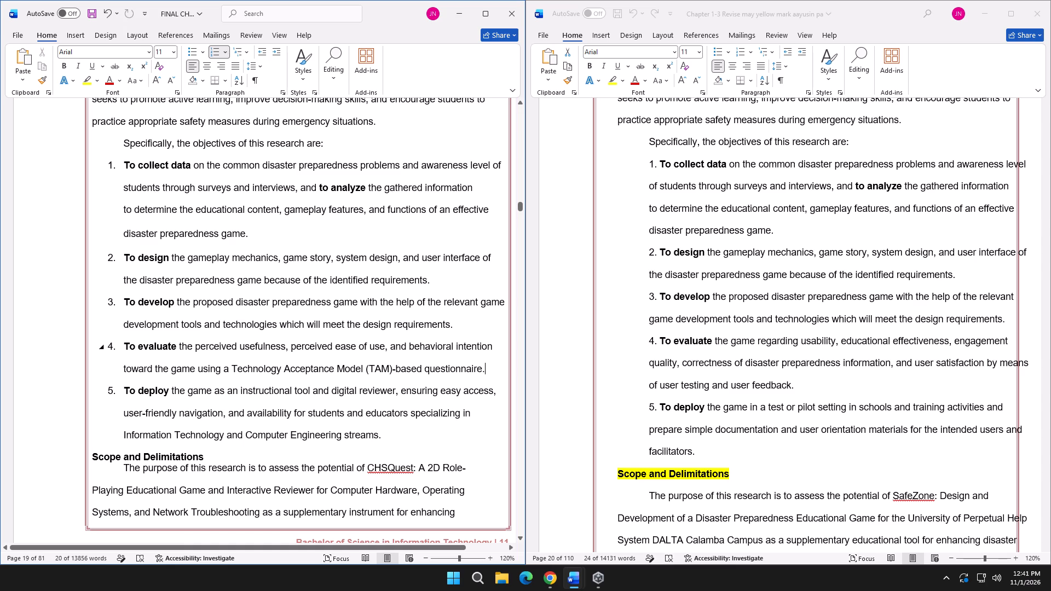
left_click_drag(488, 372, 183, 348)
key("ctrl+v")
left_click(366, 469)
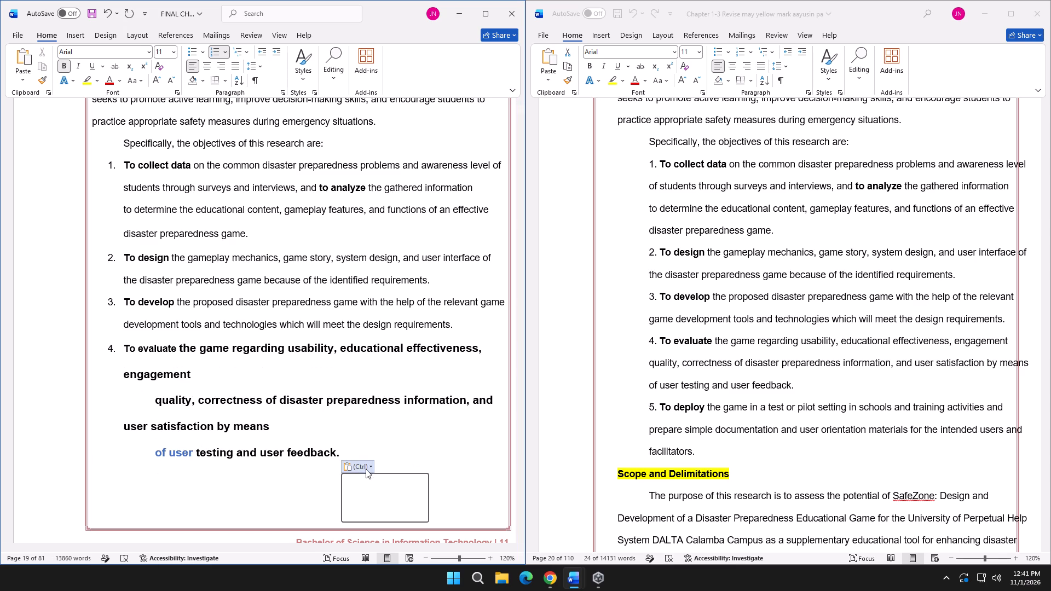
left_click(207, 386)
Join the broken lines before "quality, correctness" and "of user testing" in objective 4 into one continuous paragraph.
left_click(153, 404)
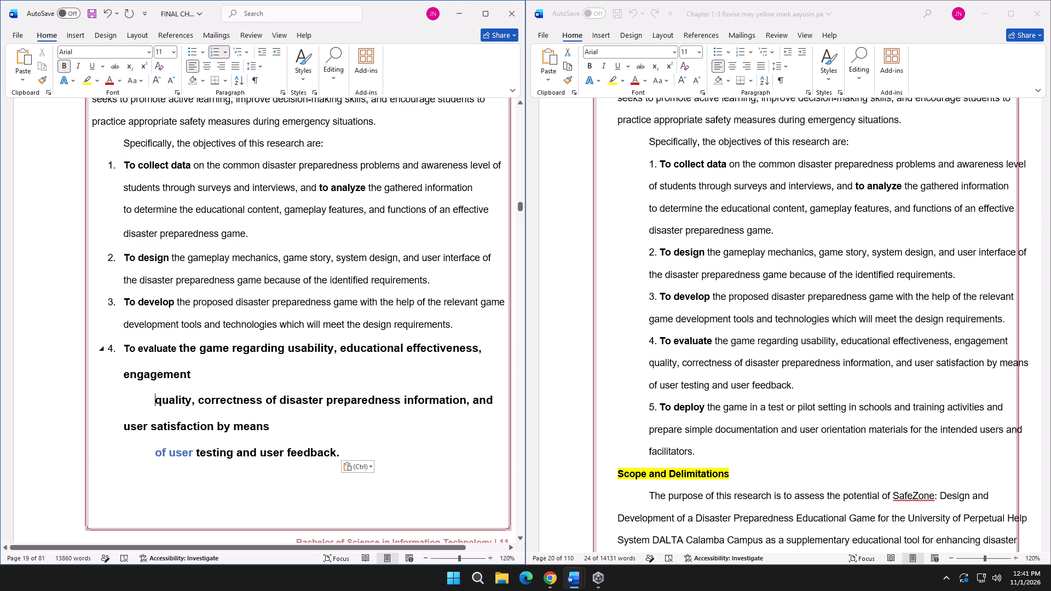
key("BackSpace")
key("BackSpace")
key("BackSpace")
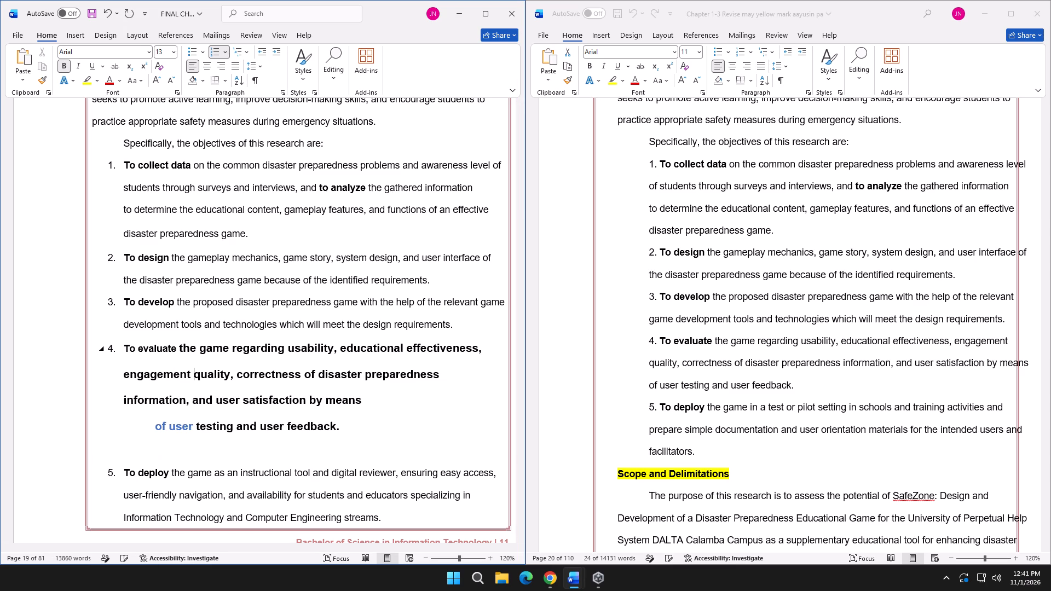
left_click(151, 424)
key("BackSpace")
key("BackSpace")
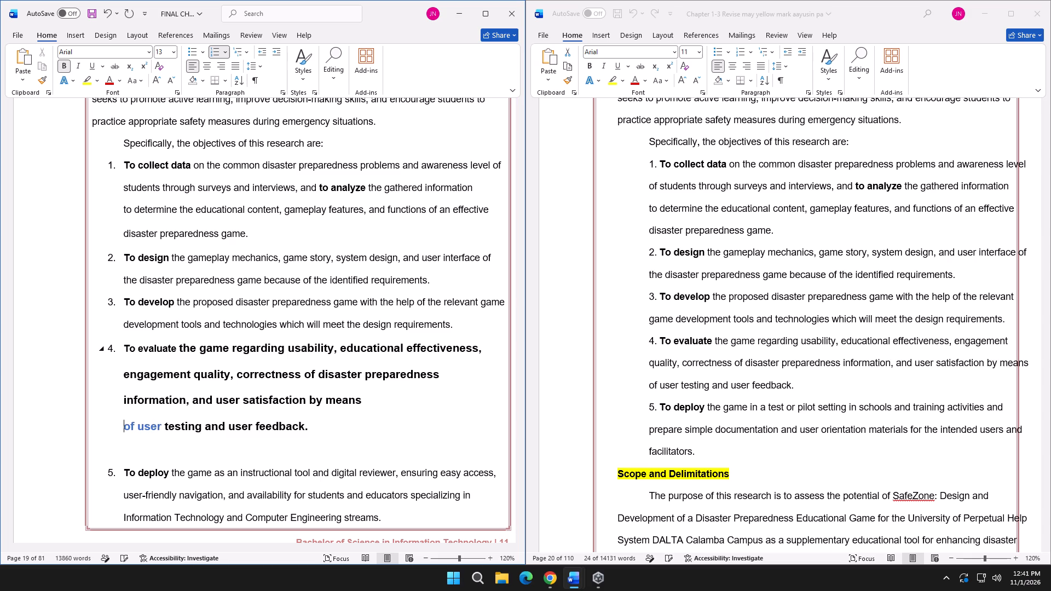
key("BackSpace")
Set objective 4's text after "To evaluate" to font size 11 without bold.
left_click_drag(201, 434, 175, 356)
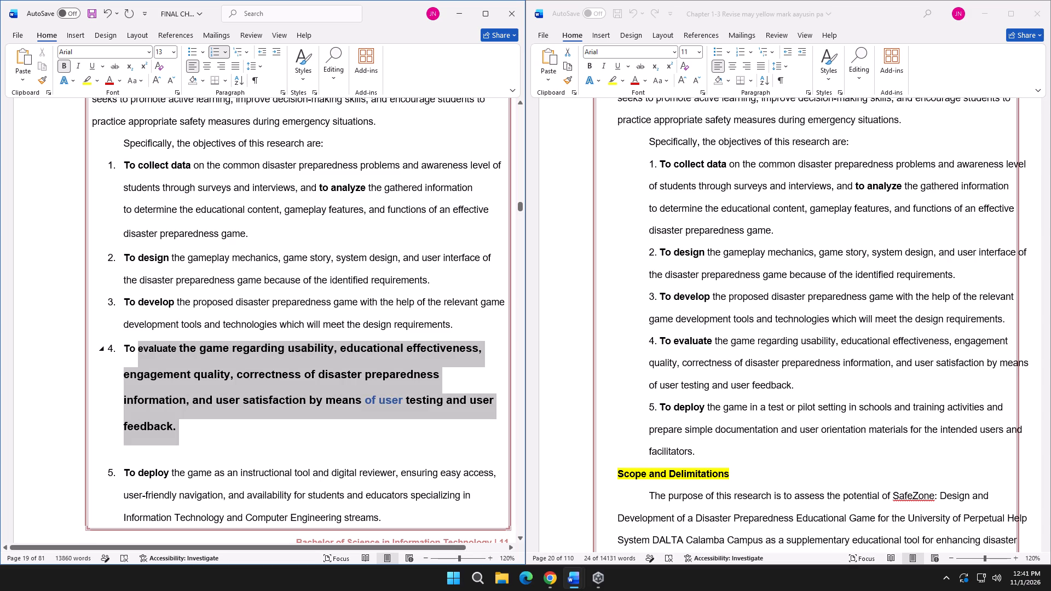
left_click_drag(175, 356, 178, 344)
left_click(255, 306)
type("11")
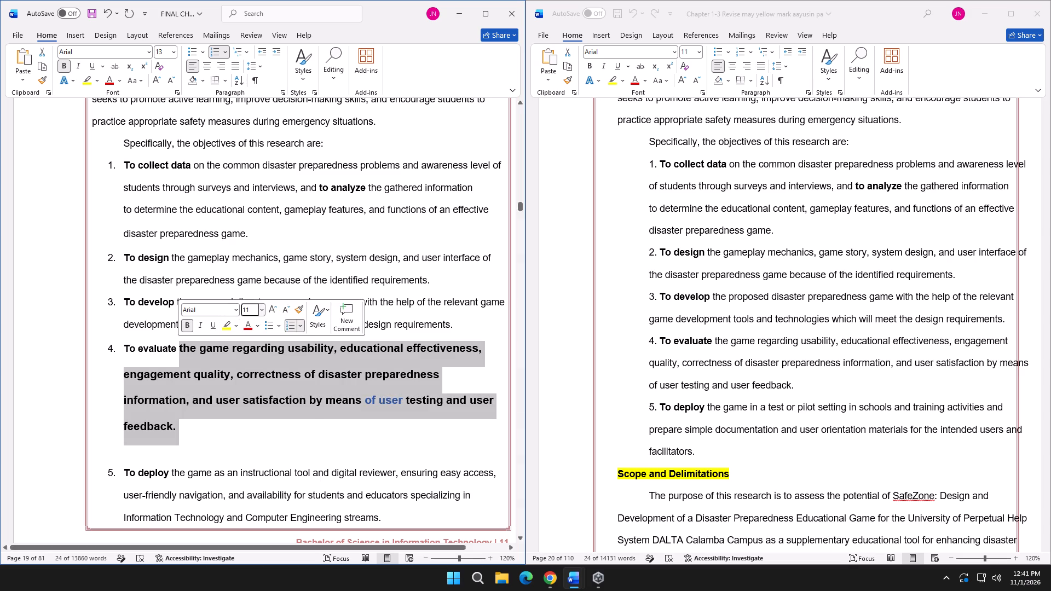
left_click(185, 331)
left_click(186, 328)
left_click(155, 394)
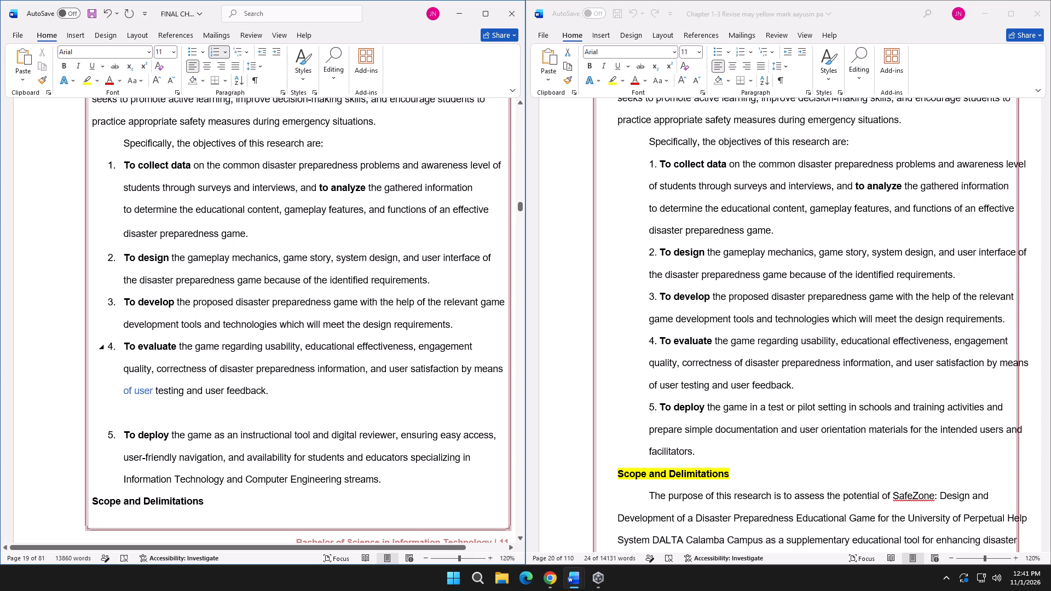
Set the font colour of the blue words "of user" in objective 4 to Automatic.
left_click_drag(154, 389, 129, 386)
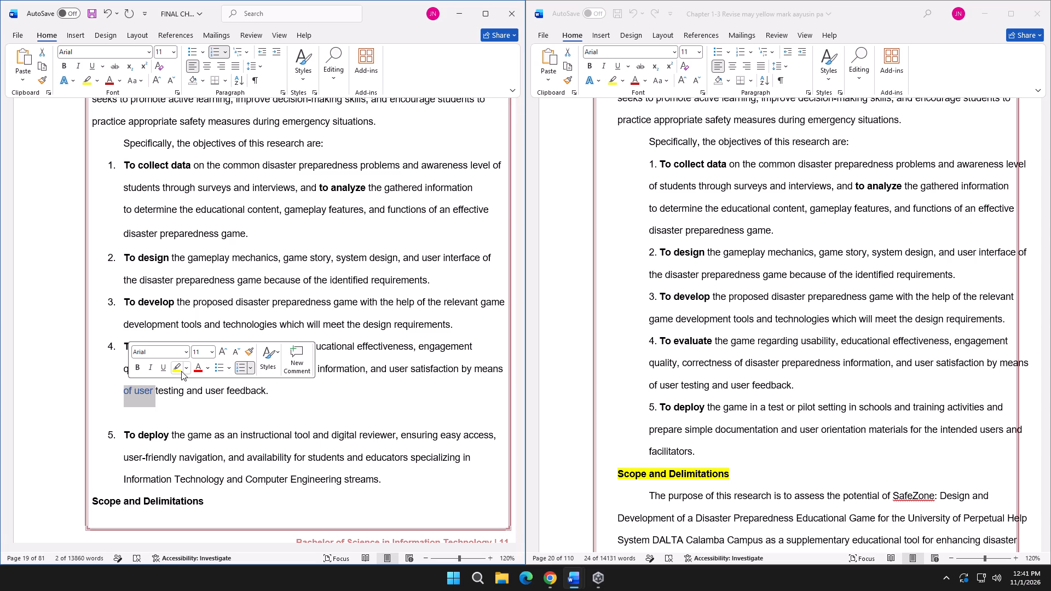
left_click(206, 373)
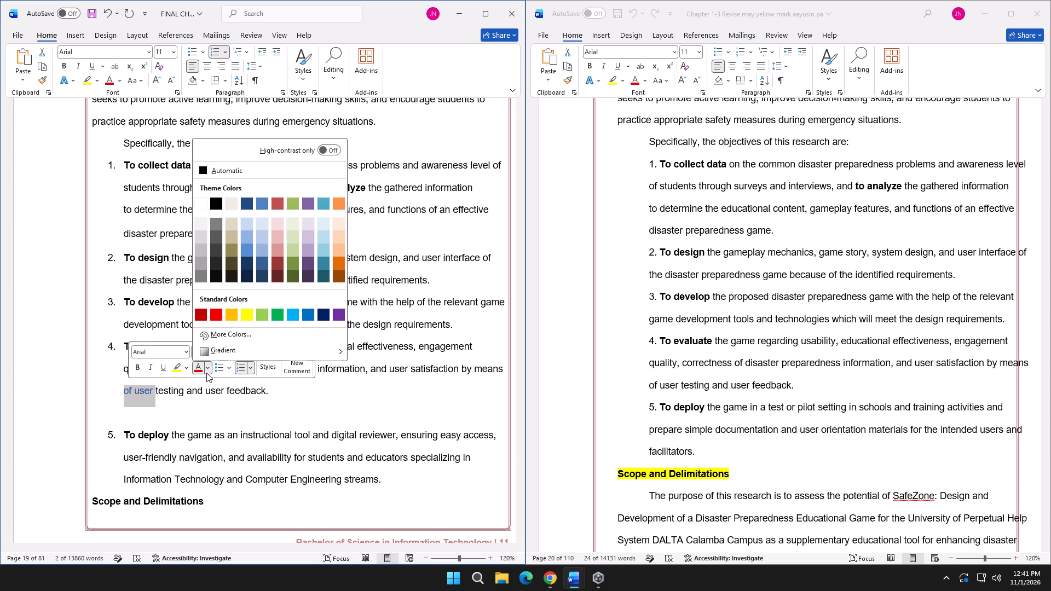
left_click(203, 169)
left_click(286, 386)
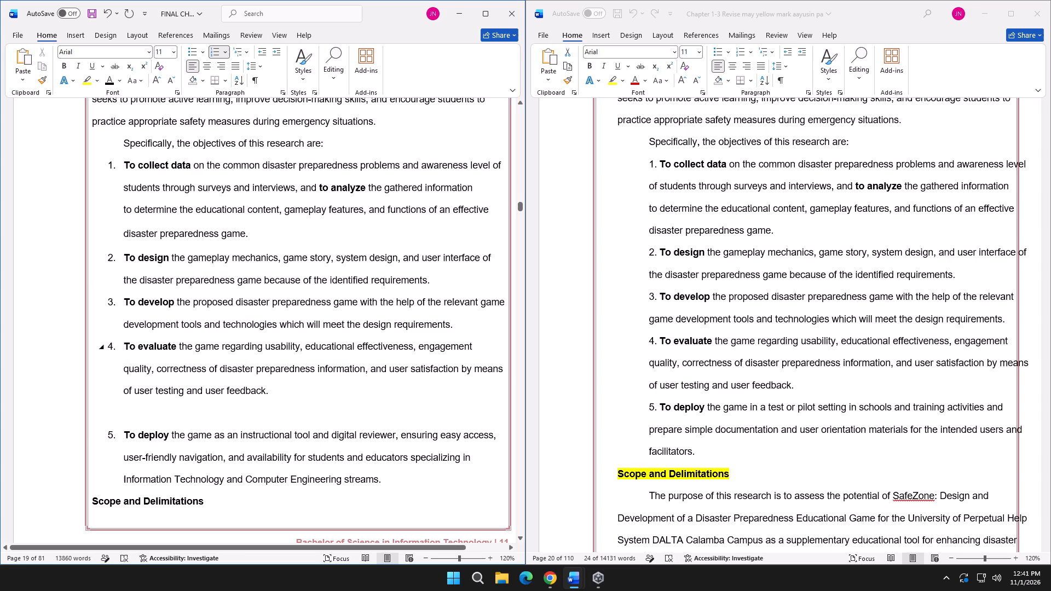
Remove the blank line between objectives 4 and 5.
scroll(286, 387, "down", 2)
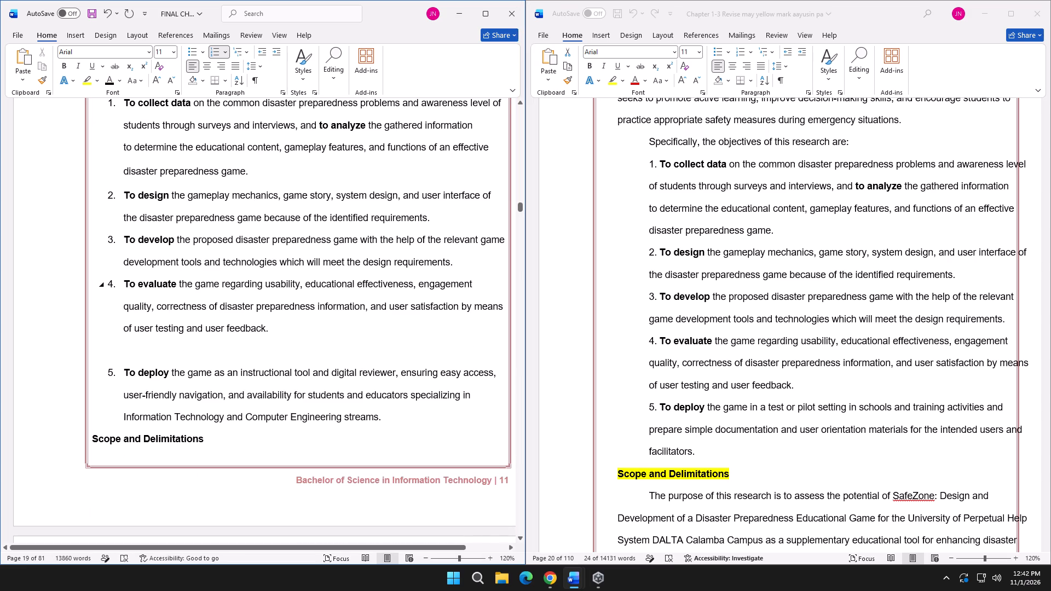
left_click(192, 358)
key("BackSpace")
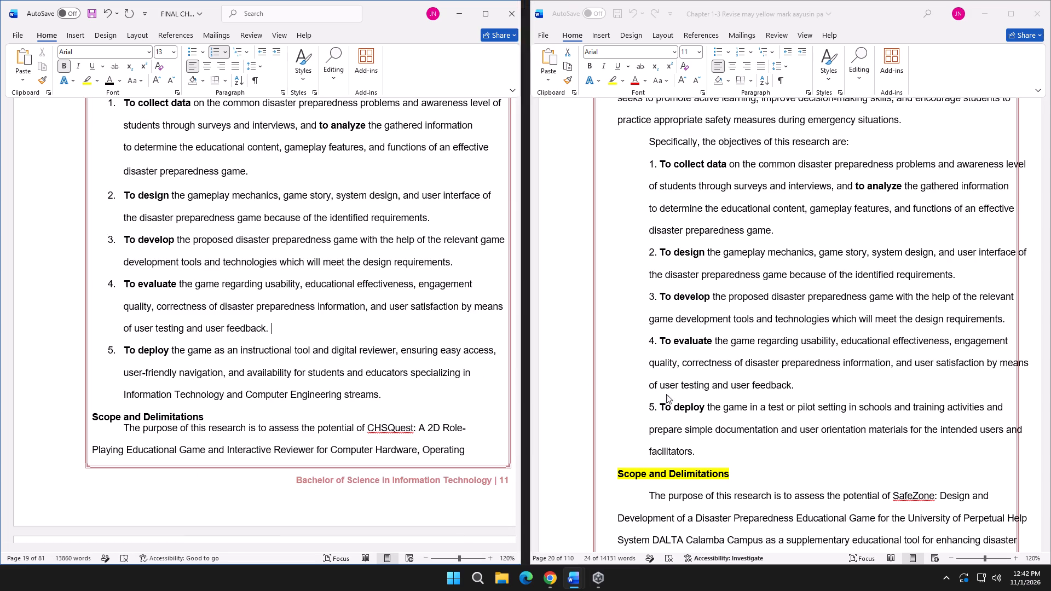
Replace the text after "To deploy" in objective 5 with "the game in a test or pilot setting…" wording copied from Chapter 1-3 Revise.
scroll(700, 396, "down", 2)
left_click(712, 351)
left_click(707, 348)
left_click_drag(708, 346, 698, 384)
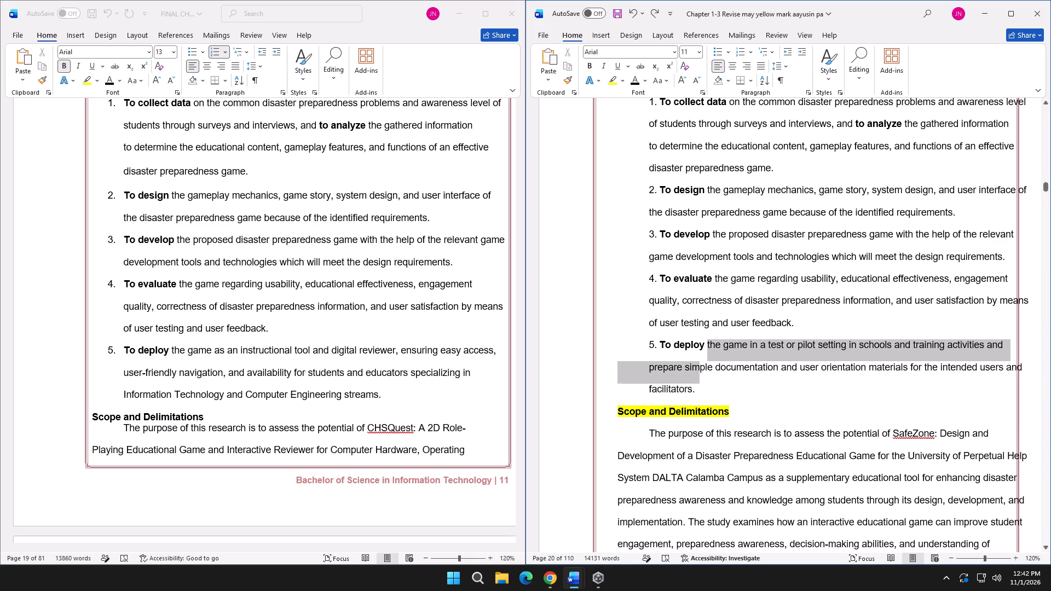
left_click_drag(698, 384, 696, 391)
key("ctrl+c")
left_click(275, 392)
left_click_drag(390, 395, 171, 362)
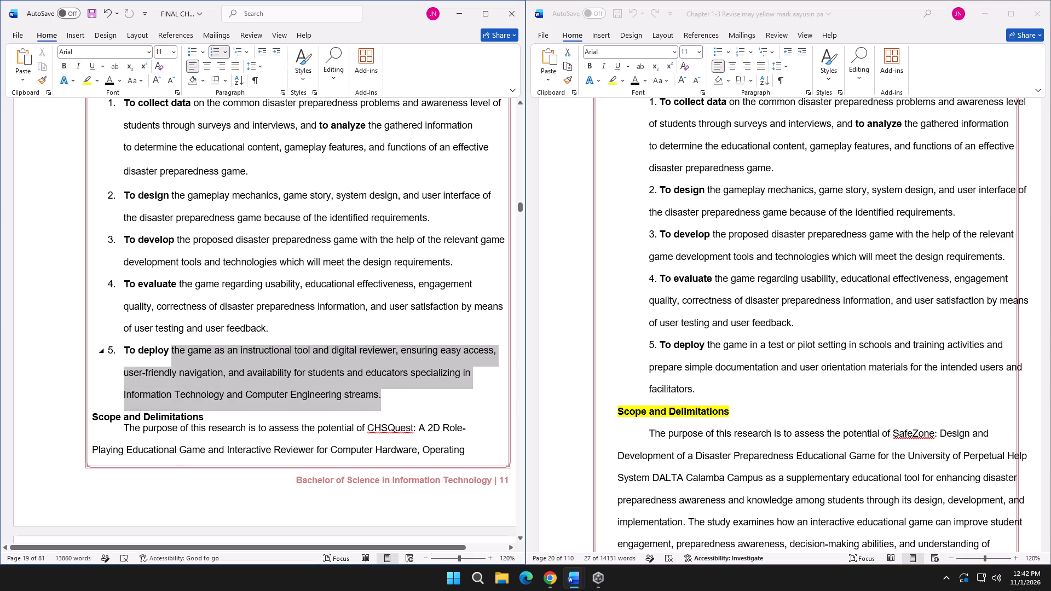
left_click_drag(171, 362, 171, 357)
key("ctrl+v")
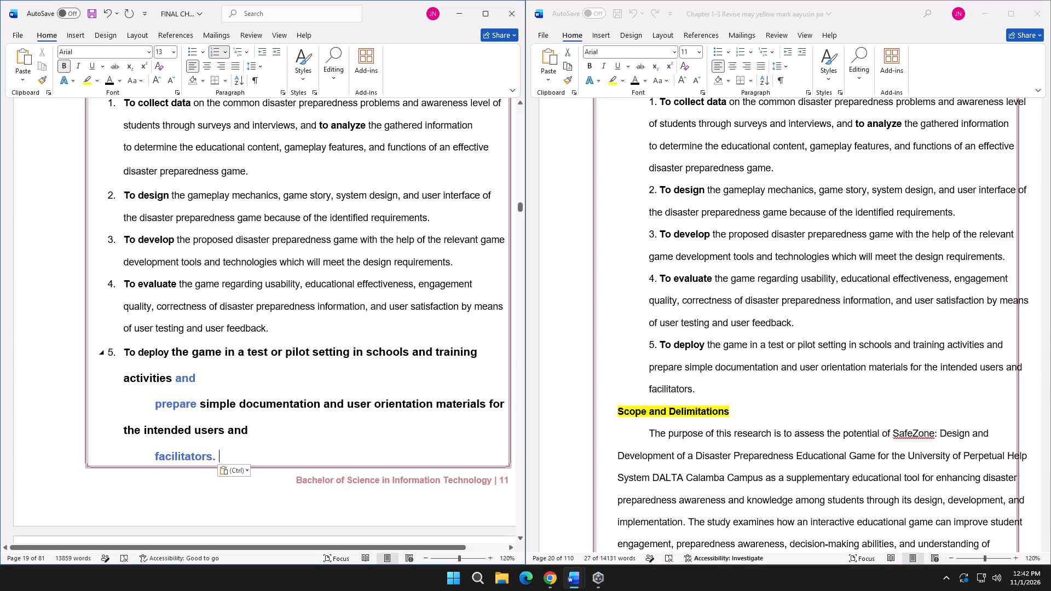
Join the broken lines before "prepare" and "facilitators" in objective 5, keeping a single space before each word.
left_click(153, 407)
key("BackSpace")
key("BackSpace")
key("BackSpace")
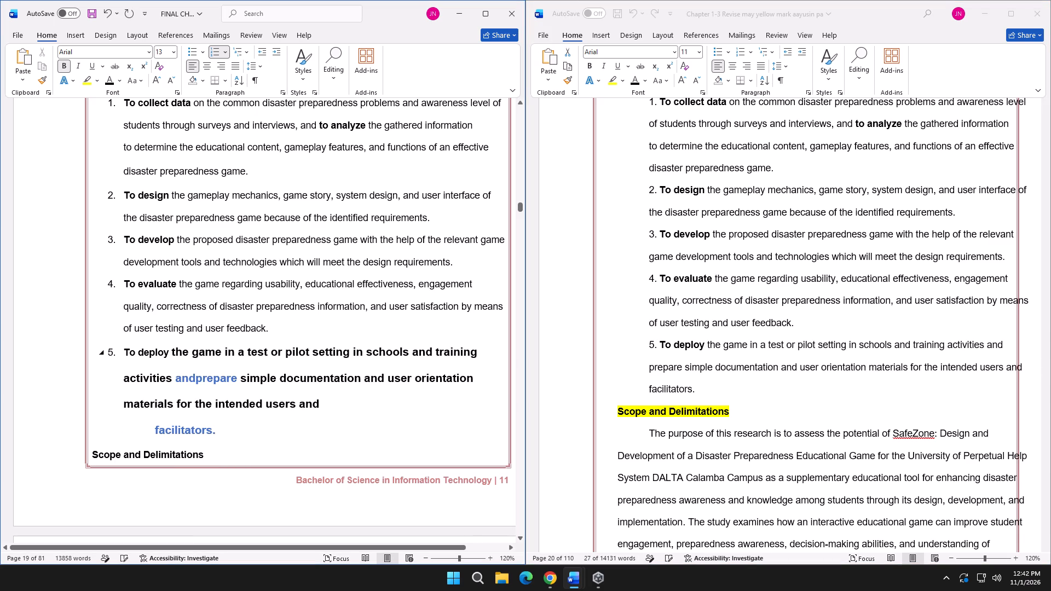
key("space")
left_click(154, 426)
key("BackSpace")
key("BackSpace")
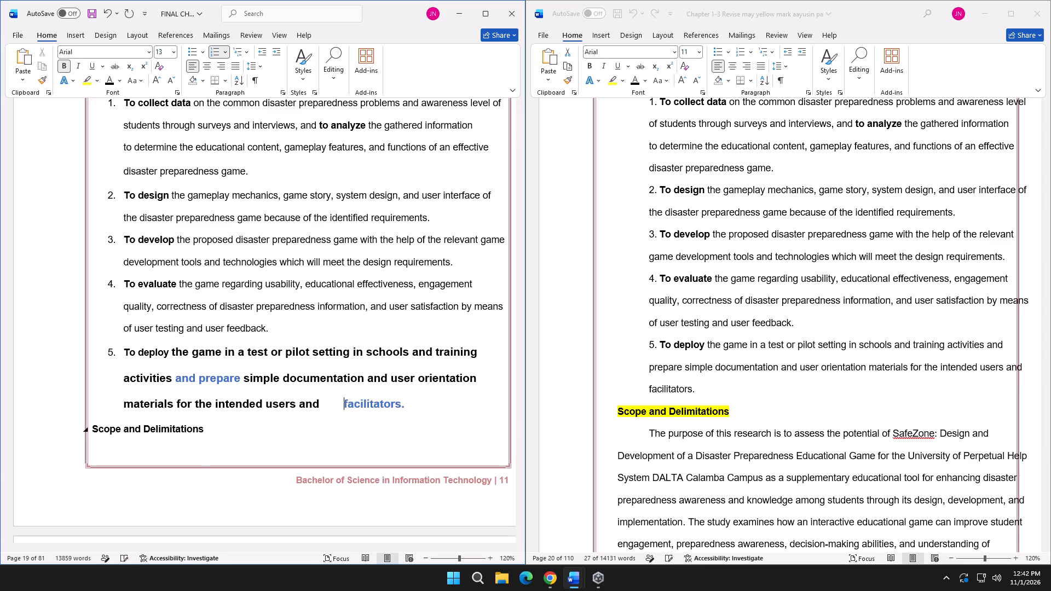
key("BackSpace")
key("space")
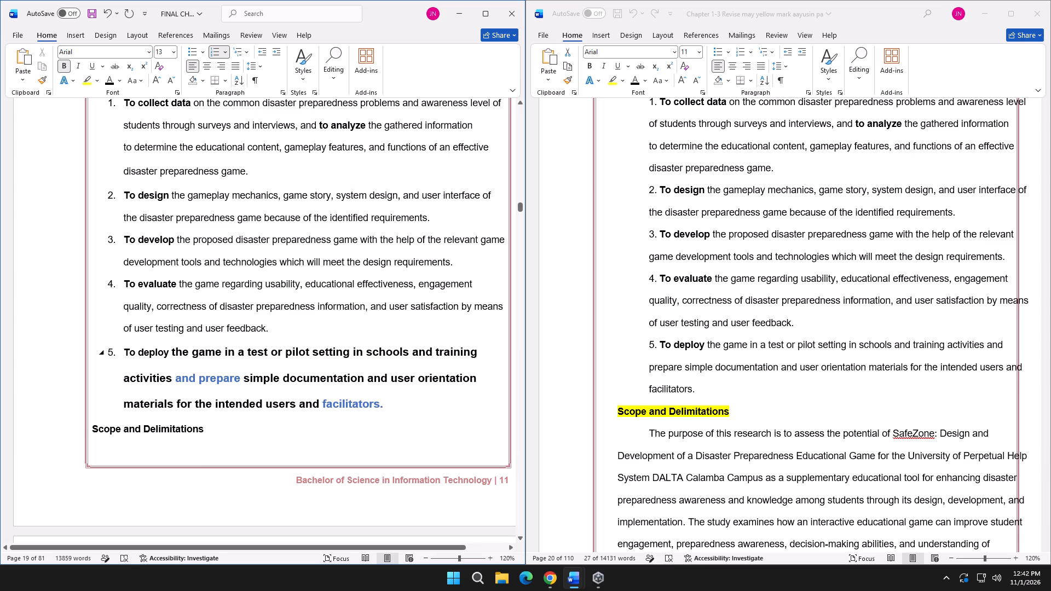
Set objective 5's text after "To deploy" to font size 11 without bold.
left_click_drag(409, 412, 175, 364)
left_click(248, 331)
key("1")
key("1")
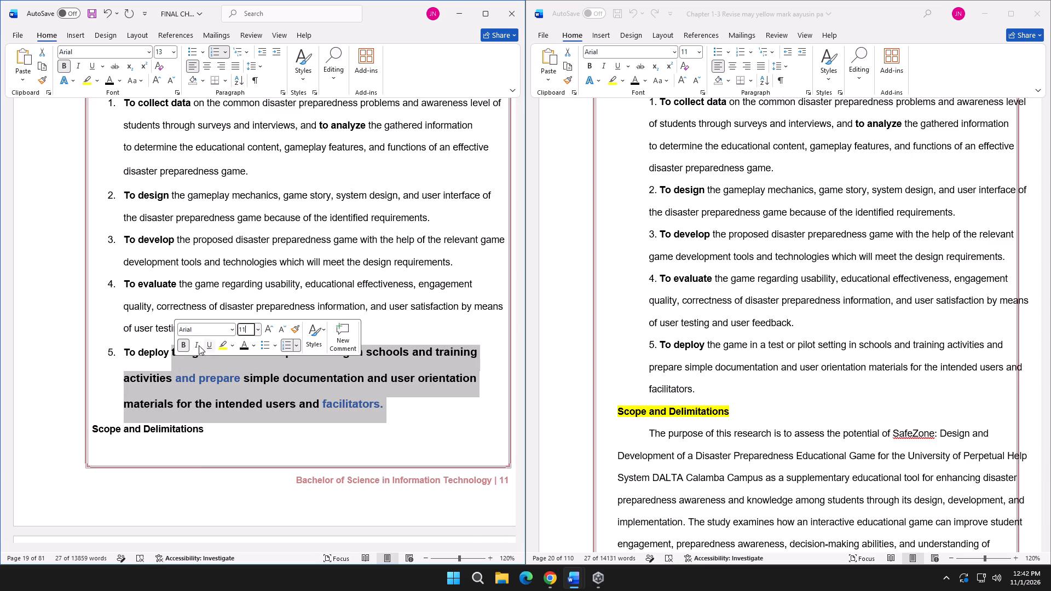
left_click(184, 345)
left_click(184, 345)
left_click(209, 391)
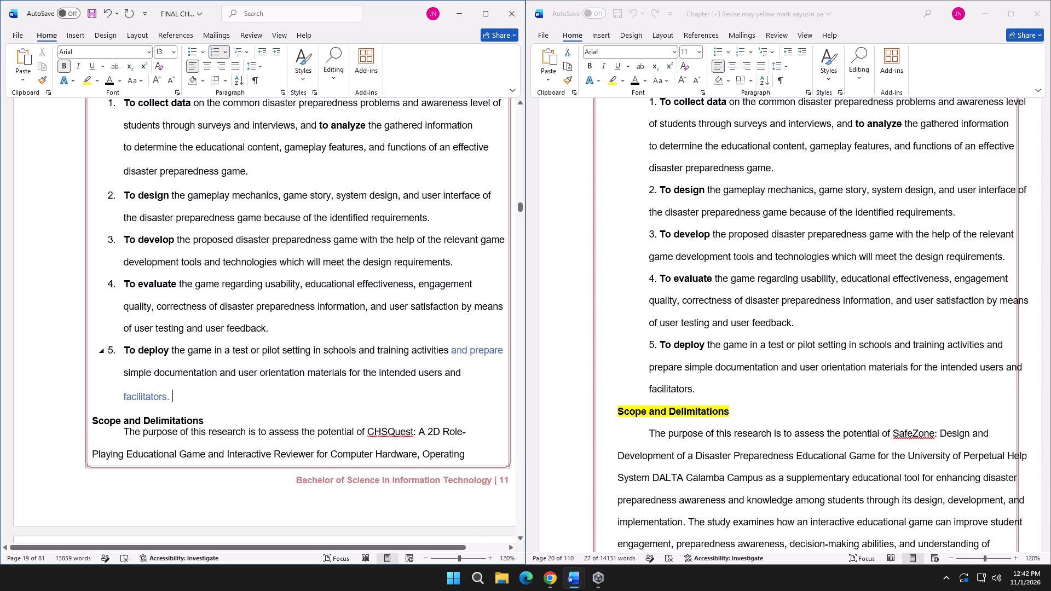
Apply the black font colour to objective 5's text after "To deploy".
left_click_drag(184, 395, 180, 352)
left_click(253, 336)
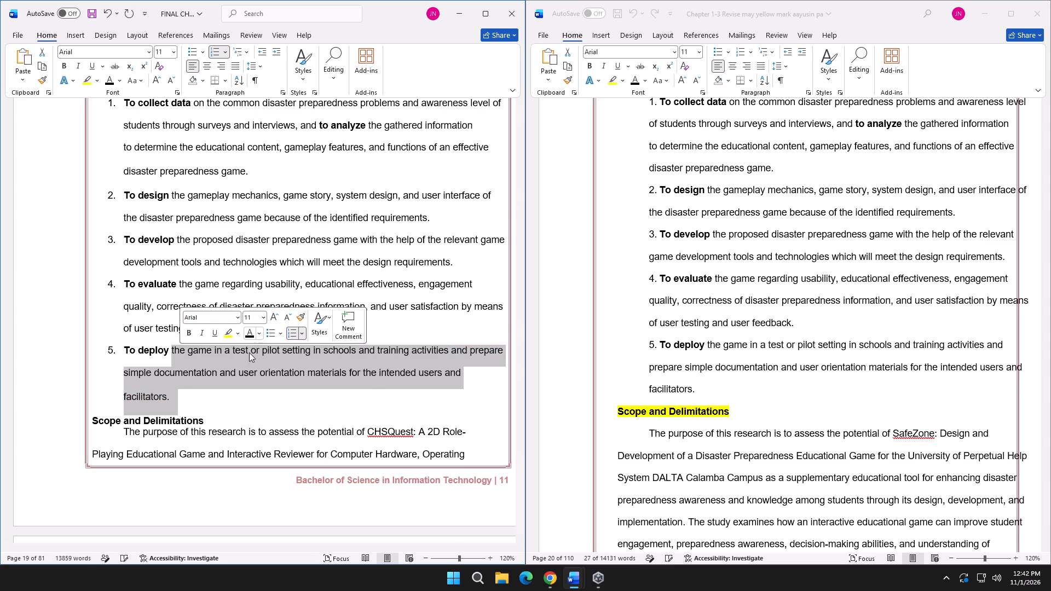
left_click(232, 402)
Review the Scope and Delimitations section in FINAL CHAP3 against the one in Chapter 1-3 Revise.
scroll(234, 402, "down", 2)
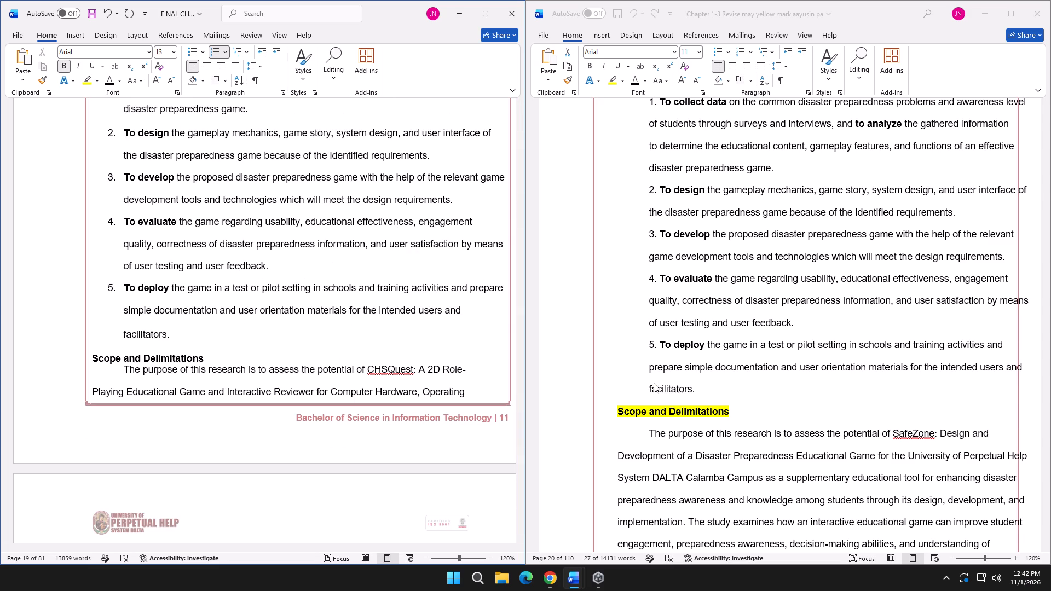
scroll(659, 383, "down", 2)
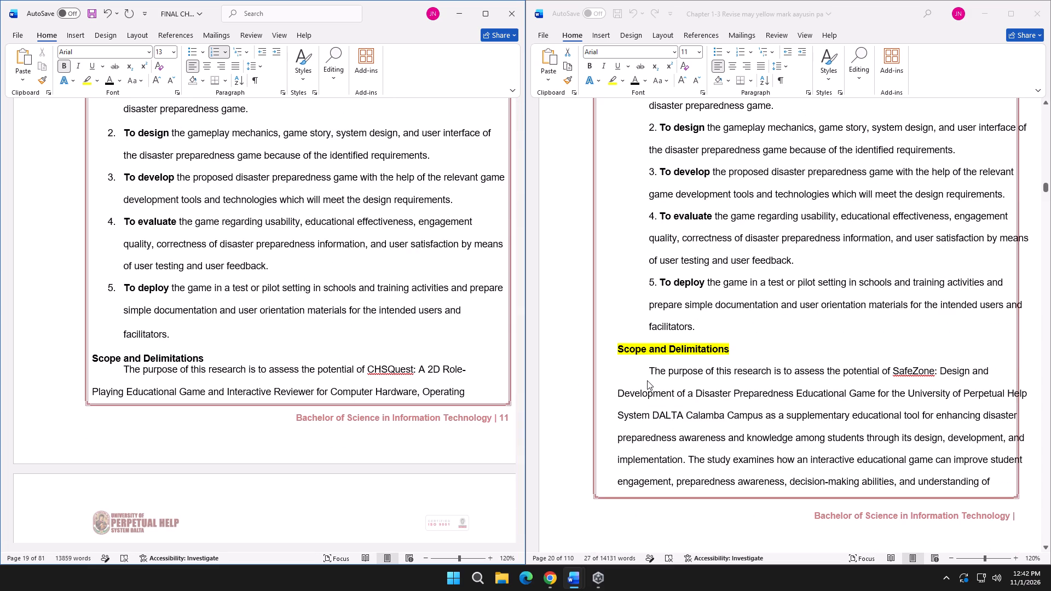
scroll(643, 381, "down", 4)
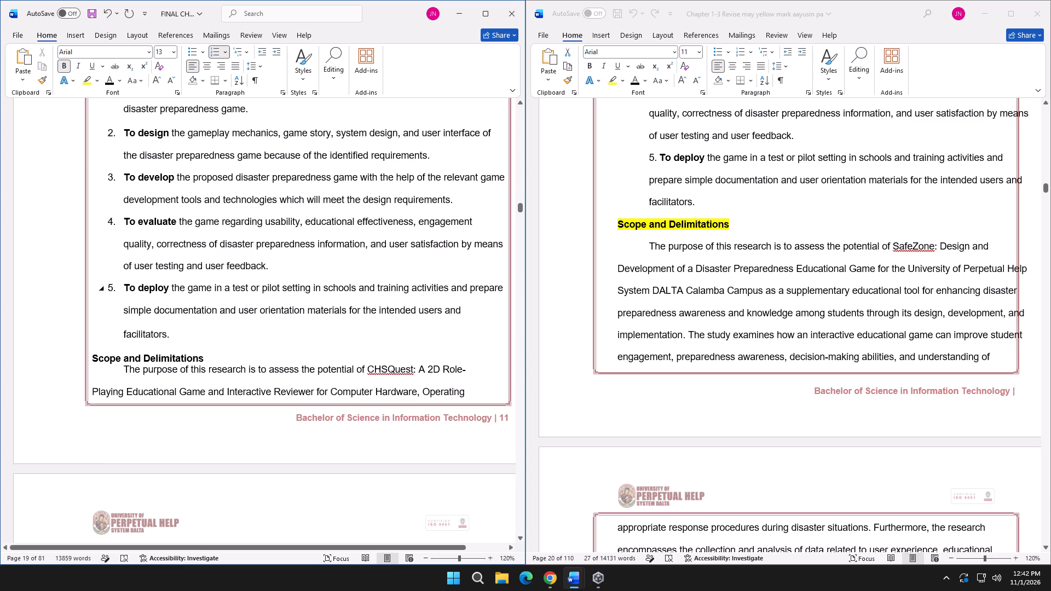
scroll(247, 340, "down", 7)
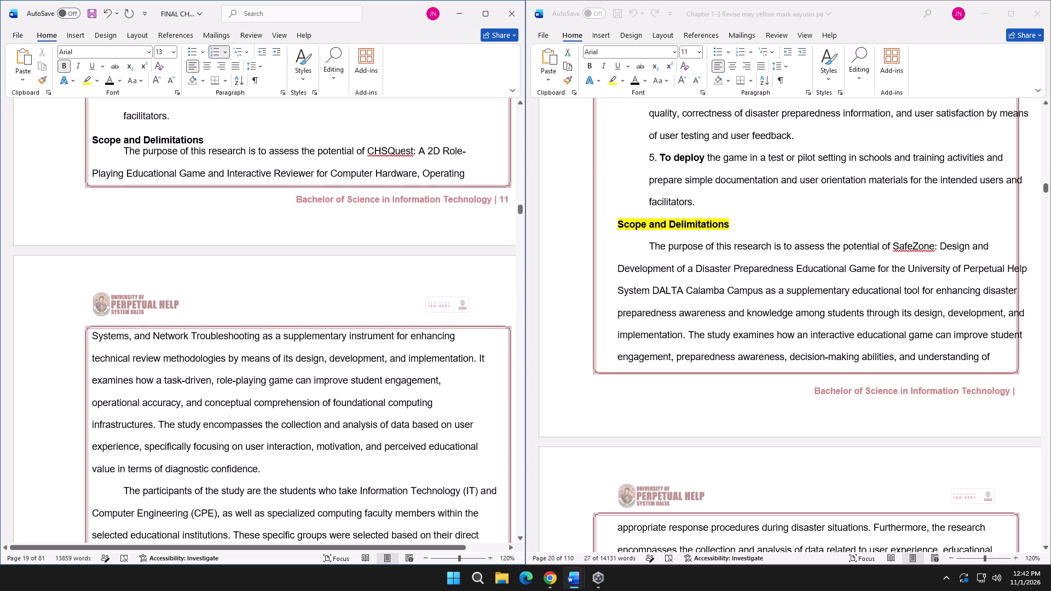
scroll(286, 333, "down", 12)
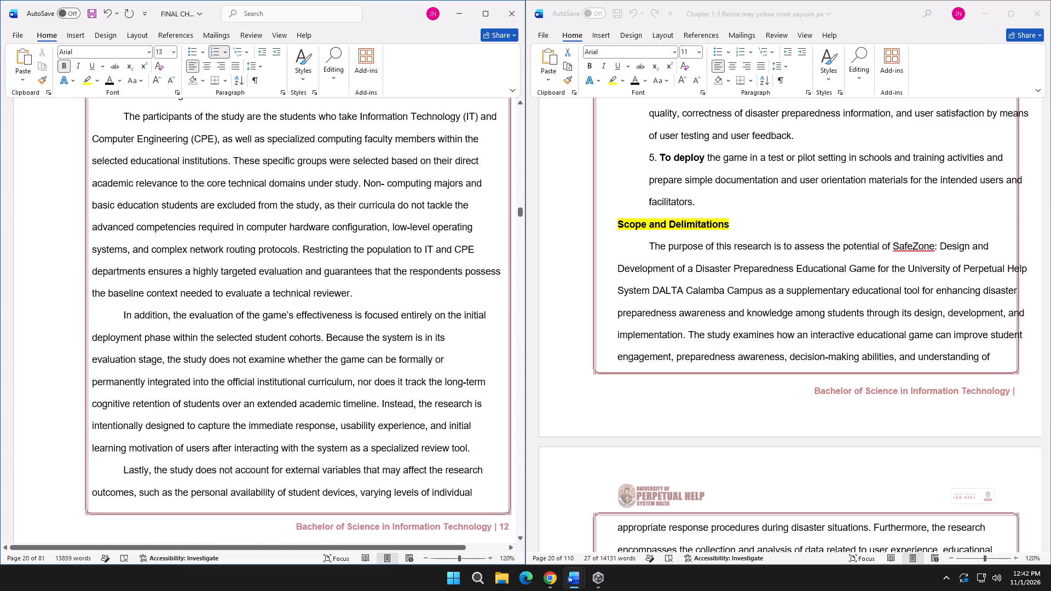
scroll(291, 330, "down", 4)
scroll(292, 329, "up", 18)
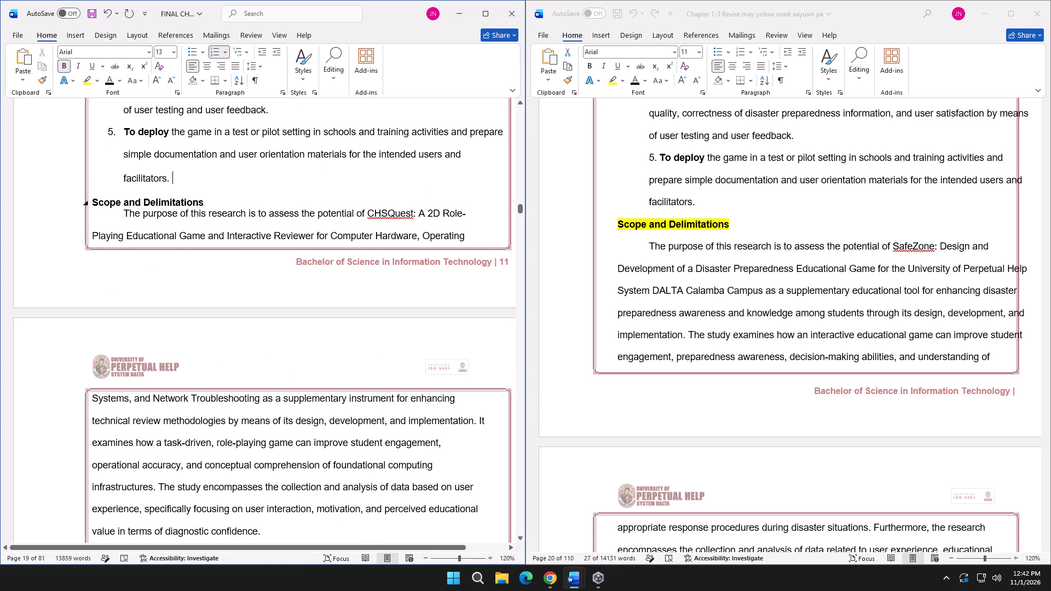
Insert one blank line between objective 5 and the Scope and Delimitations heading in FINAL CHAP3.
key("Return")
key("Return")
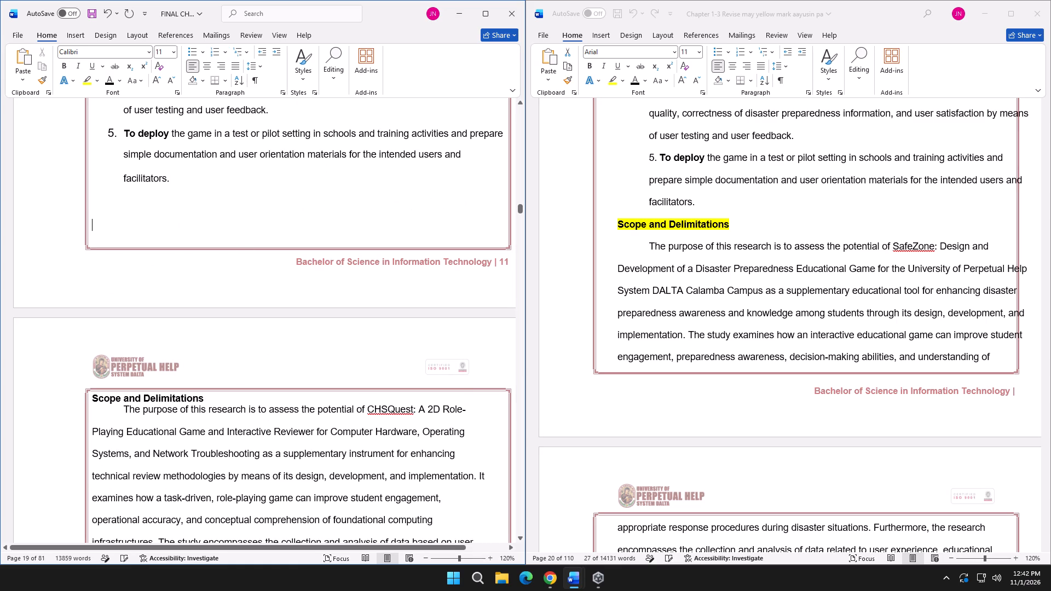
scroll(247, 256, "down", 4)
scroll(247, 256, "up", 4)
key("BackSpace")
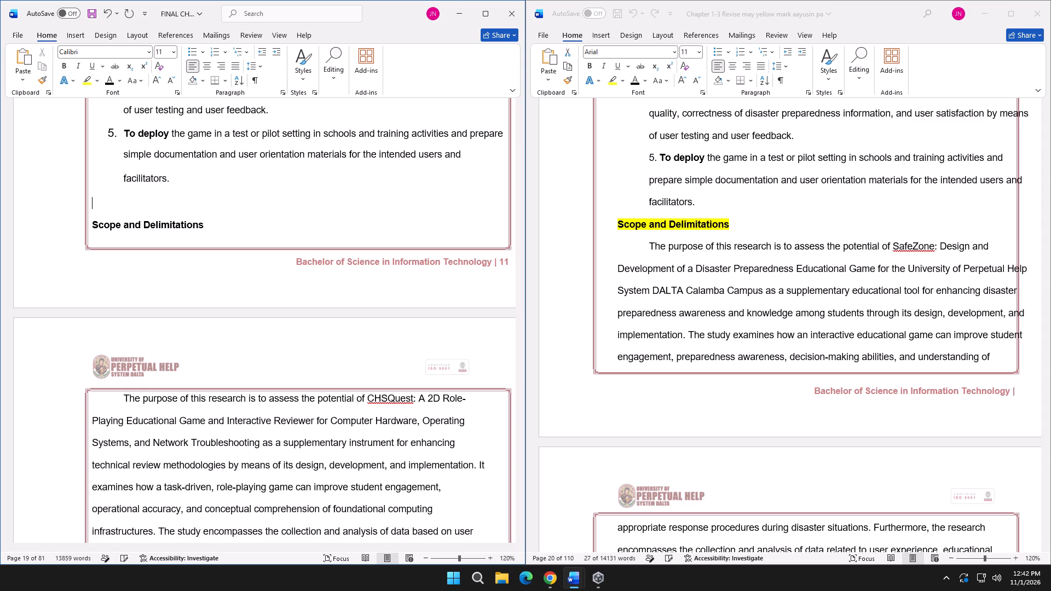
key("BackSpace")
key("Return")
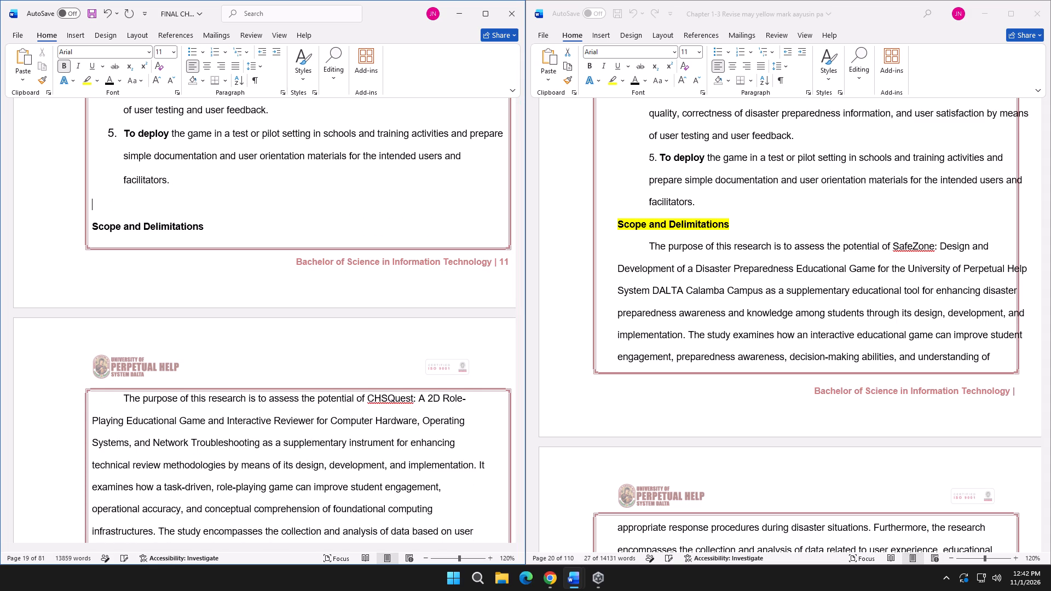
Insert another blank line after objective 5 to move the Scope and Delimitations heading onto the following page.
key("Return")
scroll(247, 256, "up", 4)
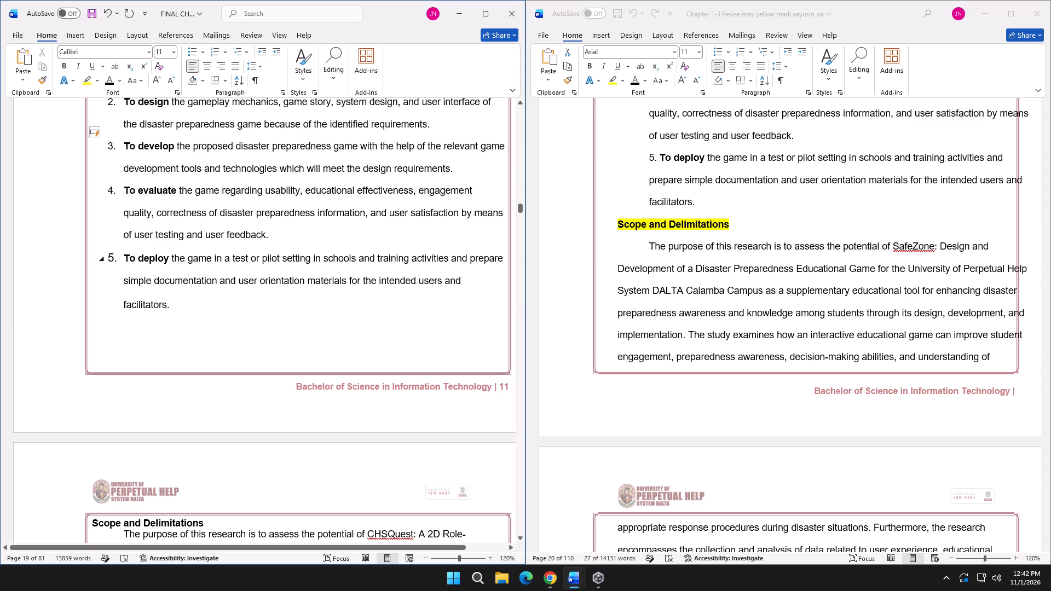
Set the line spacing of the Scope and Delimitations heading in FINAL CHAP3 to Double.
scroll(246, 259, "down", 4)
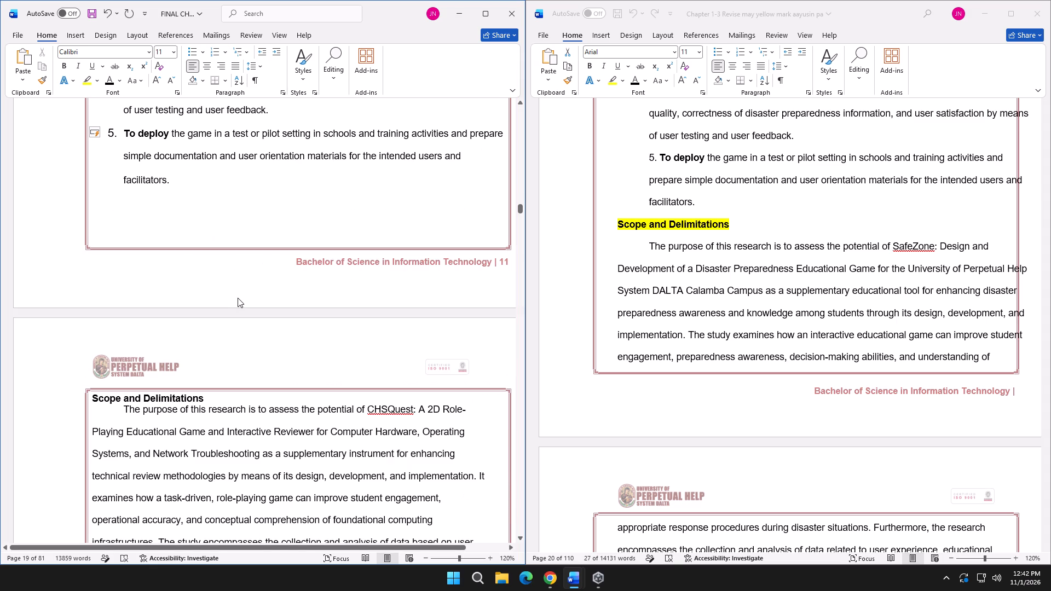
left_click_drag(213, 400, 91, 398)
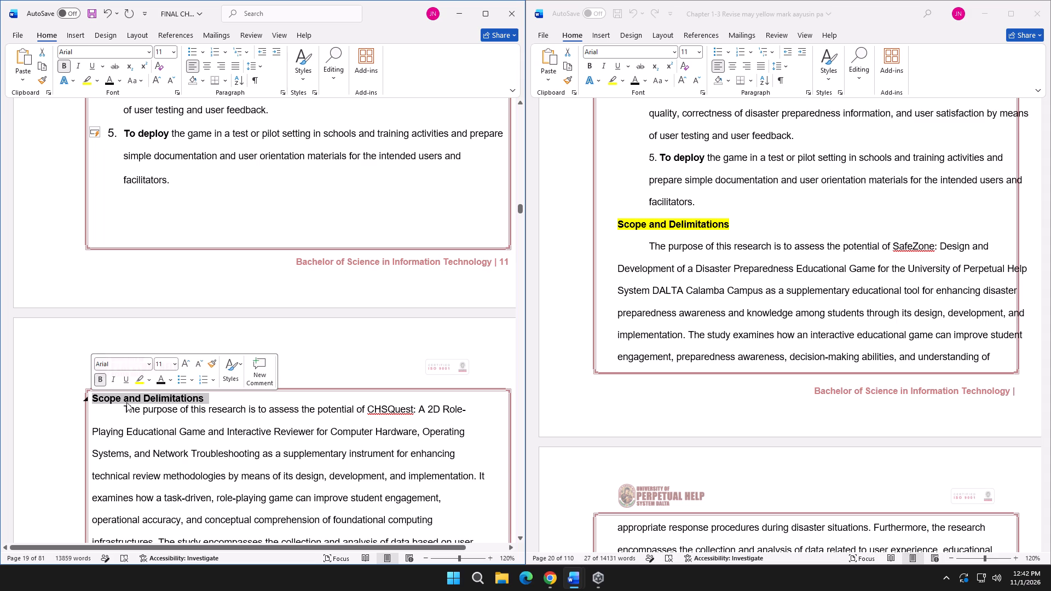
right_click(132, 405)
right_click(131, 398)
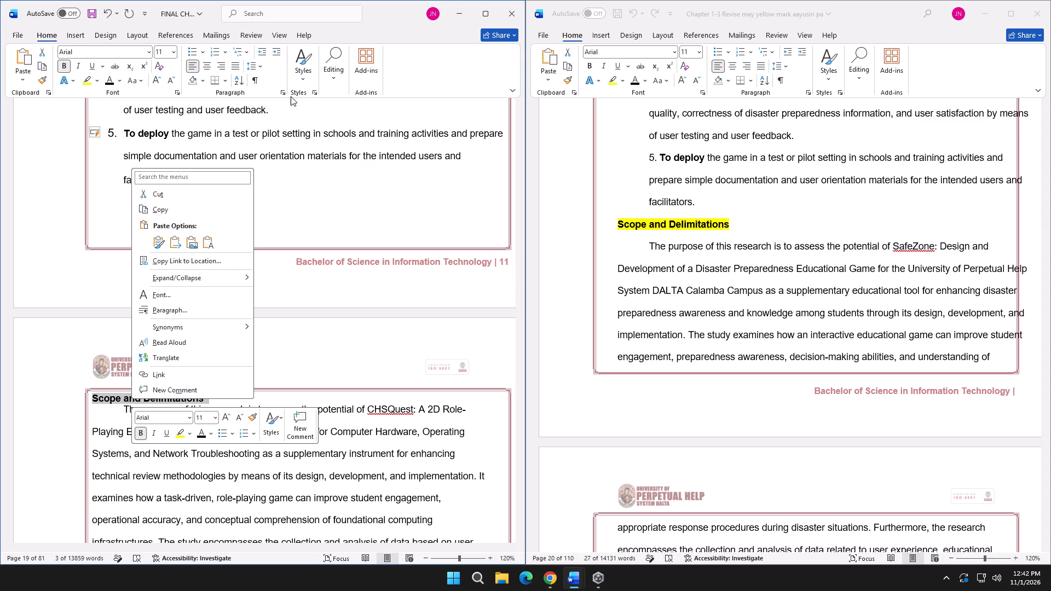
left_click(280, 93)
left_click(872, 350)
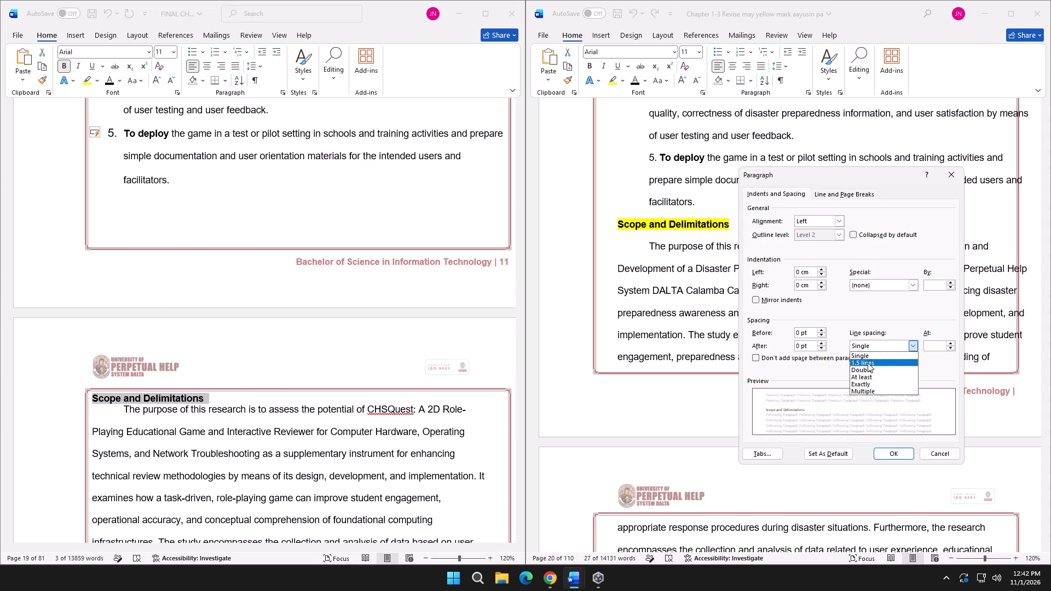
left_click(868, 363)
left_click(876, 352)
left_click(880, 346)
left_click(871, 372)
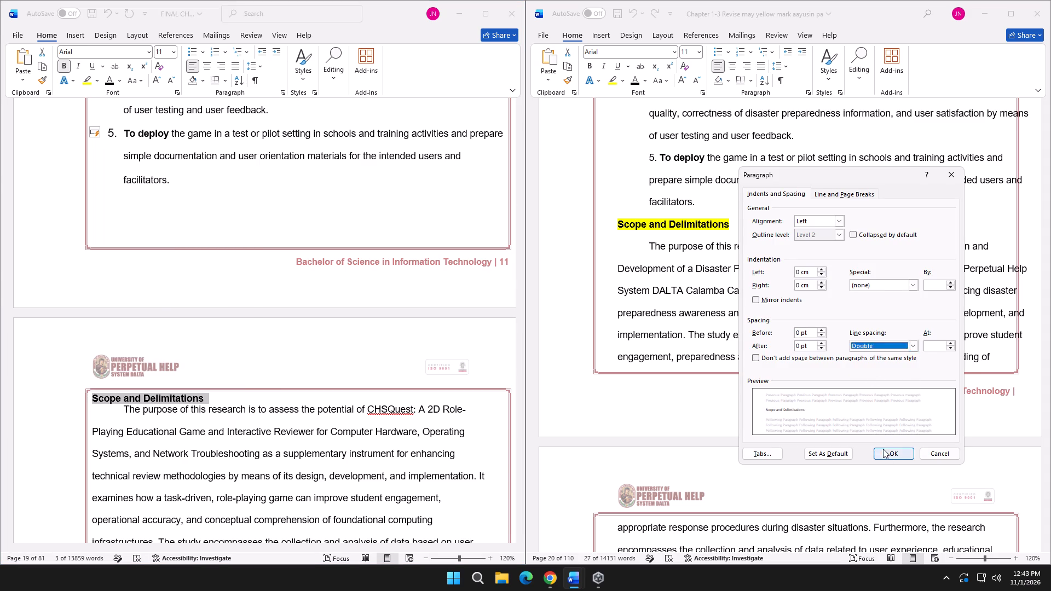
left_click(885, 453)
left_click(288, 405)
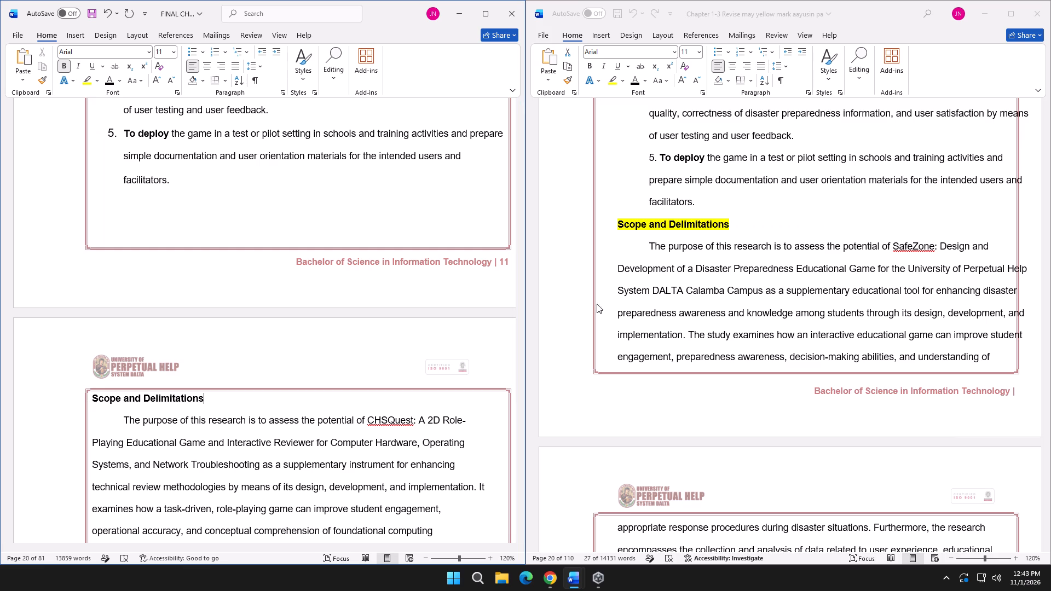
Copy all Scope and Delimitations body text, from "The purpose of this research" to "learning environment.", in Chapter 1-3 Revise.
left_click(662, 249)
left_click(649, 244)
left_click_drag(650, 244, 950, 321)
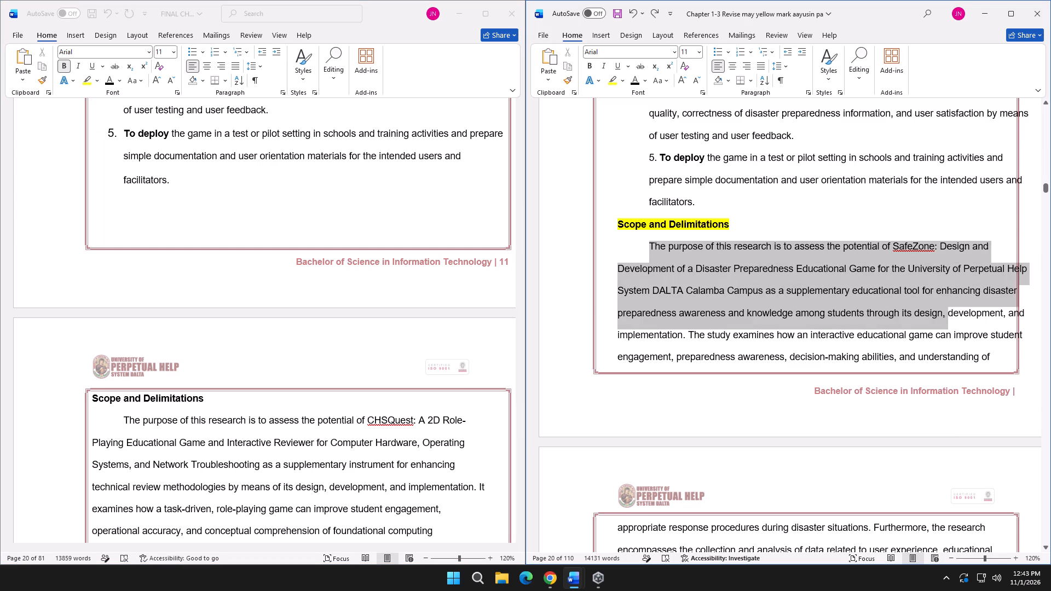
left_click_drag(950, 321, 809, 405)
scroll(960, 339, "down", 6)
scroll(787, 401, "down", 3)
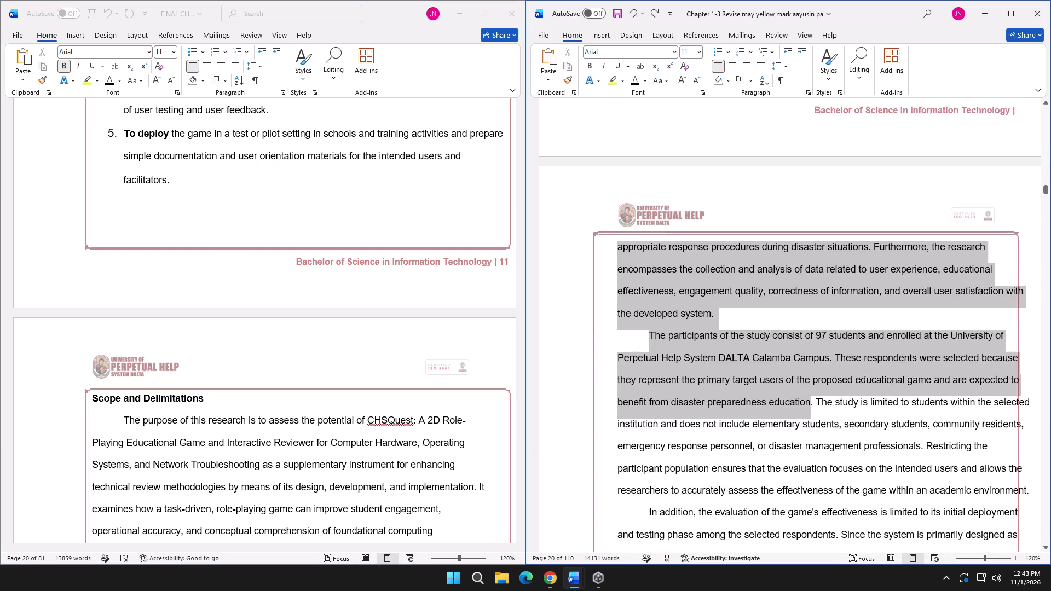
scroll(809, 405, "down", 1)
left_click_drag(809, 405, 887, 350)
scroll(817, 399, "down", 14)
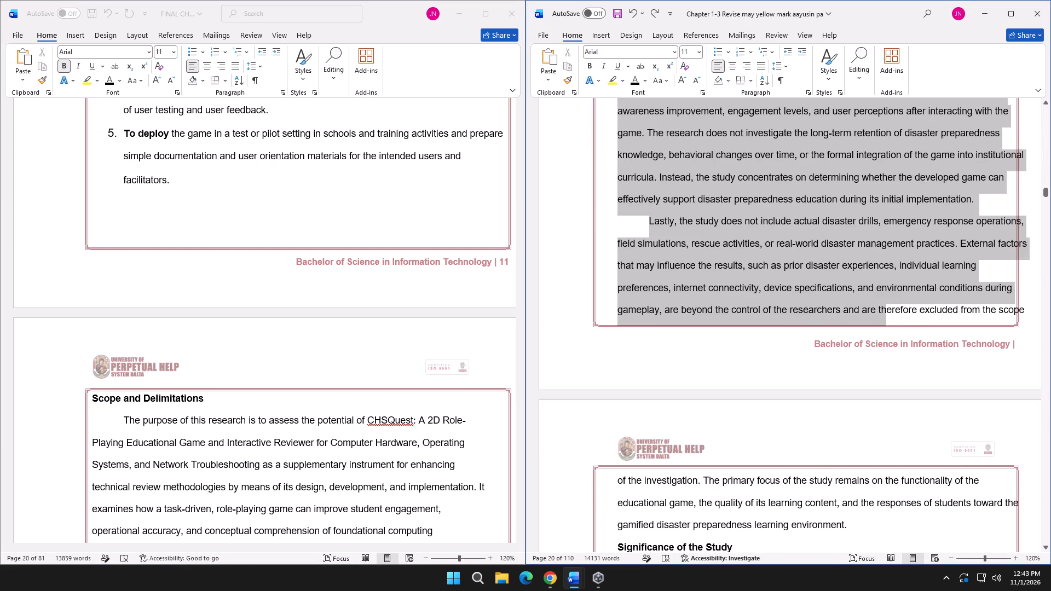
left_click_drag(887, 350, 847, 370)
scroll(918, 350, "down", 5)
key("ctrl+c")
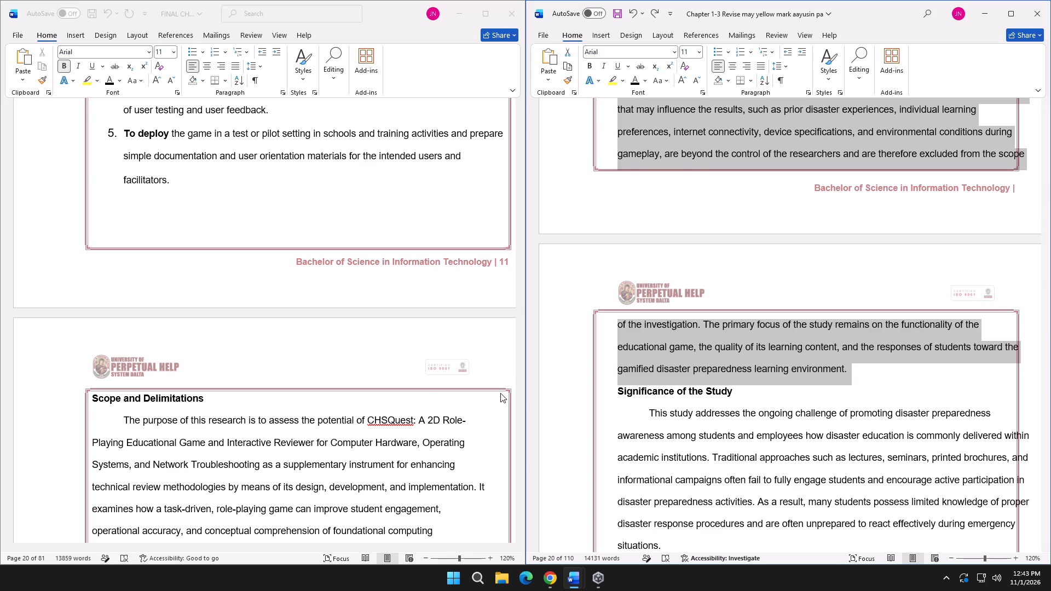
Replace the CHSQuest body text under Scope and Delimitations in FINAL CHAP3 with the copied SafeZone paragraphs.
scroll(244, 357, "down", 2)
left_click(136, 356)
left_click(125, 357)
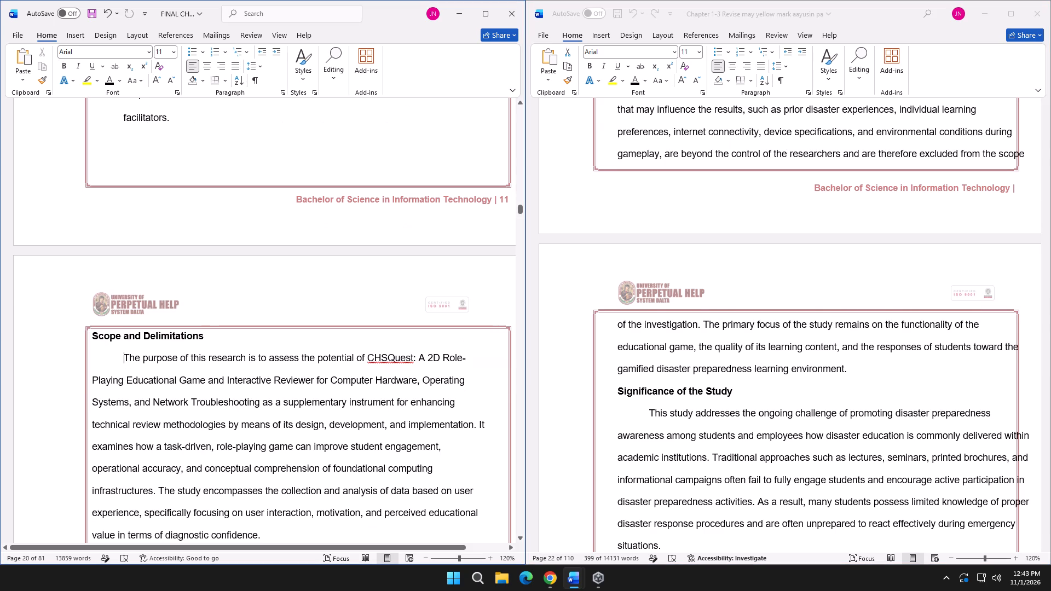
left_click_drag(125, 357, 312, 370)
scroll(267, 388, "down", 20)
scroll(267, 388, "down", 5)
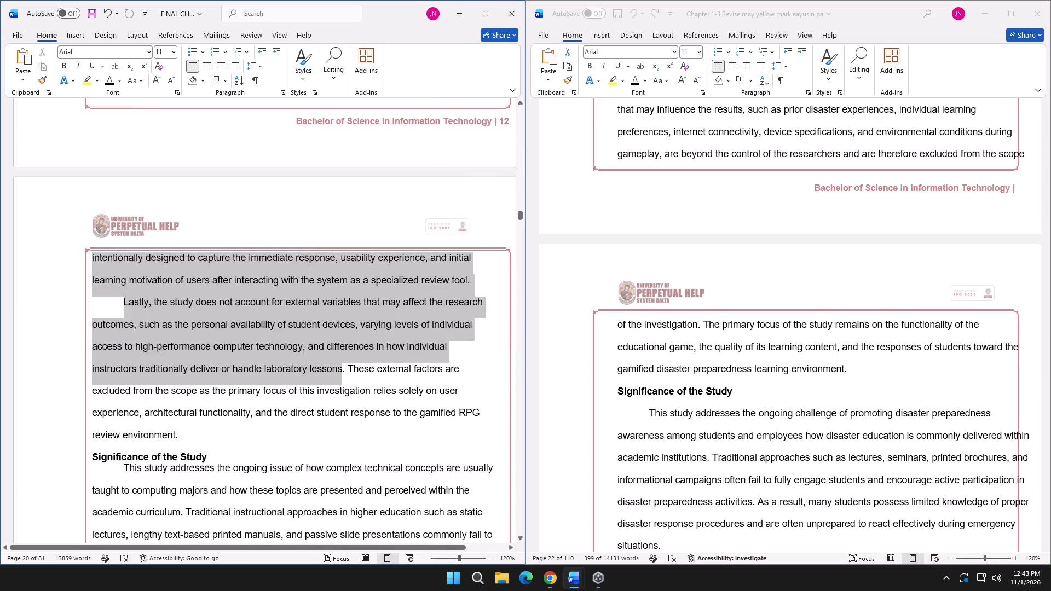
scroll(312, 370, "down", 4)
left_click_drag(312, 370, 180, 312)
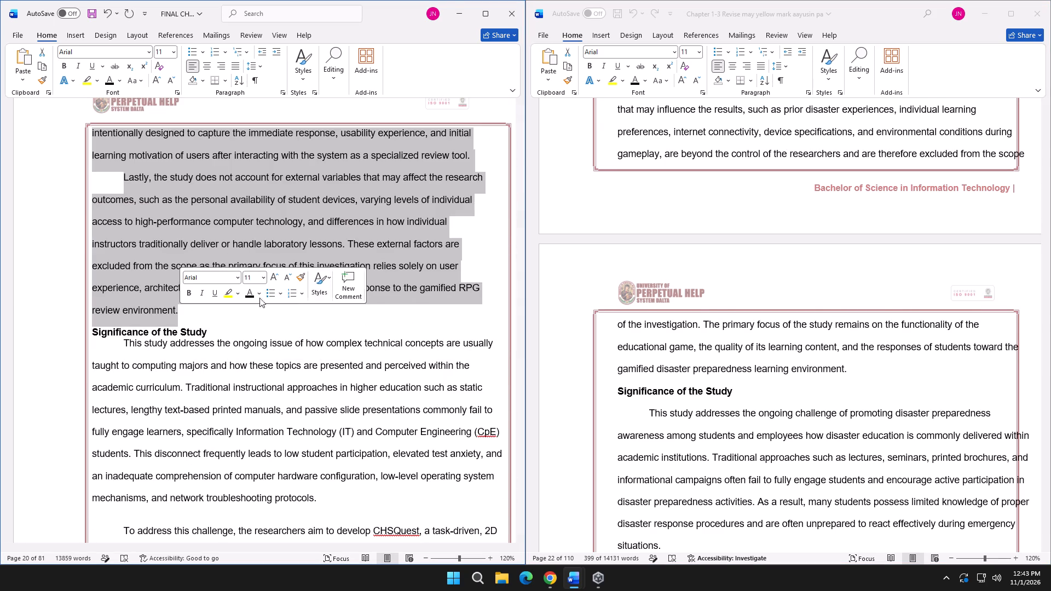
key("ctrl+v")
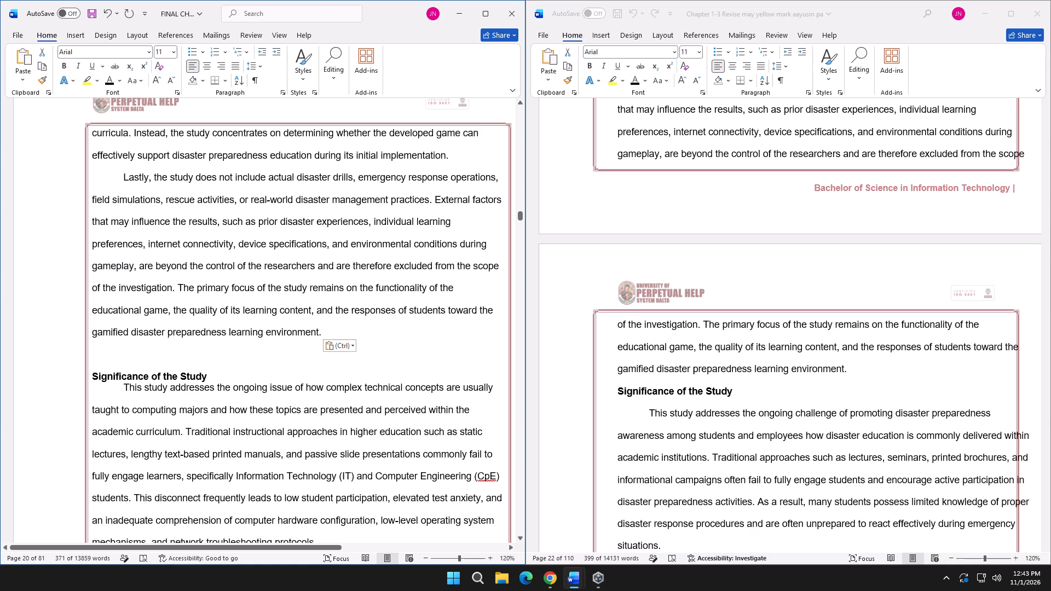
scroll(372, 333, "up", 20)
scroll(372, 333, "up", 7)
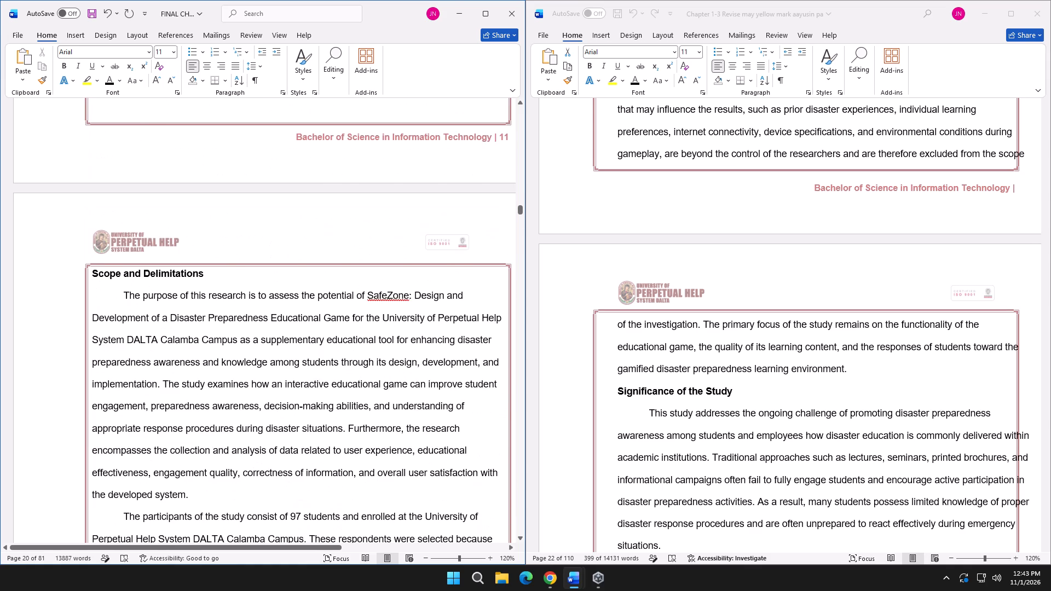
Remove the empty indented line between the pasted scope text and the Significance of the Study heading.
scroll(352, 387, "down", 4)
scroll(353, 385, "down", 20)
scroll(353, 385, "down", 2)
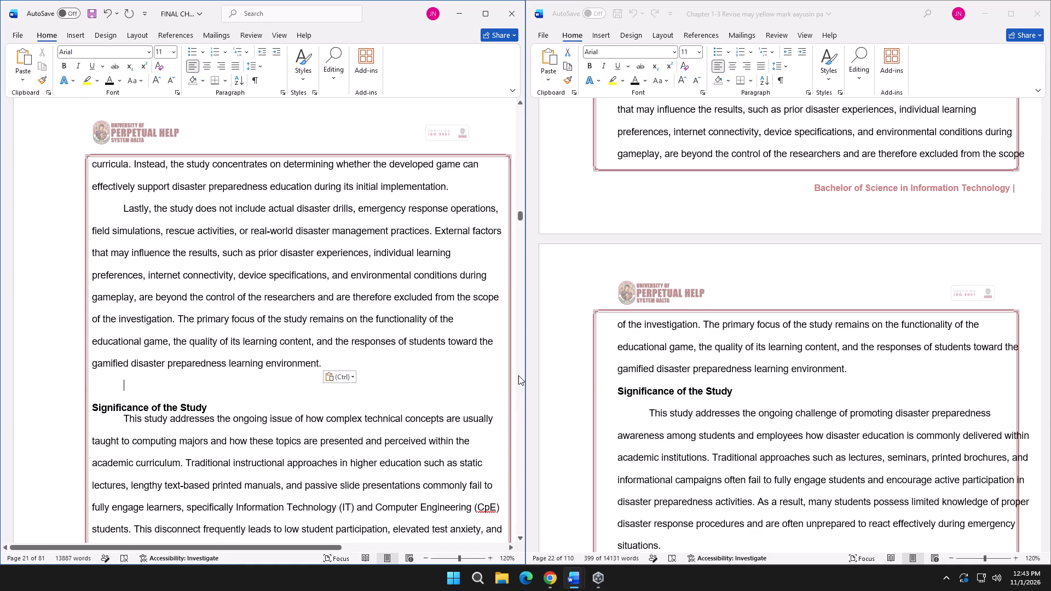
key("BackSpace")
key("BackSpace")
Set the line spacing of the Significance of the Study heading in FINAL CHAP3 to Double.
scroll(639, 379, "down", 4)
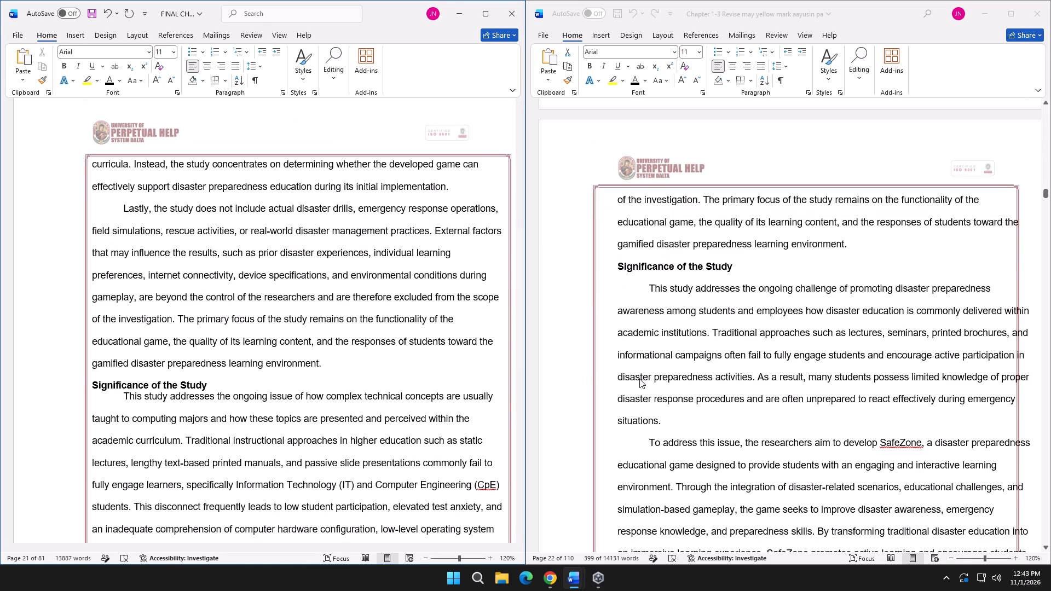
left_click_drag(212, 385, 97, 388)
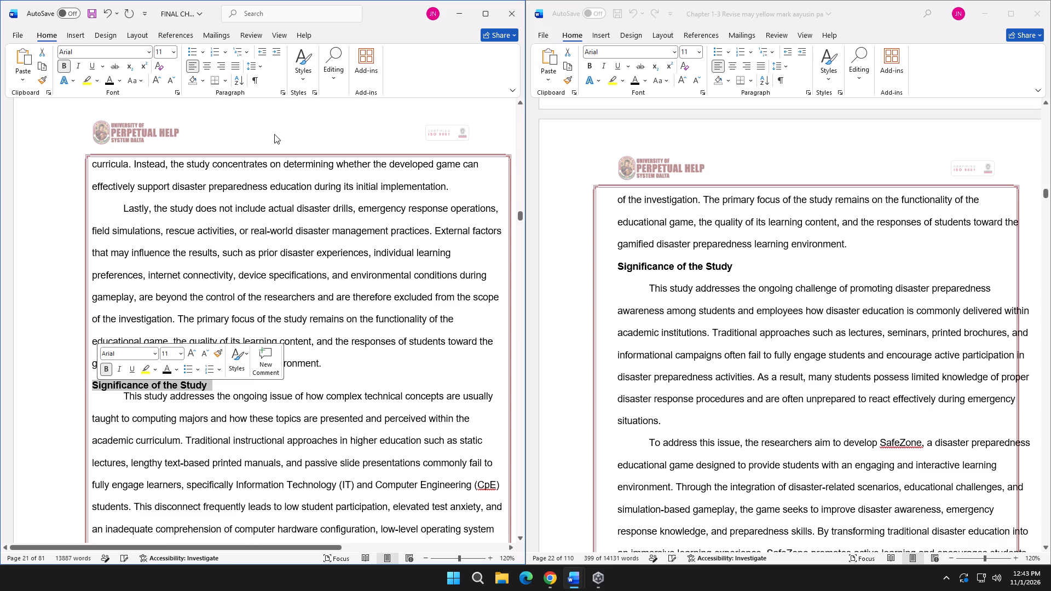
left_click(280, 92)
left_click(867, 345)
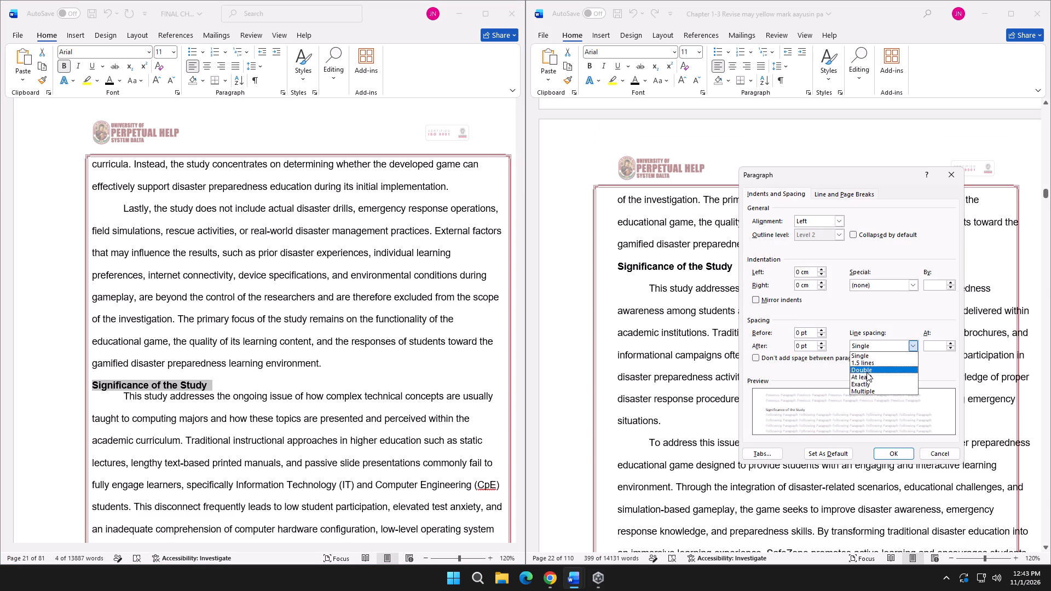
left_click(868, 370)
left_click(892, 452)
left_click(313, 378)
Copy the Significance of the Study introduction in Chapter 1-3 Revise, through "In particular, this study is important to the following beneficiaries:".
scroll(707, 402, "down", 5)
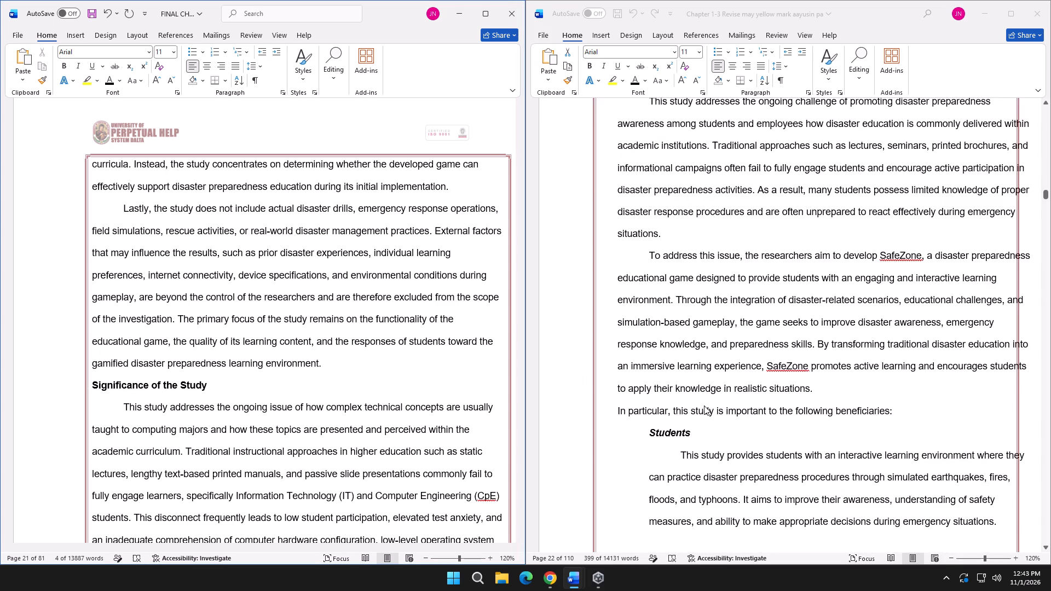
scroll(704, 405, "down", 1)
scroll(667, 374, "up", 4)
left_click(645, 224)
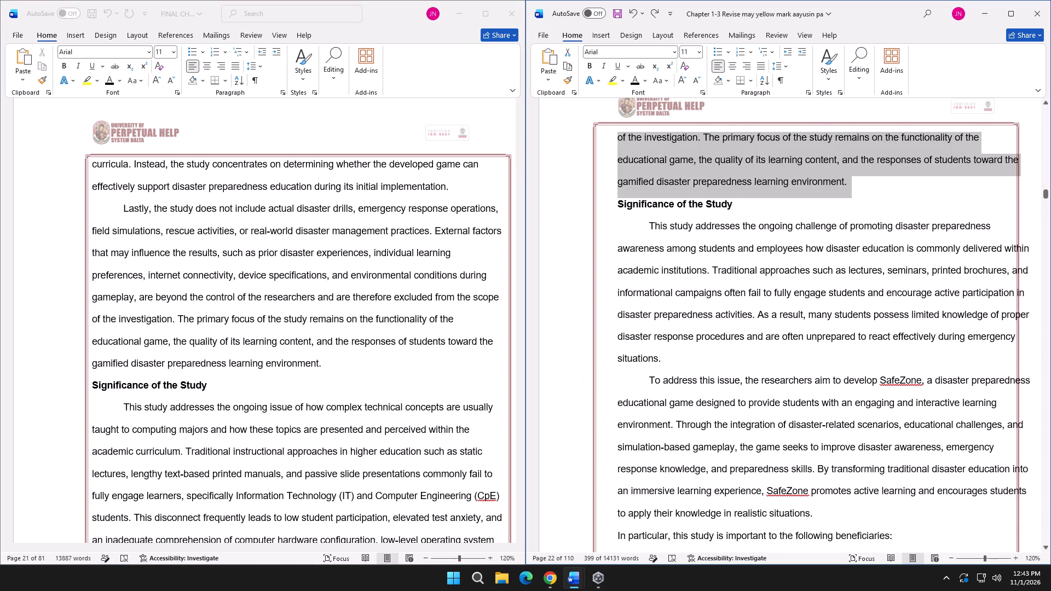
left_click(649, 227)
left_click_drag(649, 227, 713, 289)
scroll(713, 277, "down", 4)
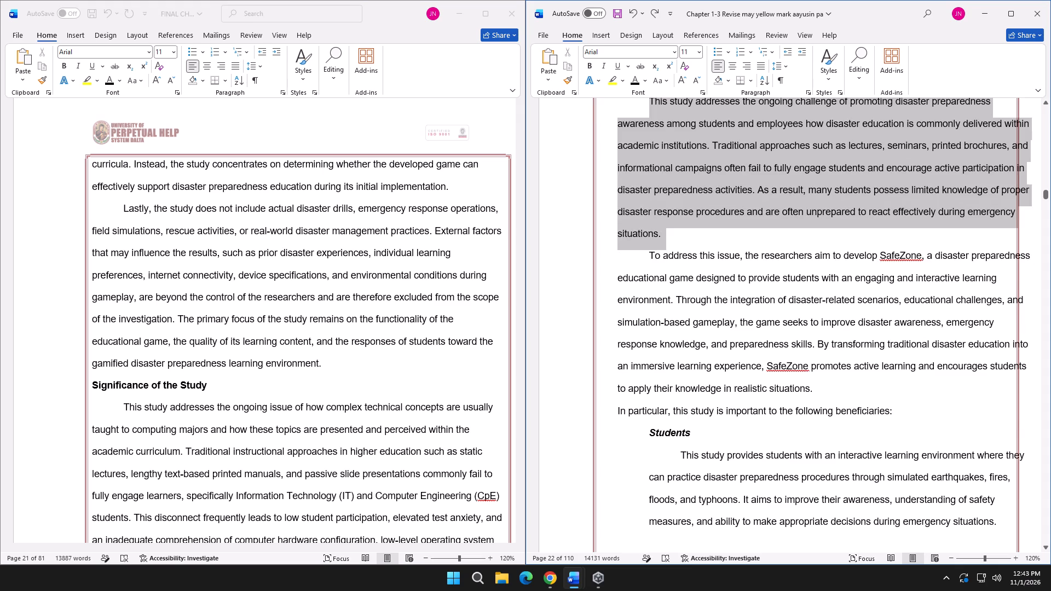
left_click_drag(713, 289, 893, 409)
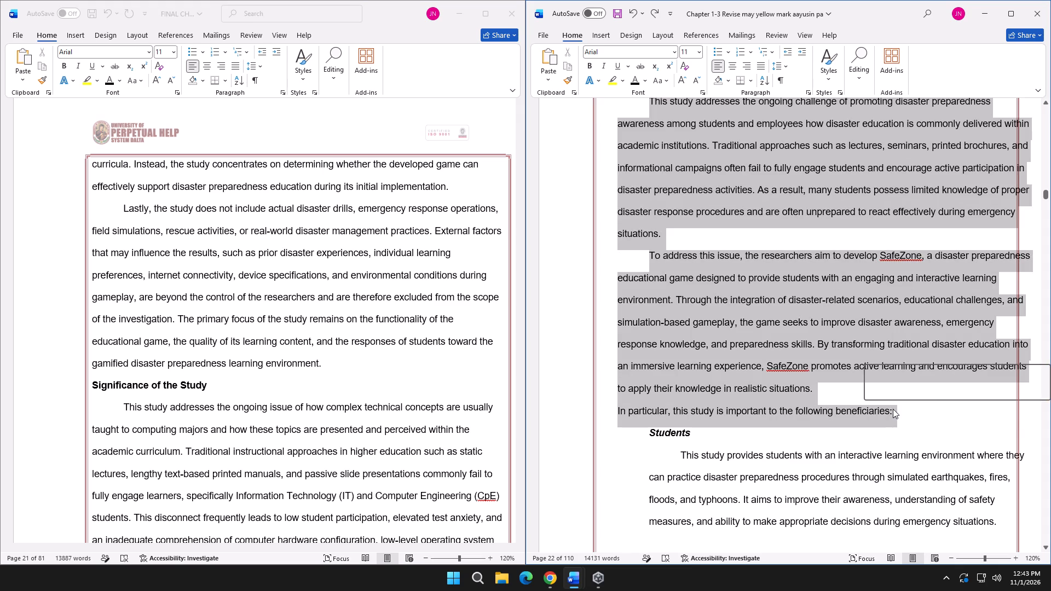
key("ctrl+c")
Replace the CHSQuest introduction under Significance of the Study in FINAL CHAP3, through "following stakeholders:", with the copied SafeZone text.
left_click(130, 405)
left_click_drag(121, 407, 218, 421)
left_click(117, 407)
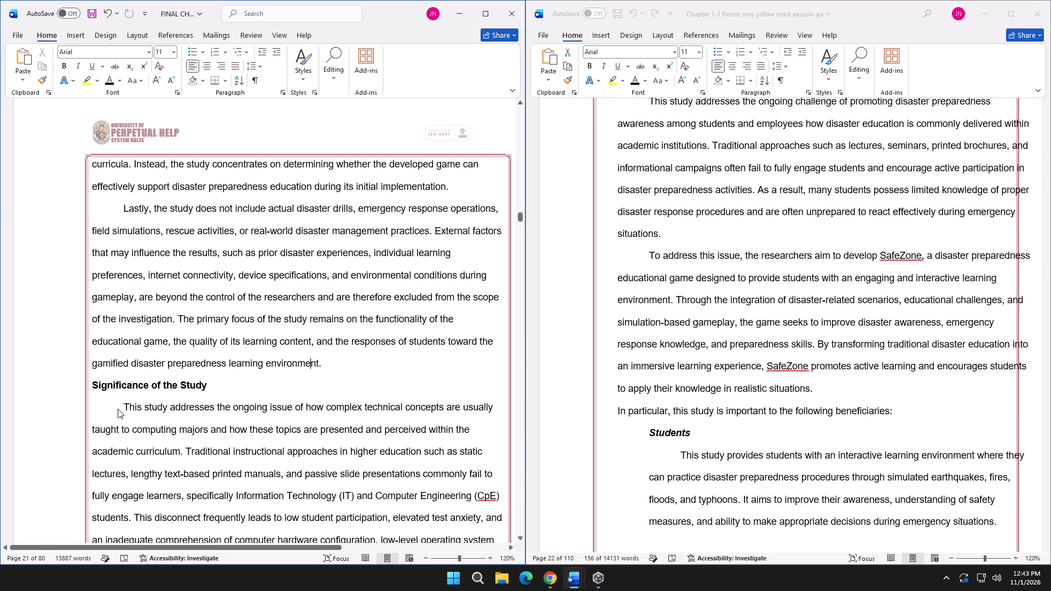
left_click_drag(126, 405, 243, 418)
scroll(215, 434, "down", 8)
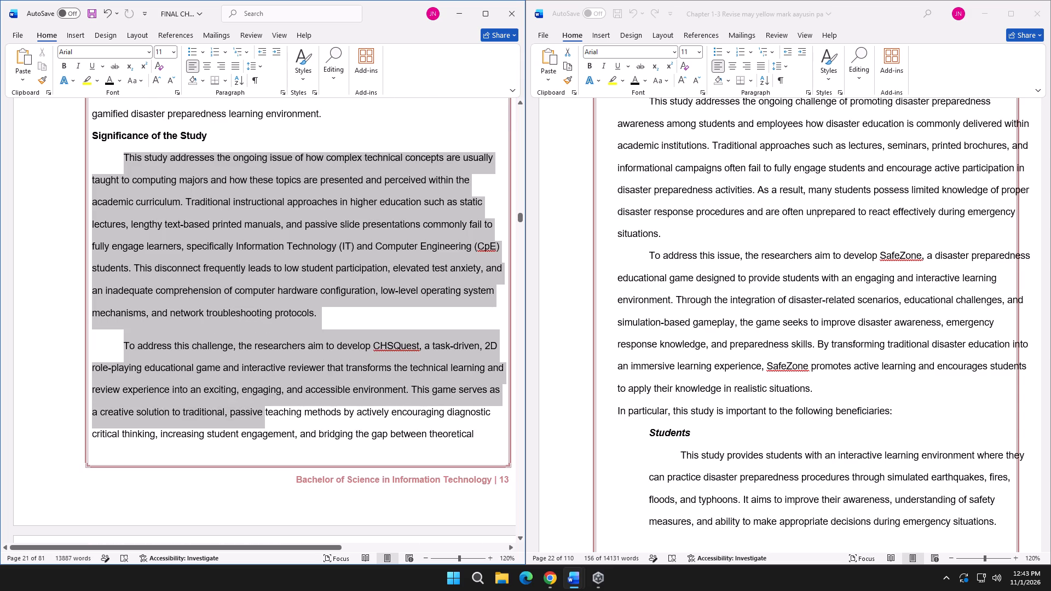
left_click_drag(243, 418, 295, 423)
scroll(354, 355, "down", 7)
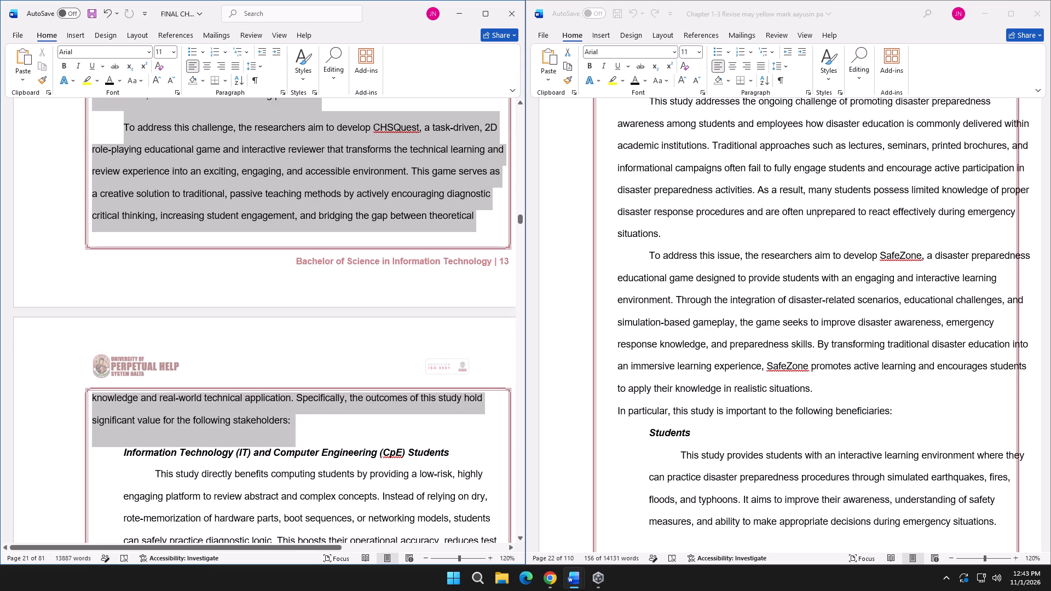
left_click_drag(295, 423, 290, 423)
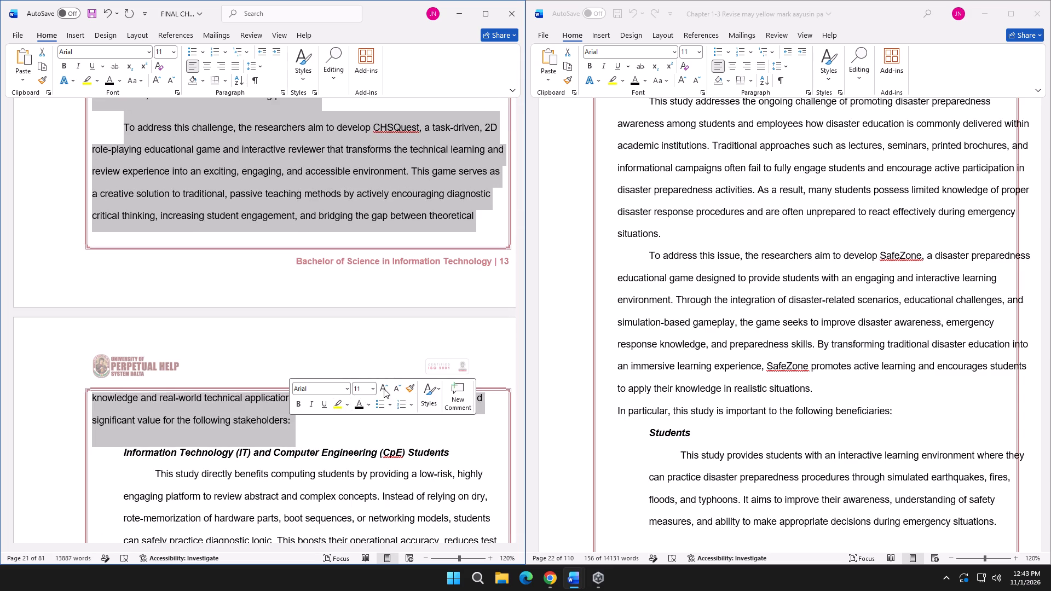
key("ctrl+v")
Review the replaced Significance of the Study introduction and the beneficiary entries below it in FINAL CHAP3.
scroll(426, 385, "up", 10)
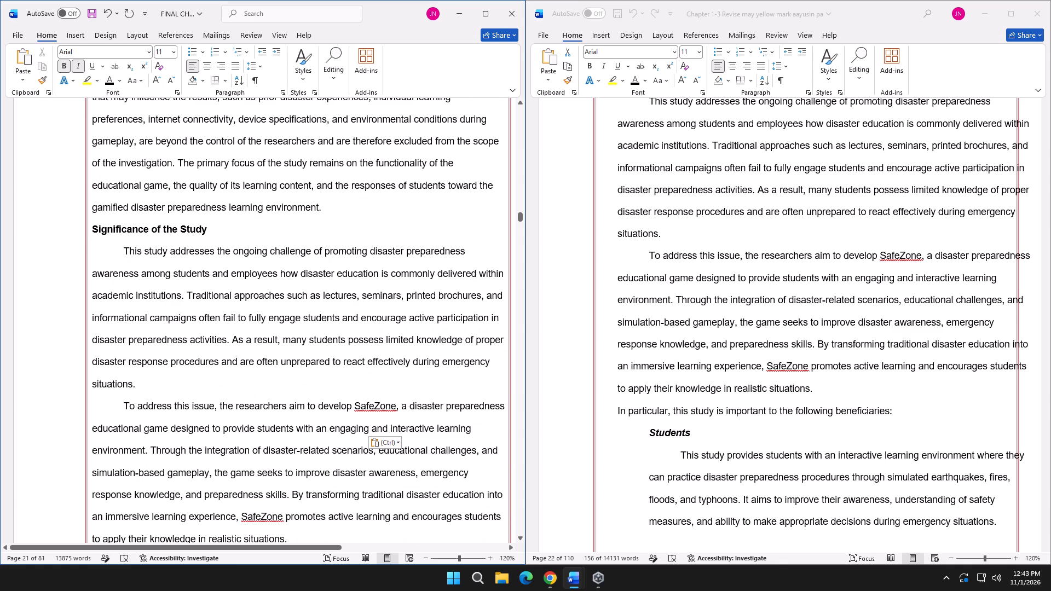
scroll(425, 387, "down", 10)
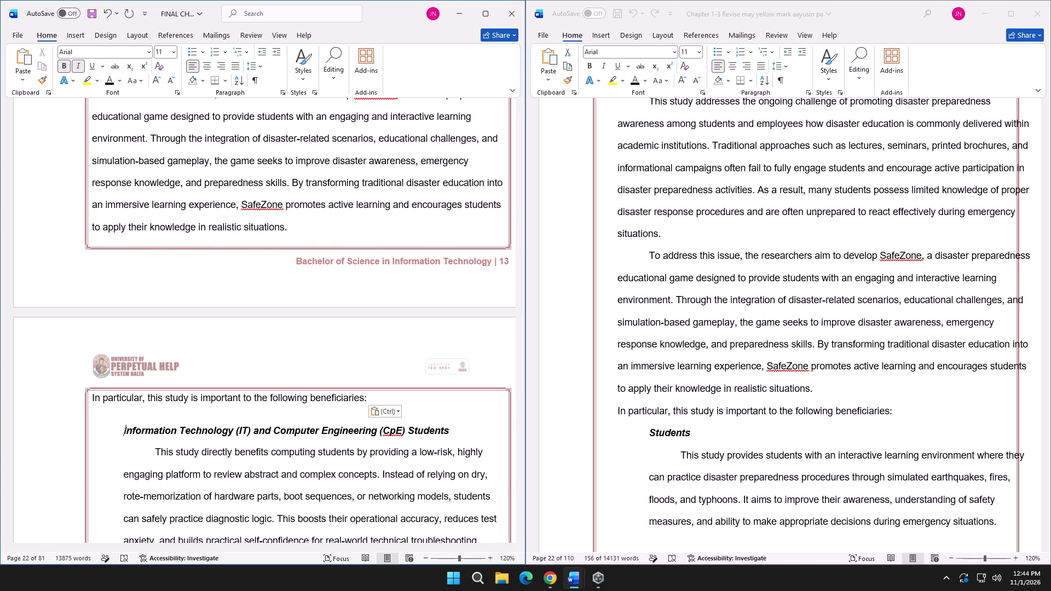
scroll(418, 386, "up", 3)
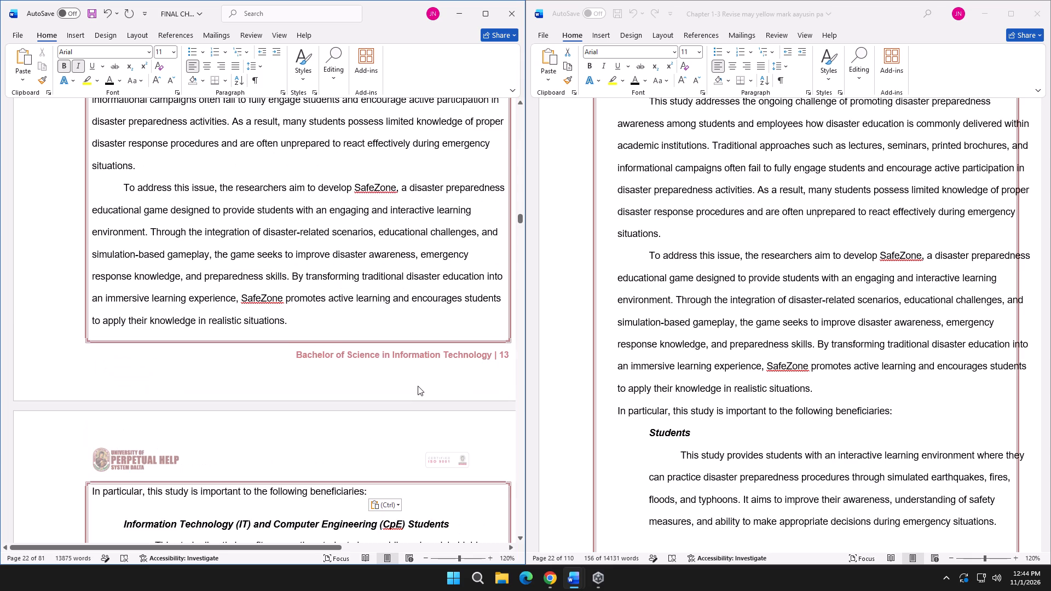
scroll(418, 386, "up", 5)
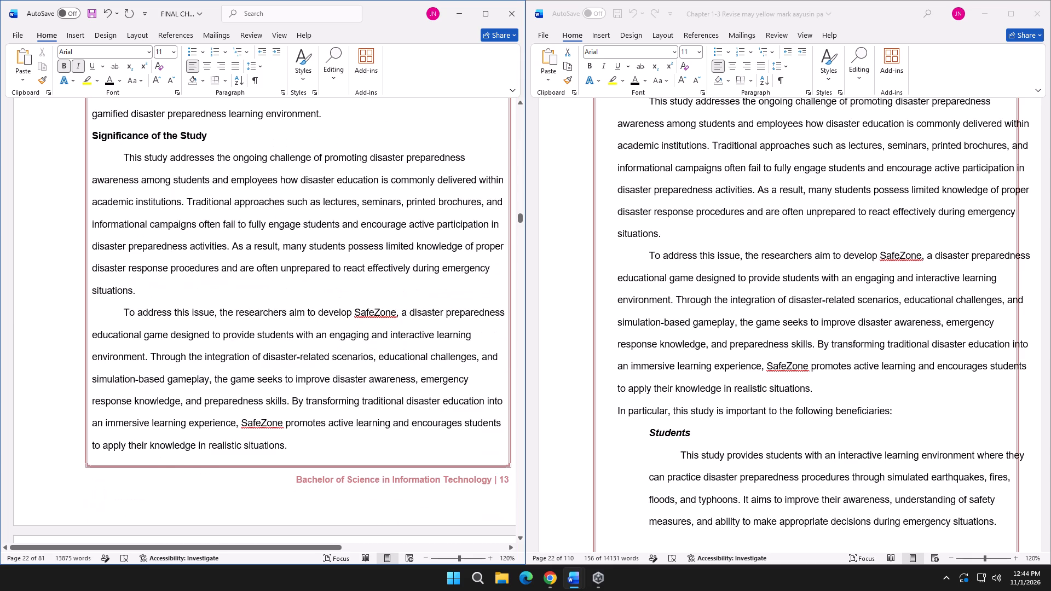
scroll(418, 386, "down", 6)
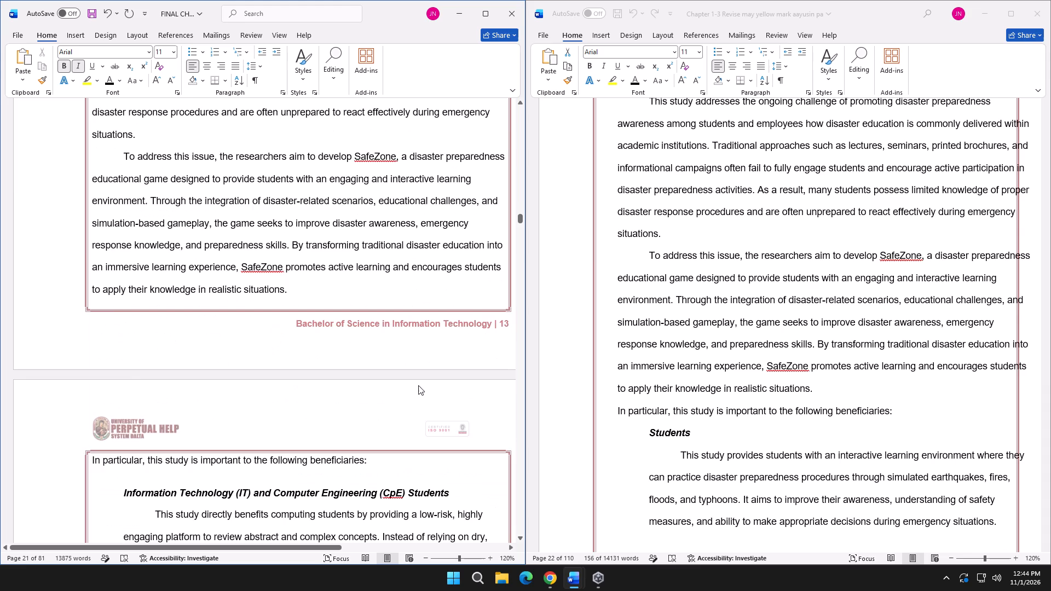
scroll(418, 386, "down", 6)
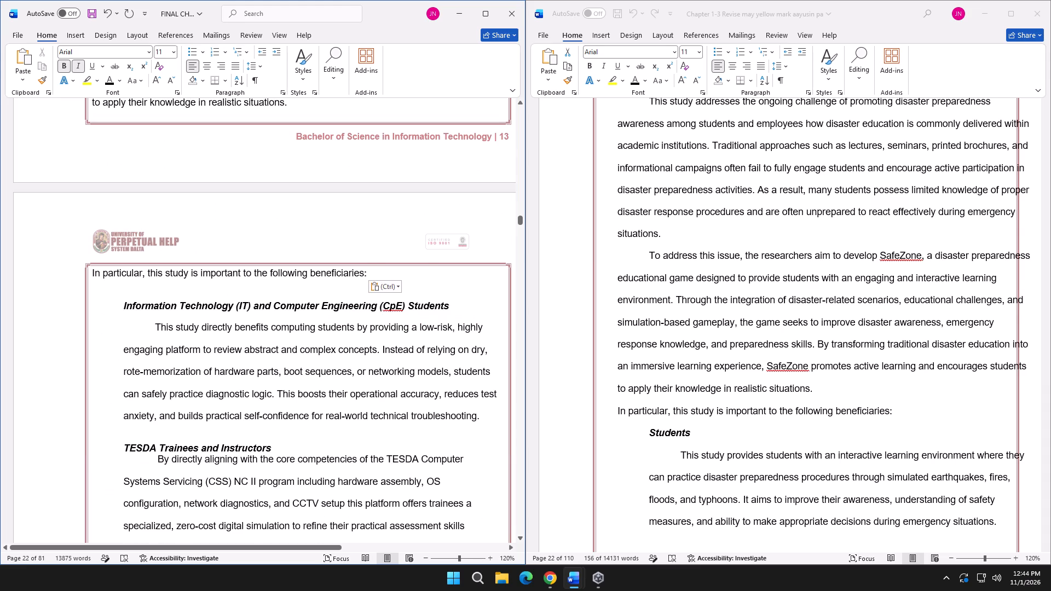
scroll(410, 380, "down", 3)
Replace the Information Technology (IT) and Computer Engineering (CpE) Students entry in FINAL CHAP3 with the Students entry from Chapter 1-3 Revise.
scroll(701, 416, "down", 3)
left_click(649, 346)
left_click(651, 344)
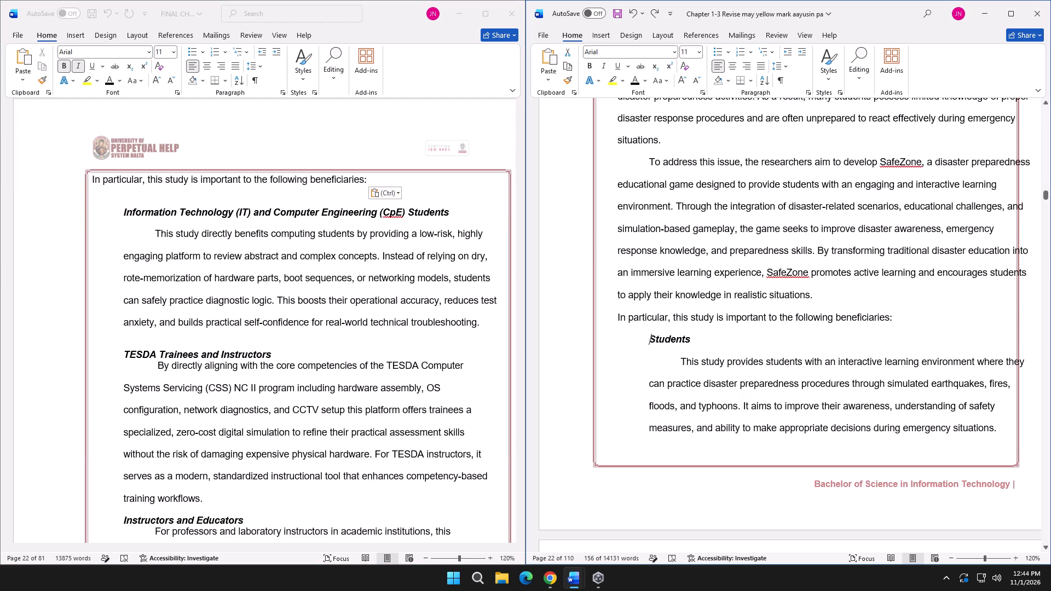
left_click_drag(651, 341, 997, 420)
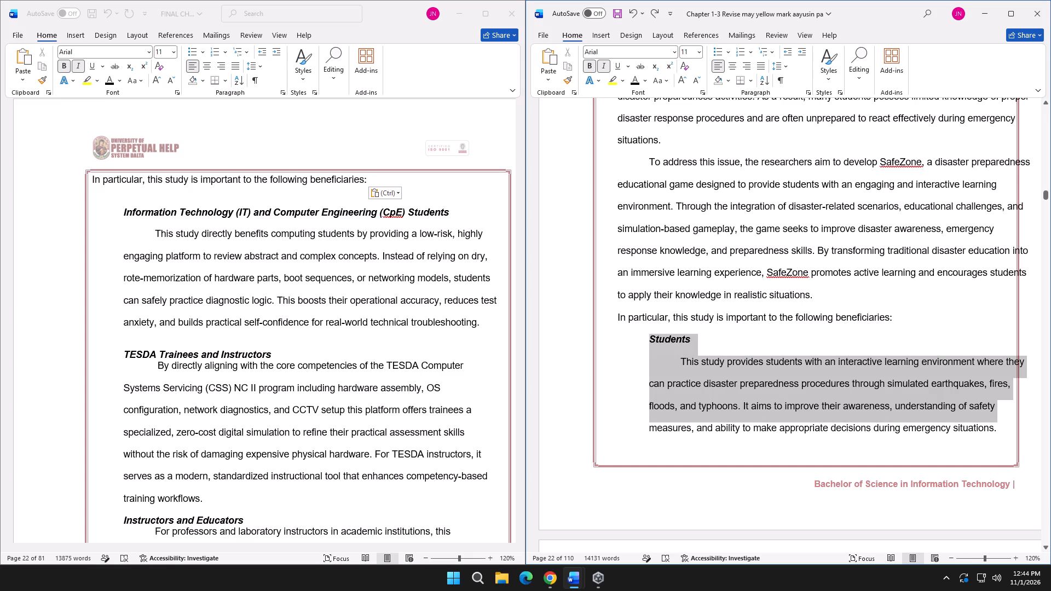
left_click_drag(997, 420, 998, 432)
key("ctrl+c")
left_click(173, 224)
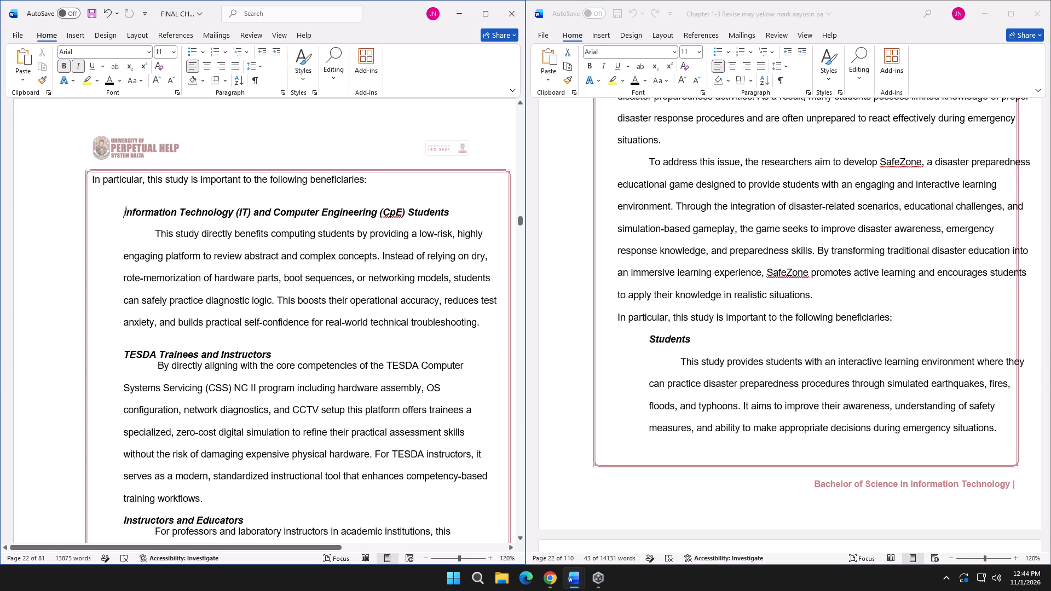
left_click_drag(124, 215, 145, 221)
left_click_drag(145, 221, 343, 303)
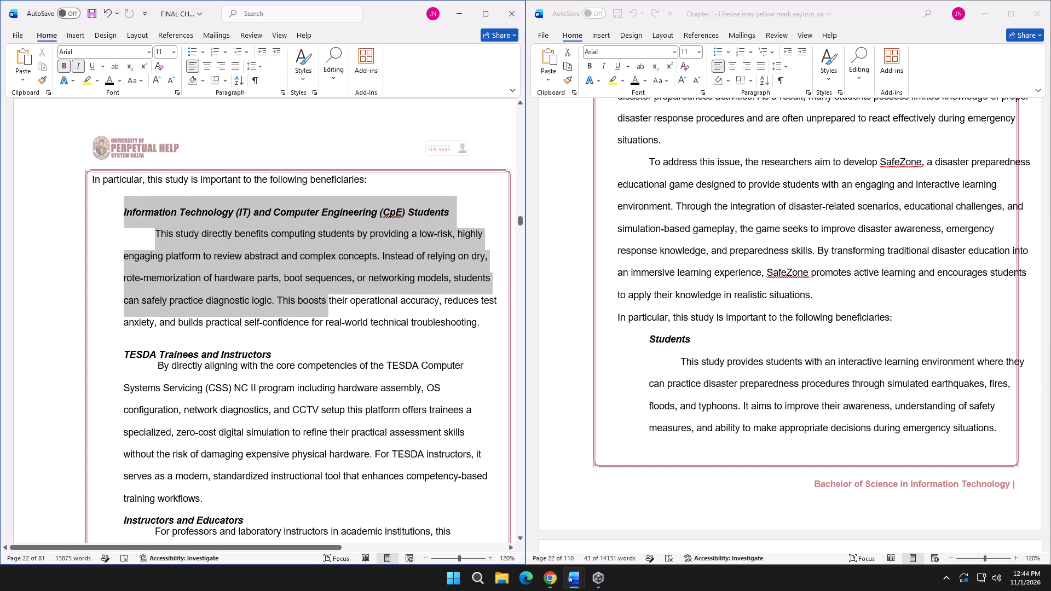
left_click_drag(343, 303, 479, 323)
key("ctrl+v")
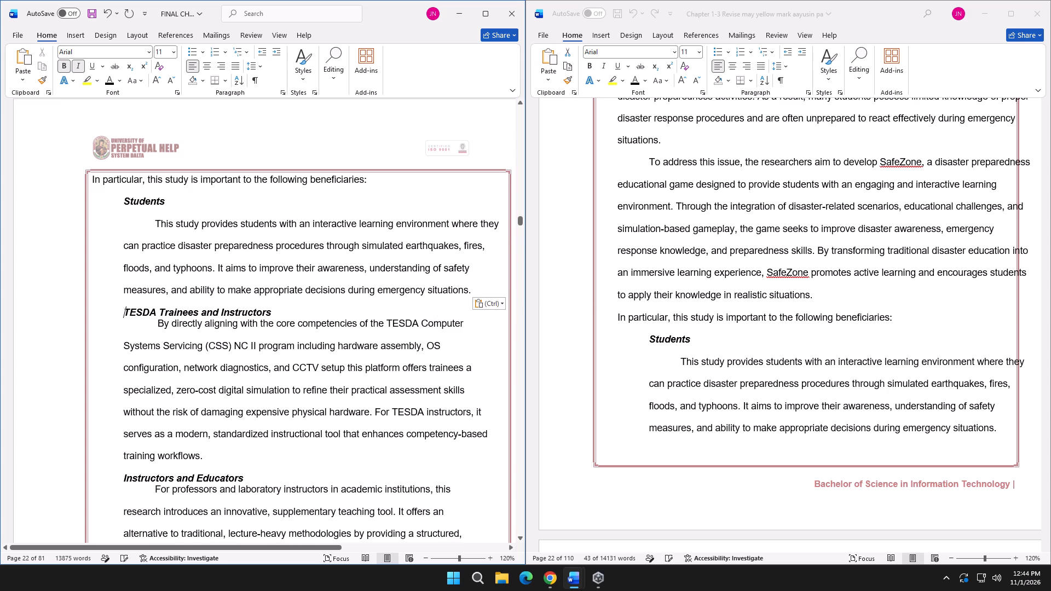
Replace the TESDA Trainees and Instructors entry in FINAL CHAP3 with the Instructors and Educators entry from Chapter 1-3 Revise.
scroll(673, 374, "down", 10)
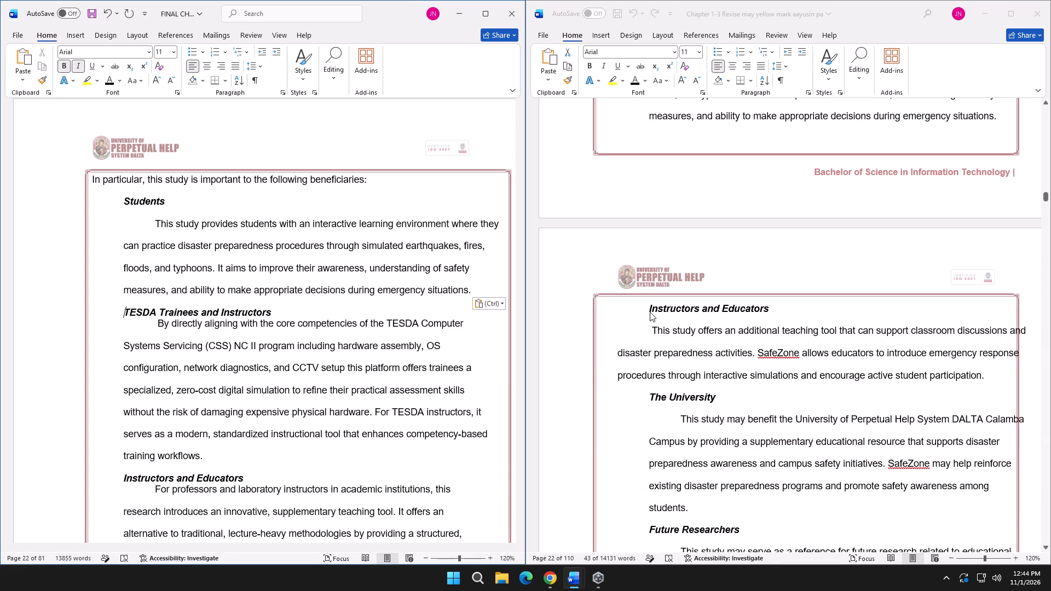
left_click(650, 312)
left_click_drag(649, 310, 978, 386)
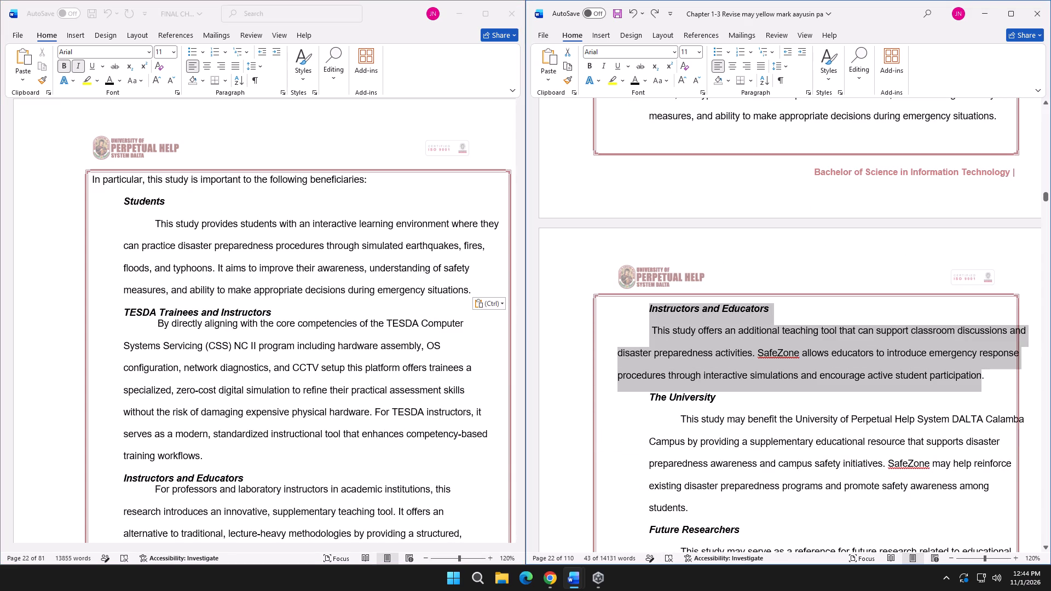
left_click_drag(978, 386, 985, 379)
left_click_drag(985, 379, 984, 377)
key("ctrl+c")
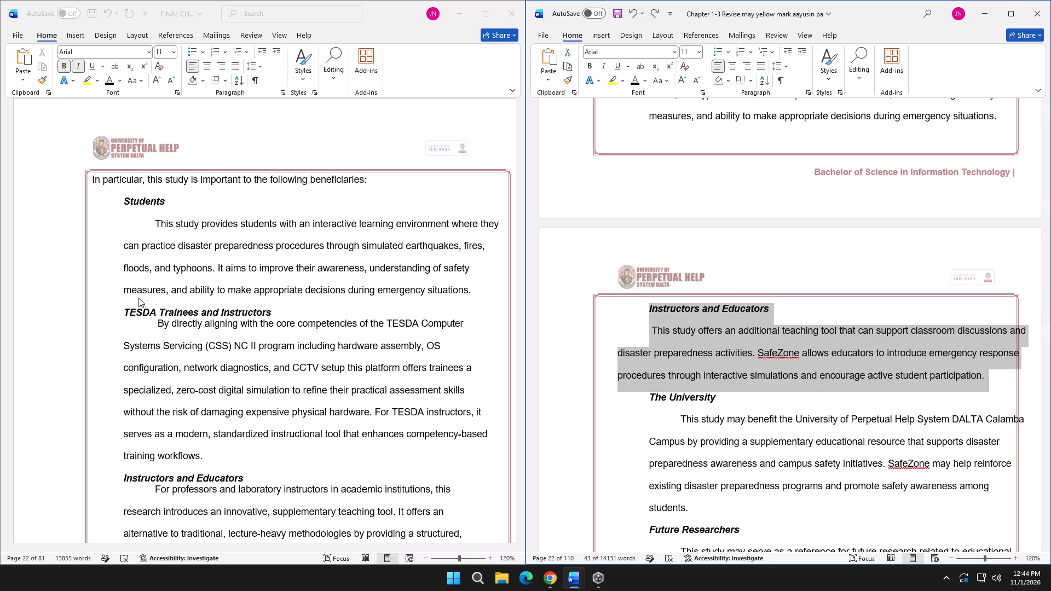
left_click(124, 302)
left_click_drag(124, 310, 203, 455)
key("ctrl+v")
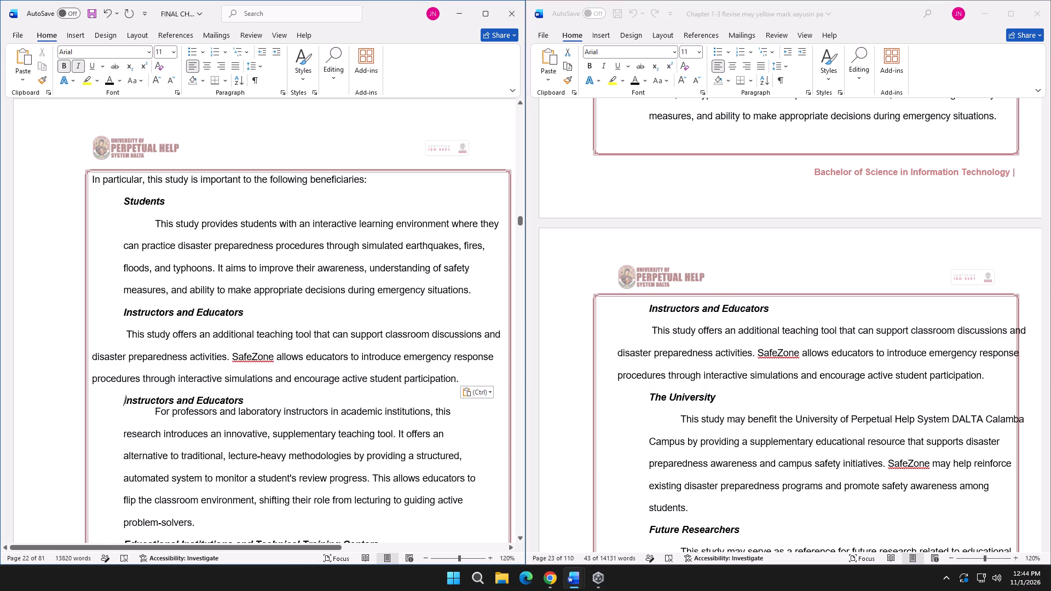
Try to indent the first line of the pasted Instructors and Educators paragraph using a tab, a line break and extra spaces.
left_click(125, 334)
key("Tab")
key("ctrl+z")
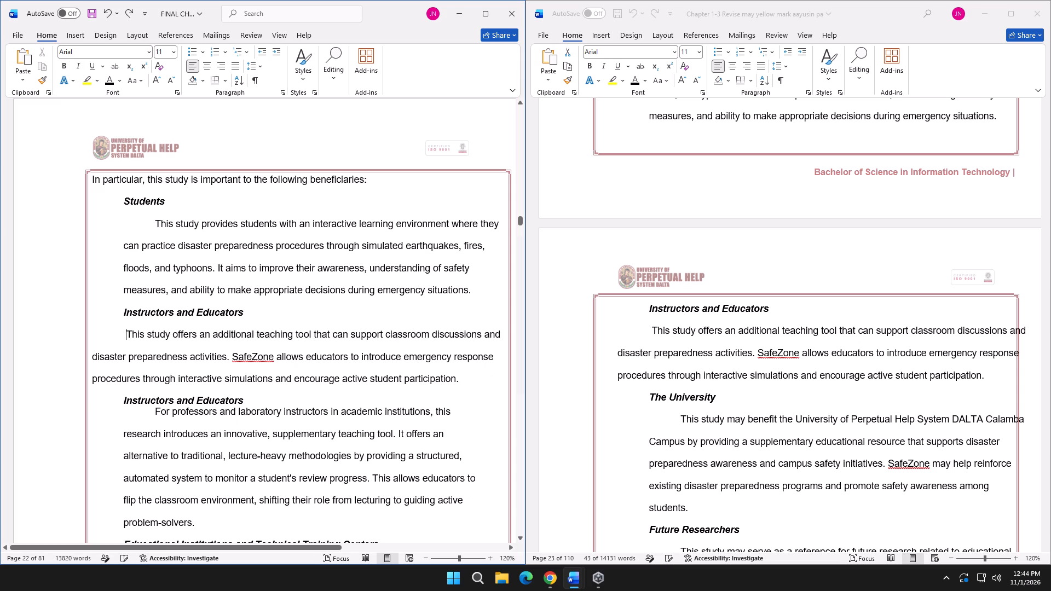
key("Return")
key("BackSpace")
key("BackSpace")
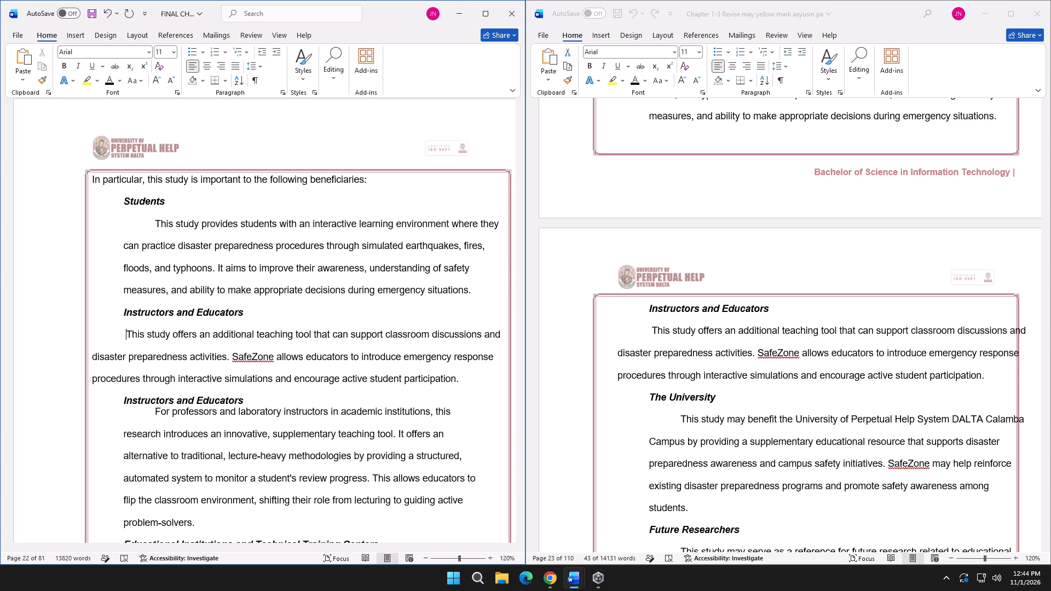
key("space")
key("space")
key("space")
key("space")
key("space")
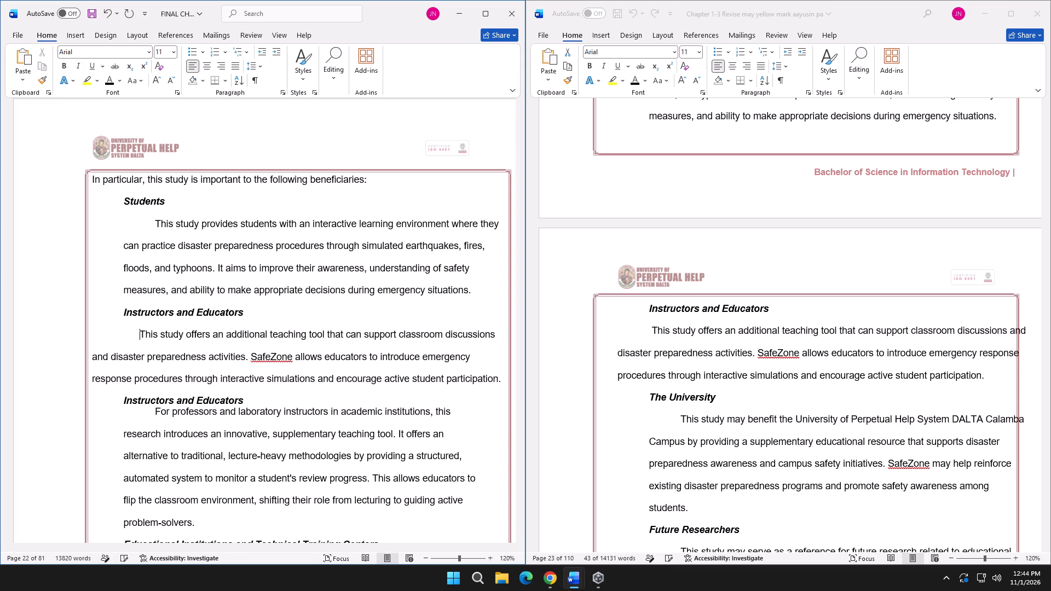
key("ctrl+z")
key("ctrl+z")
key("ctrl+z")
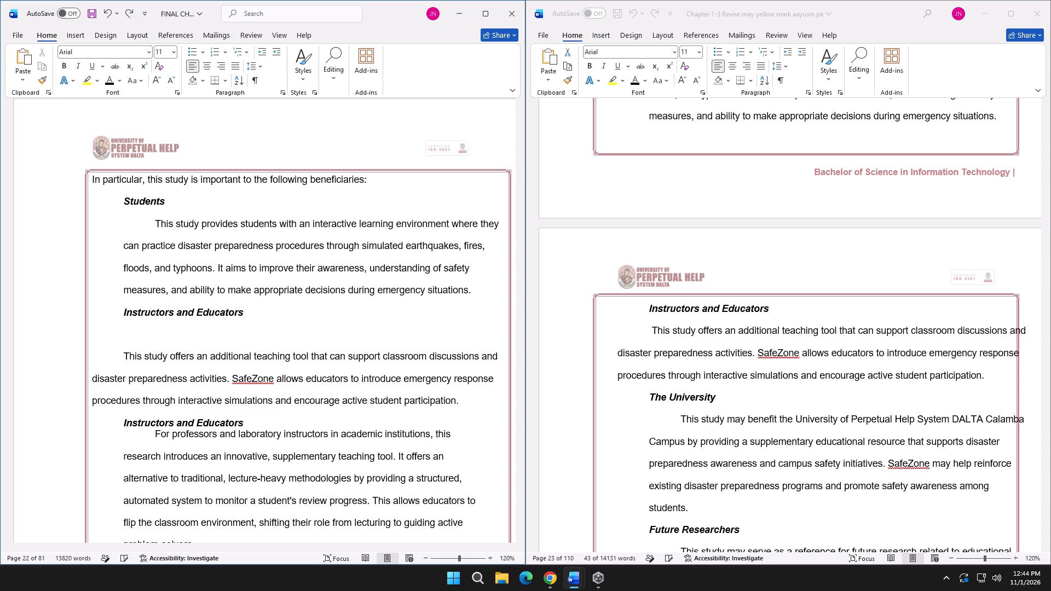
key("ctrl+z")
Indent the pasted Instructors and Educators paragraph and its first line to match the Students paragraph above it.
left_click(91, 361)
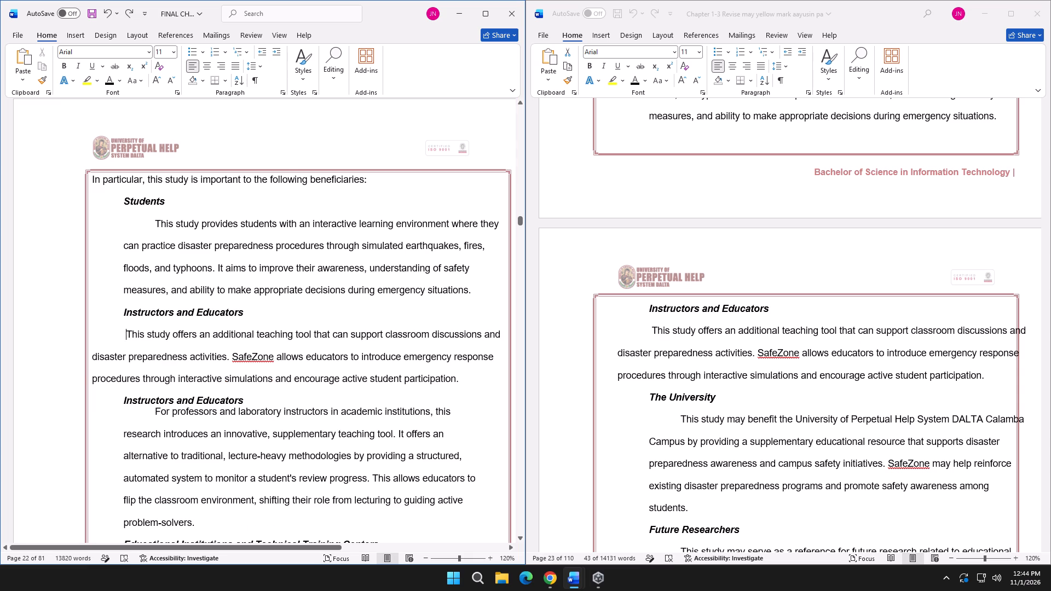
left_click(94, 357)
key("Tab")
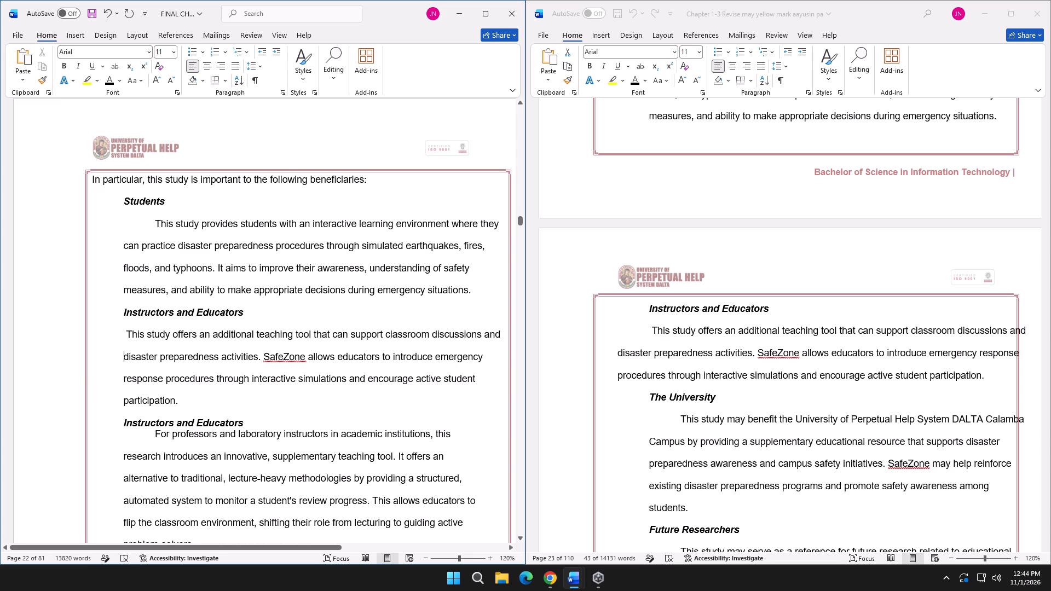
scroll(692, 415, "down", 3)
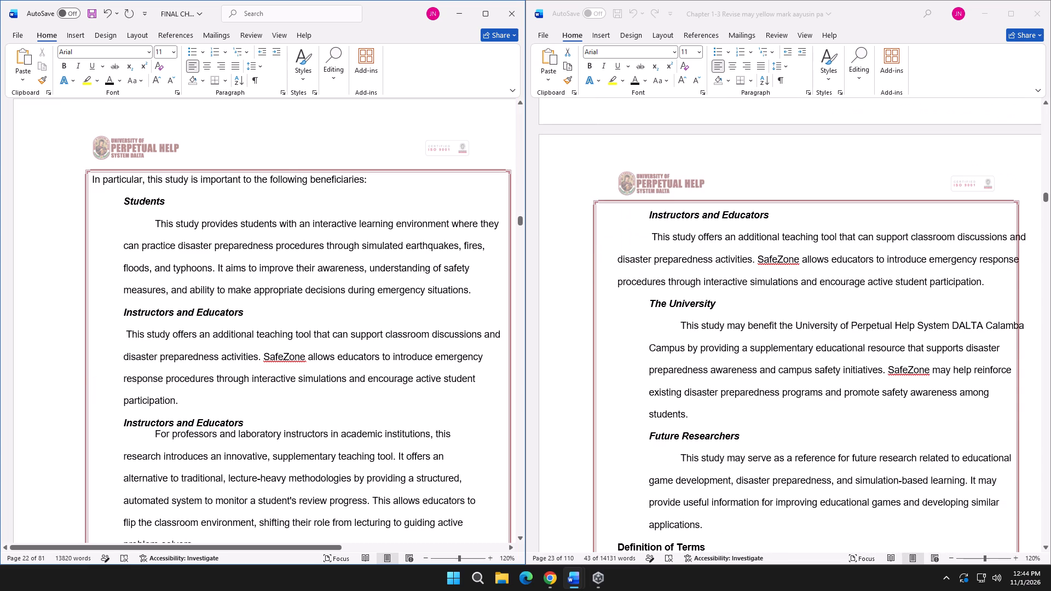
left_click(123, 337)
left_click(128, 334)
key("Tab")
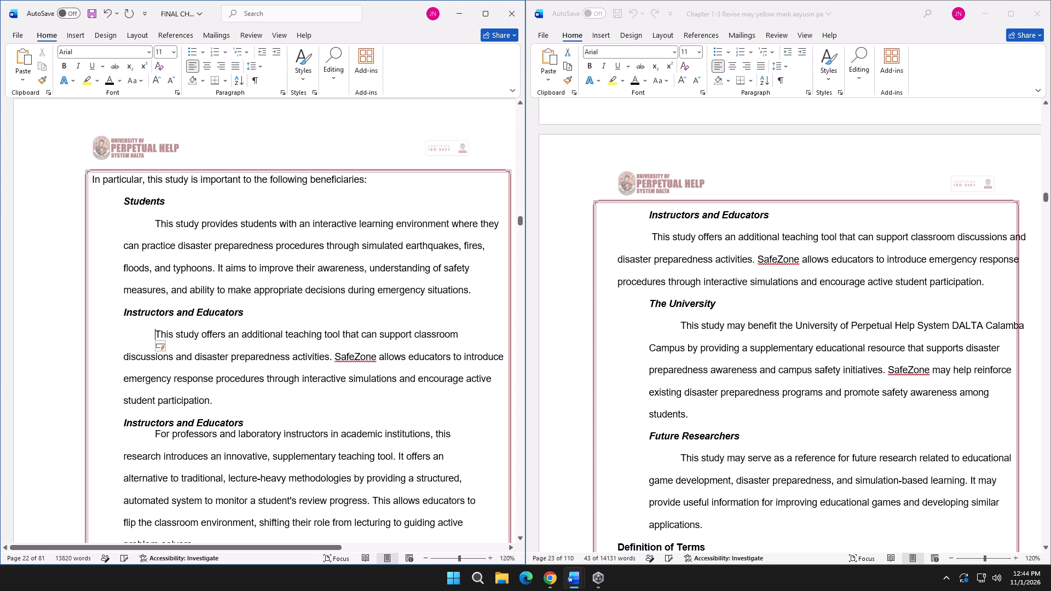
Copy The University entry, heading and paragraph, from the beneficiaries in Chapter 1-3 Revise, keeping the original text in place.
scroll(281, 356, "down", 2)
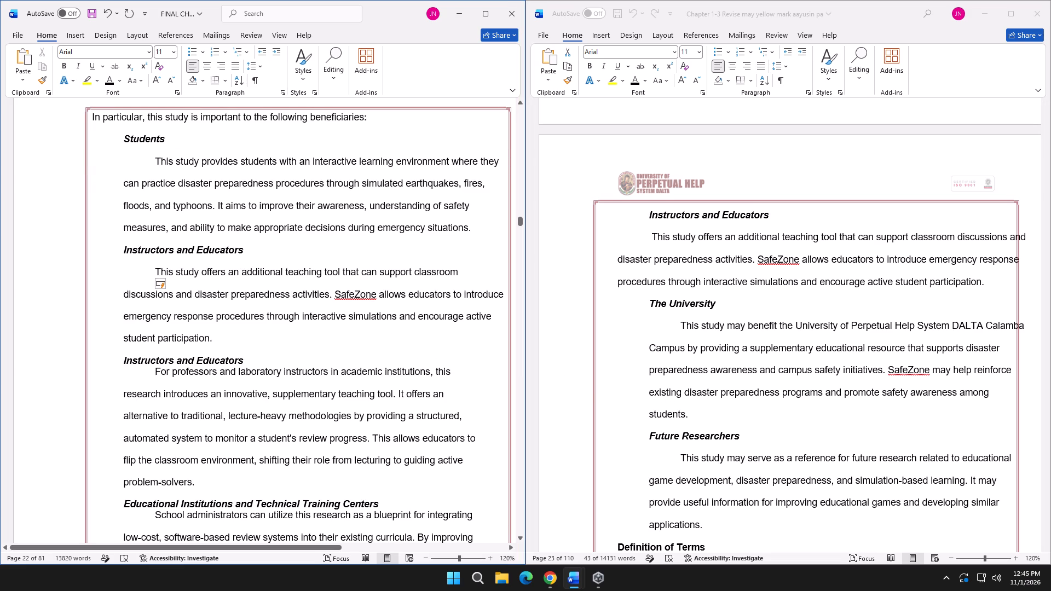
scroll(649, 379, "up", 2)
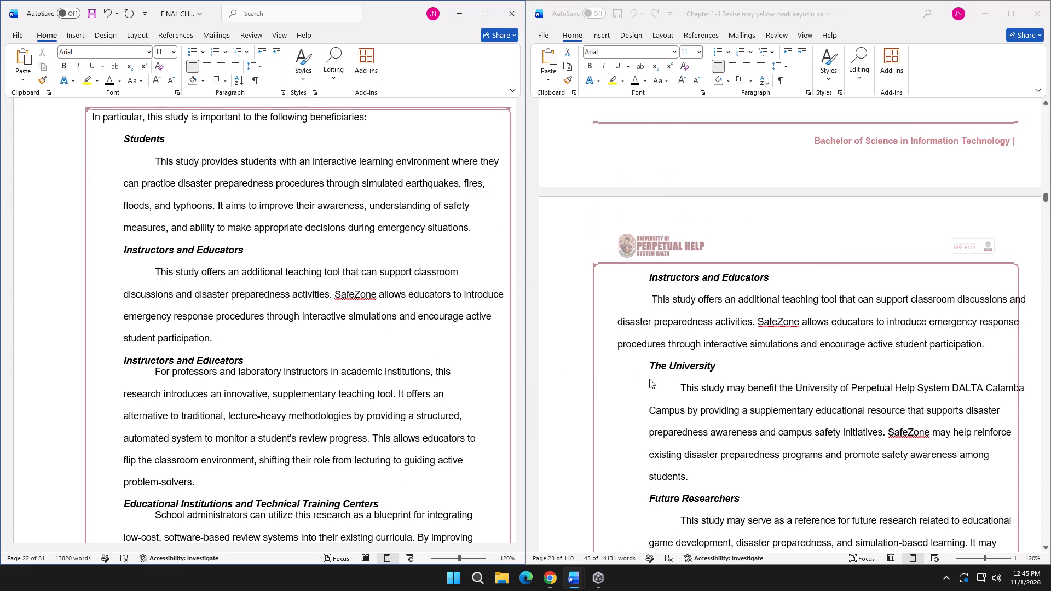
scroll(649, 379, "up", 4)
scroll(648, 382, "down", 6)
left_click(649, 308)
left_click(649, 307)
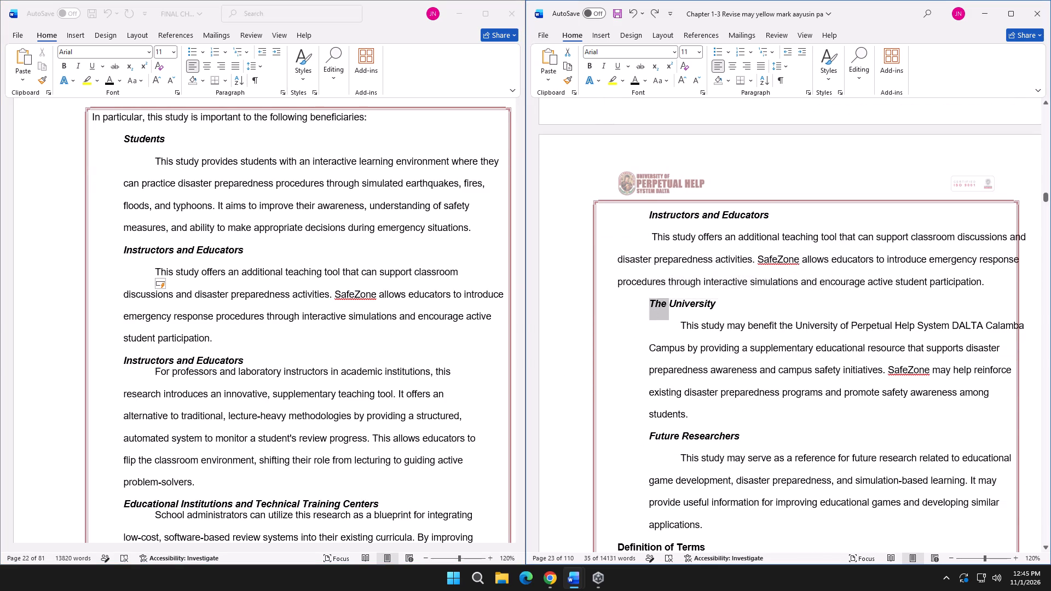
left_click(650, 307)
left_click_drag(649, 306, 664, 316)
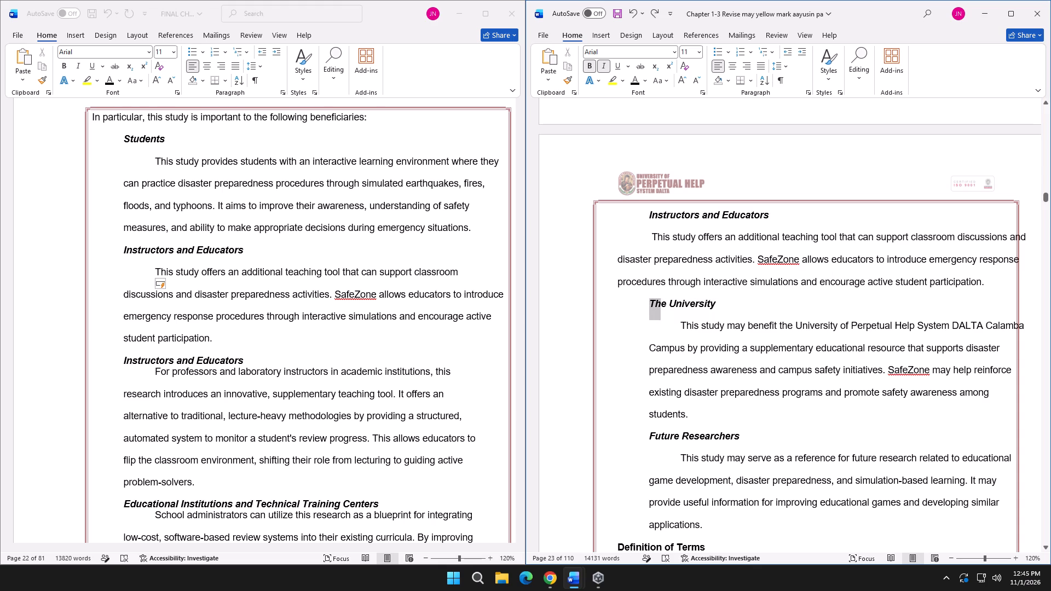
left_click_drag(664, 316, 683, 407)
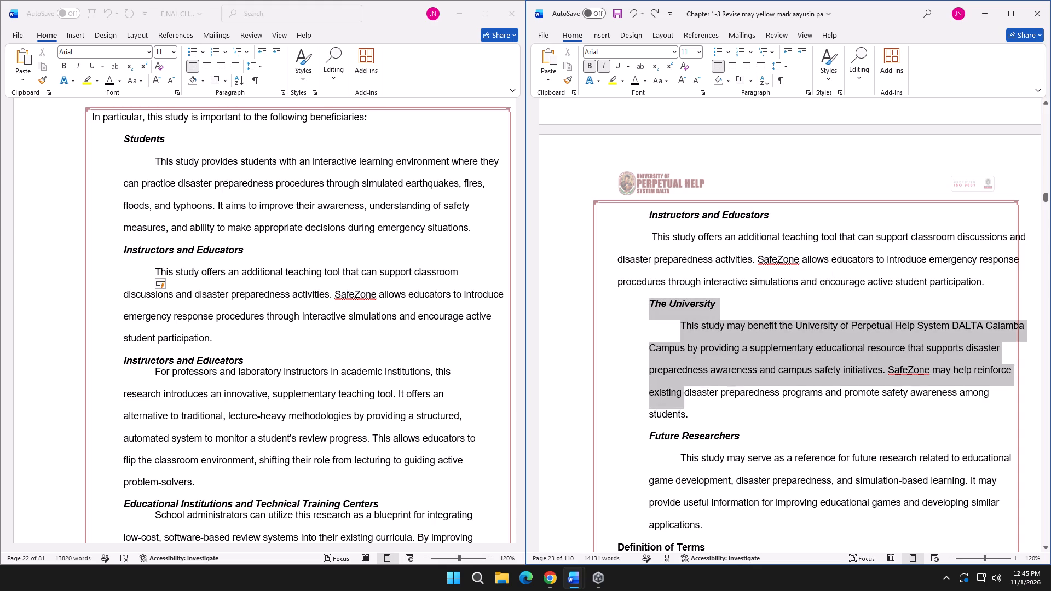
left_click_drag(683, 407, 688, 421)
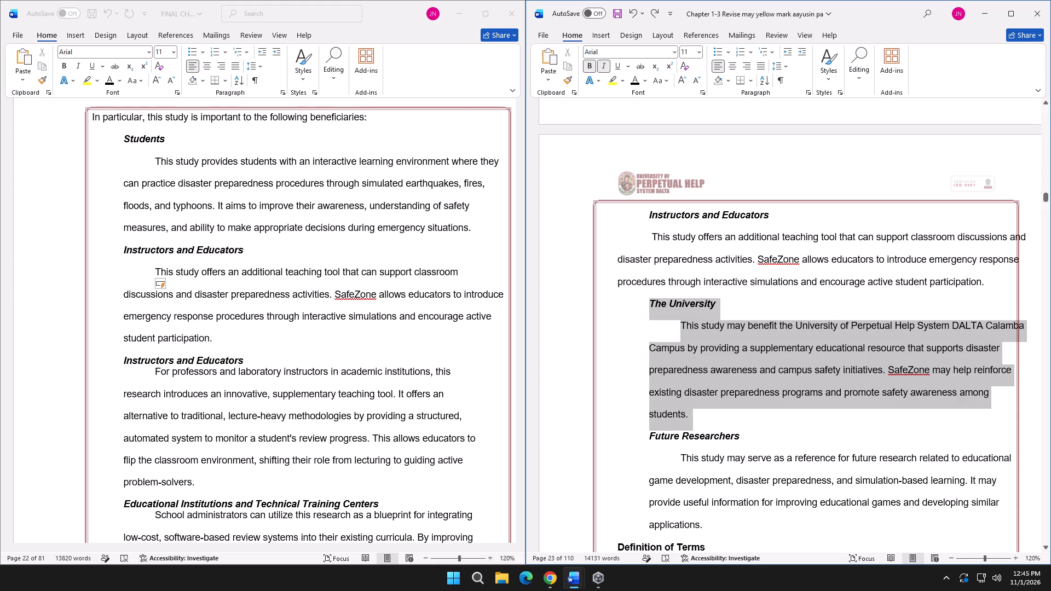
left_click_drag(688, 421, 687, 425)
key("ctrl+x")
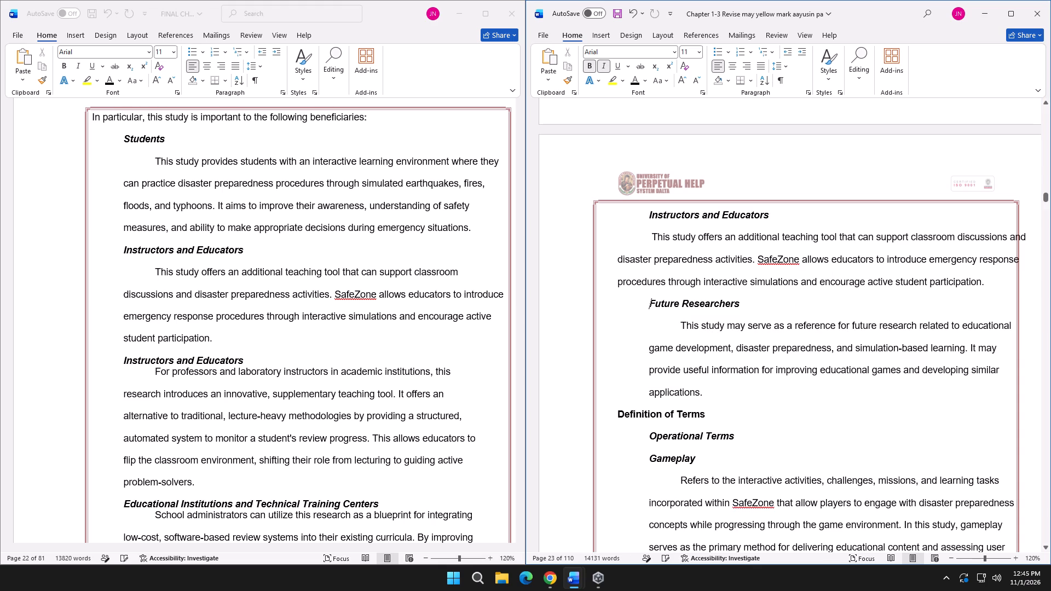
key("ctrl+z")
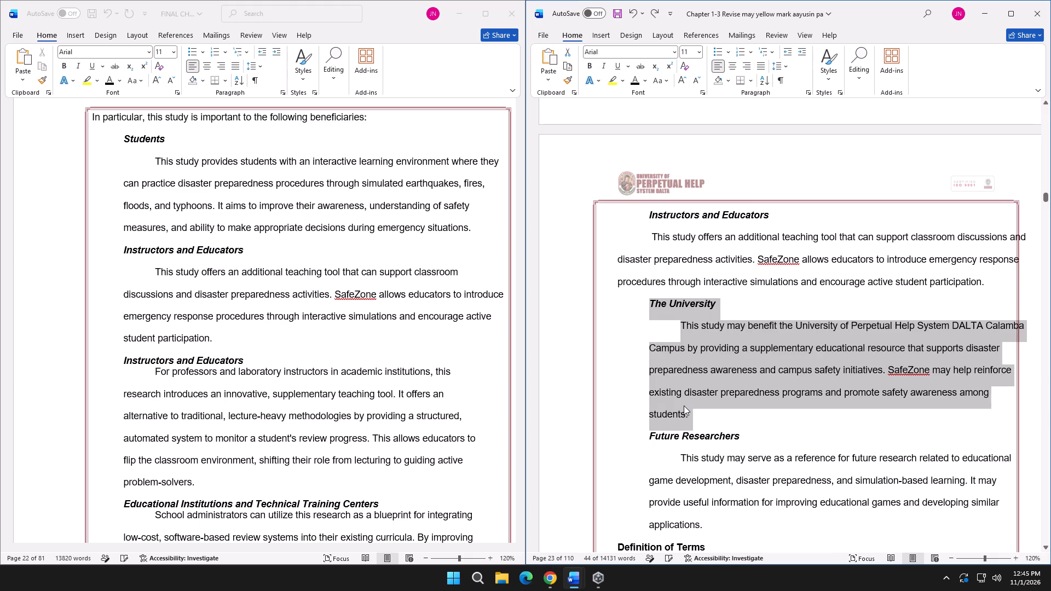
key("ctrl+c")
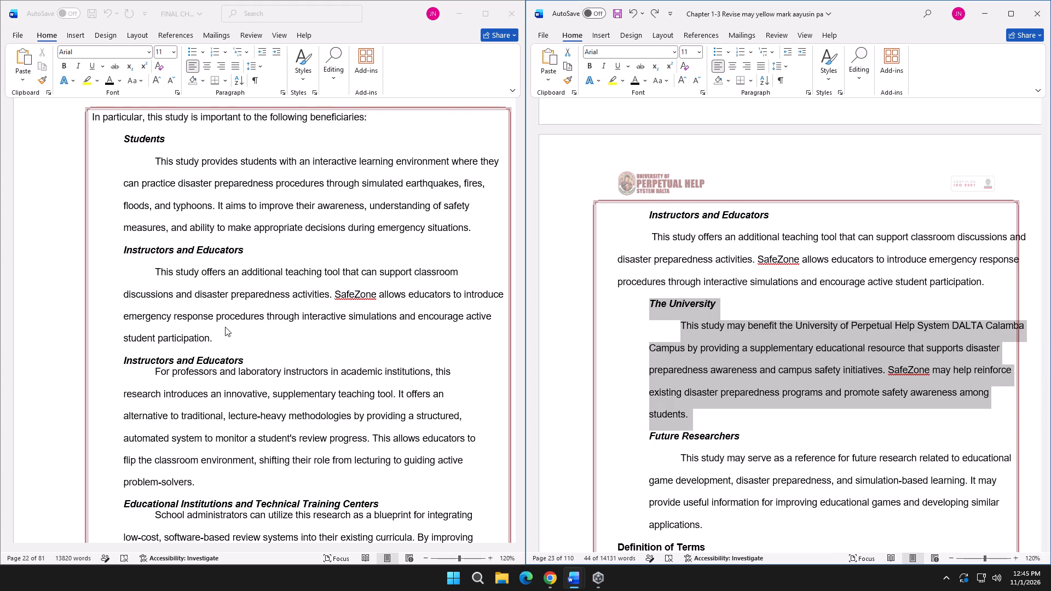
Replace the old Instructors and Educators entry, beginning "For professors and laboratory instructors", in FINAL CHAP3 with the copied The University entry.
left_click(229, 327)
left_click_drag(122, 366, 122, 366)
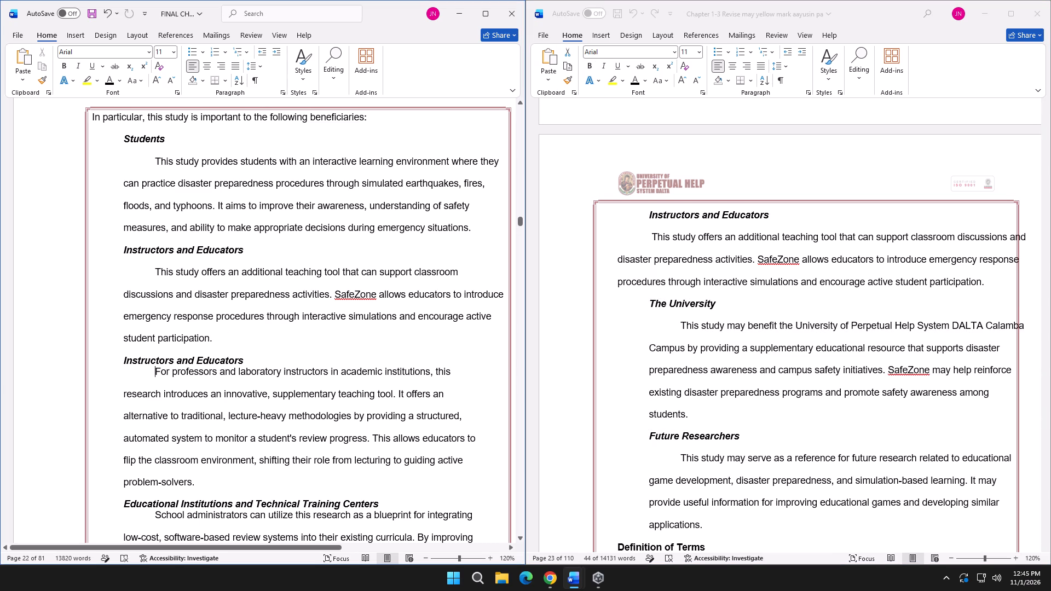
left_click_drag(122, 366, 194, 482)
left_click(95, 388)
left_click_drag(123, 363, 194, 483)
key("ctrl+v")
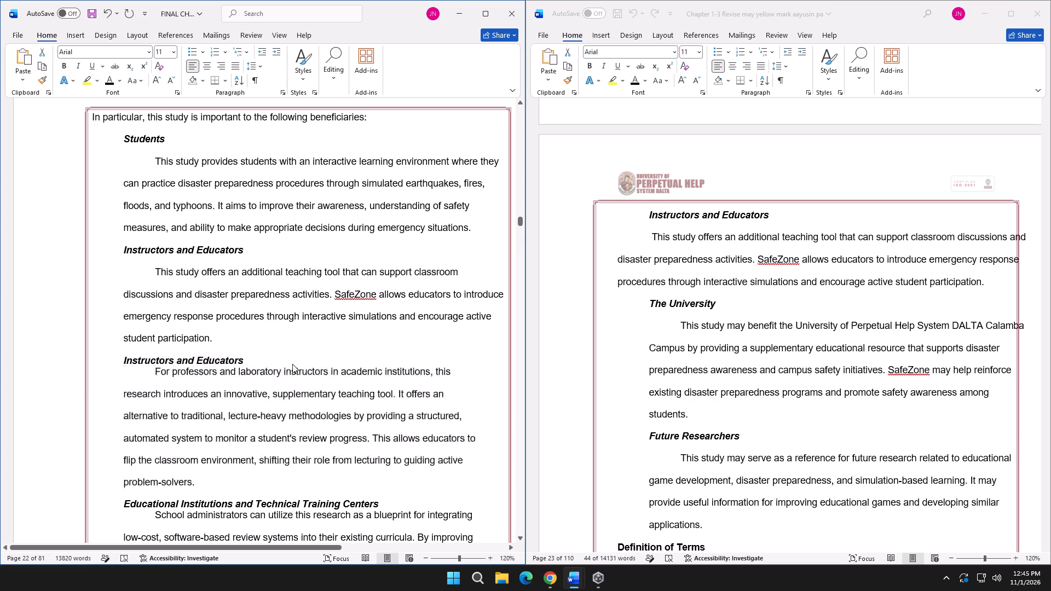
scroll(263, 418, "down", 7)
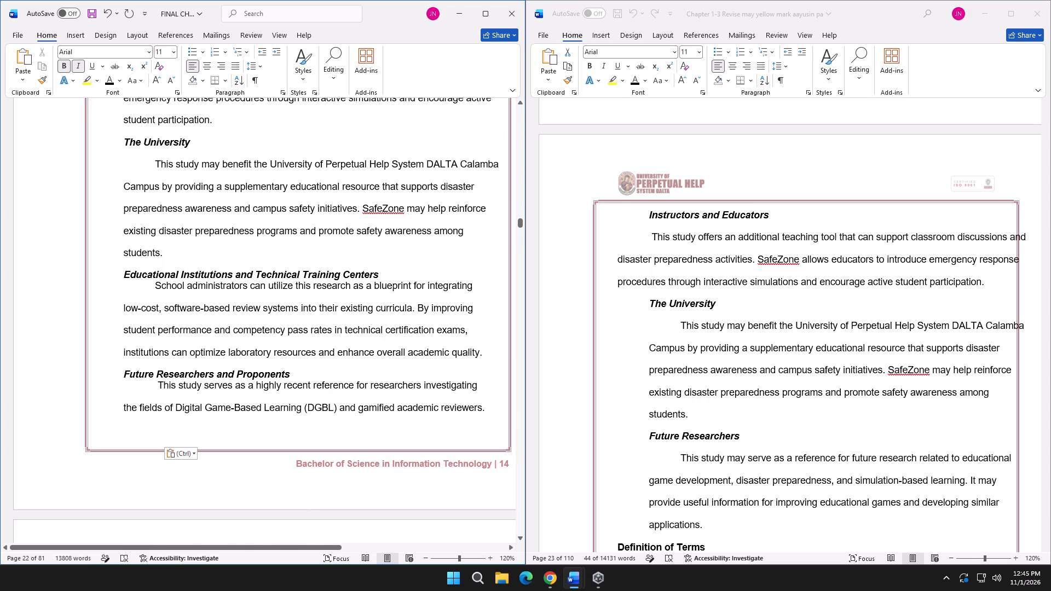
scroll(659, 352, "down", 5)
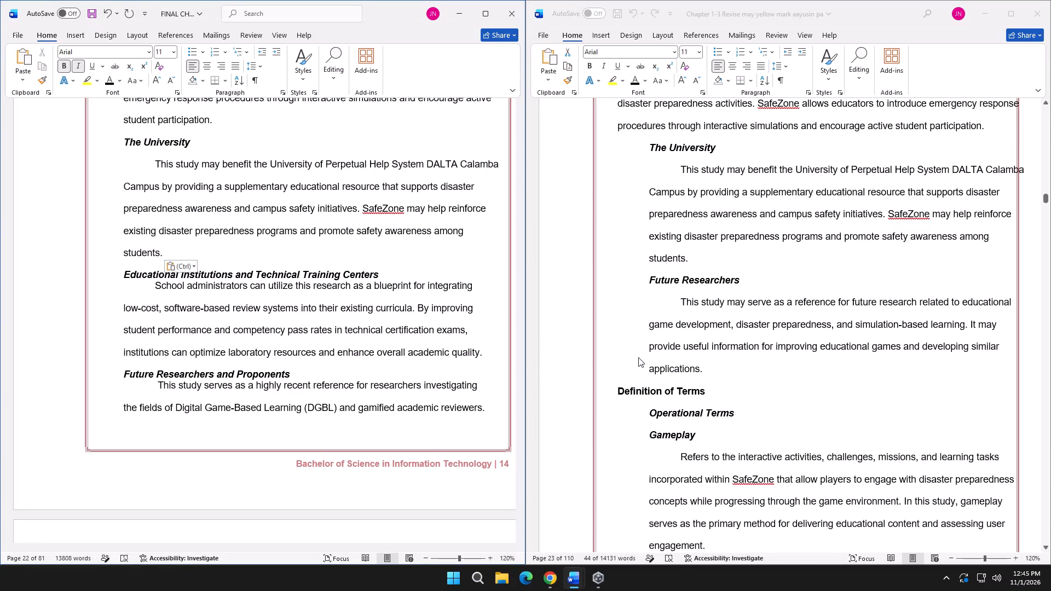
scroll(386, 293, "up", 2)
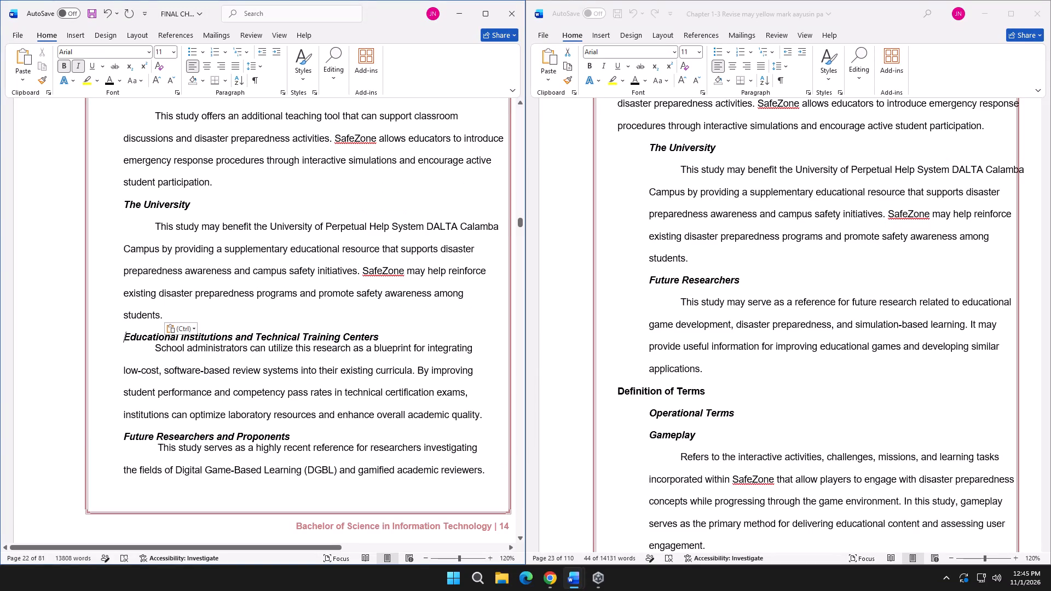
Replace the Educational Institutions and Technical Training Centers entry in FINAL CHAP3 with the Future Researchers entry copied from Chapter 1-3 Revise.
left_click(653, 281)
left_click(651, 283)
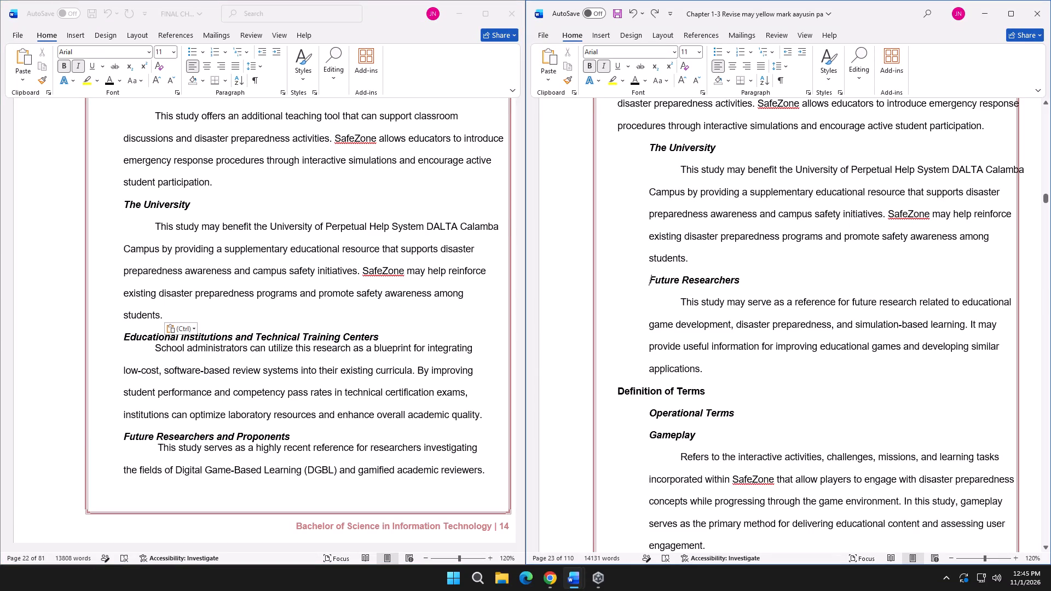
left_click_drag(649, 282, 705, 367)
key("ctrl+c")
left_click(183, 303)
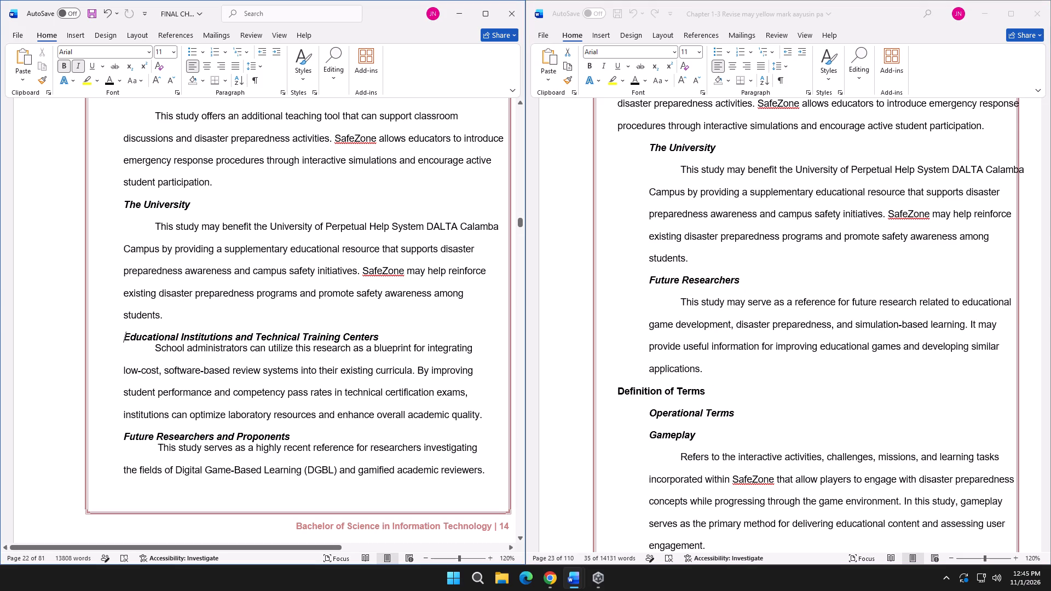
left_click_drag(124, 338, 480, 416)
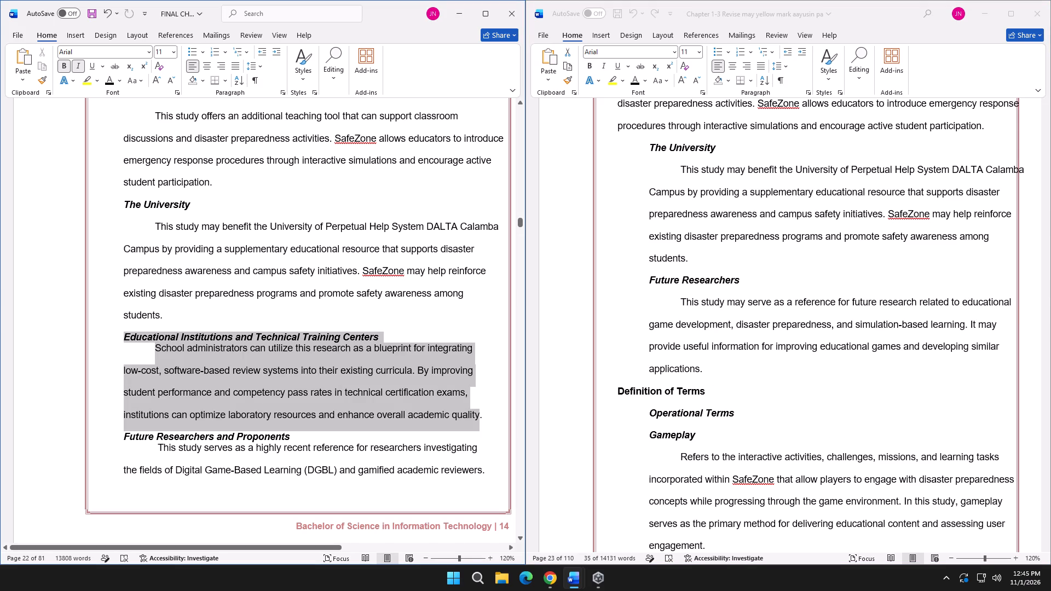
left_click_drag(480, 416, 482, 417)
key("ctrl+v")
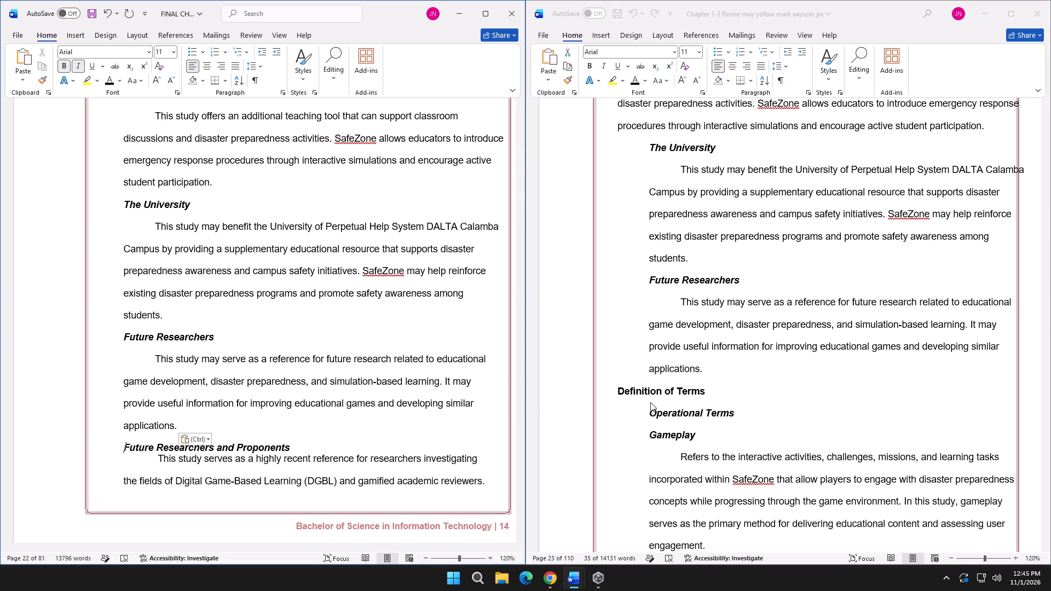
Delete the old Future Researchers and Proponents entry, heading and full paragraph, from the beneficiaries in FINAL CHAP3.
scroll(688, 402, "down", 2)
scroll(383, 428, "down", 3)
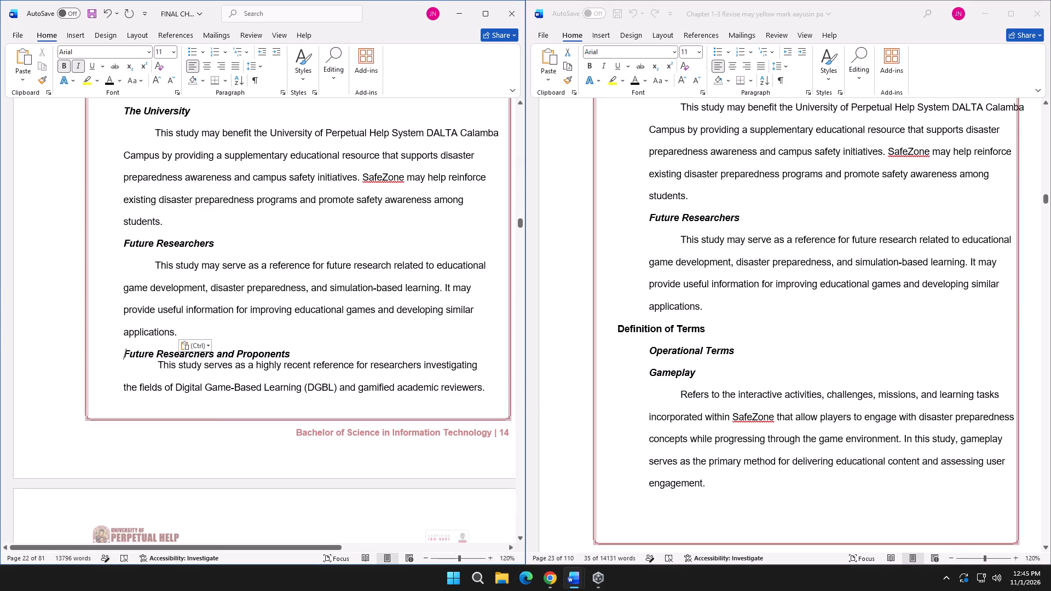
left_click_drag(124, 354, 492, 460)
scroll(477, 392, "down", 4)
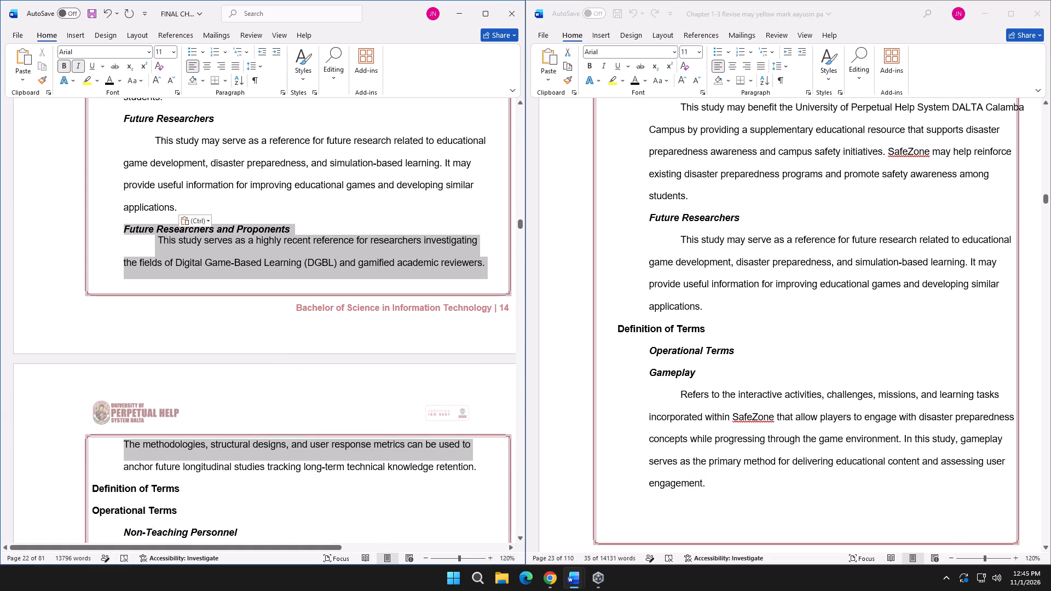
left_click_drag(492, 460, 492, 465)
key("BackSpace")
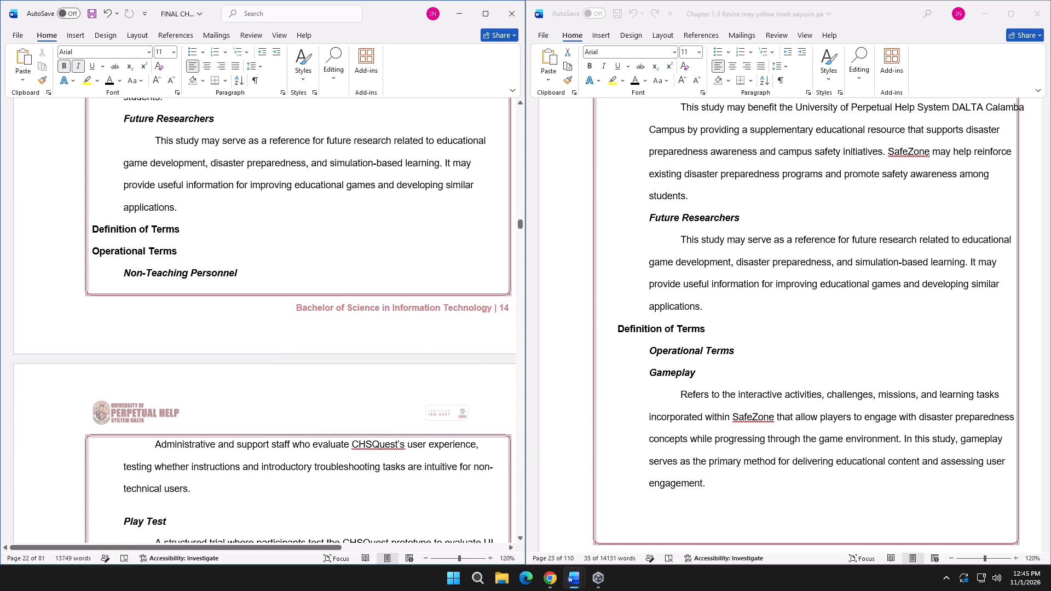
Insert three line breaks after the Future Researchers paragraph to move Definition of Terms onto the following page.
left_click(185, 214)
key("Return")
key("Return")
key("Return")
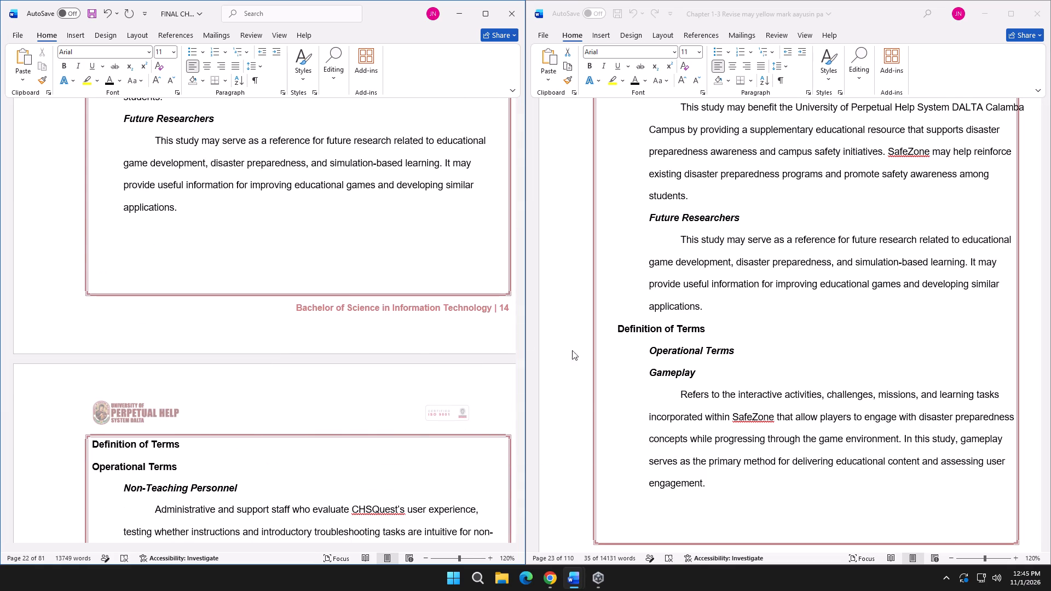
Replace the Non-Teaching Personnel term under Operational Terms in FINAL CHAP3 with the Gameplay term and definition copied from Chapter 1-3 Revise.
scroll(397, 325, "down", 4)
scroll(357, 319, "up", 4)
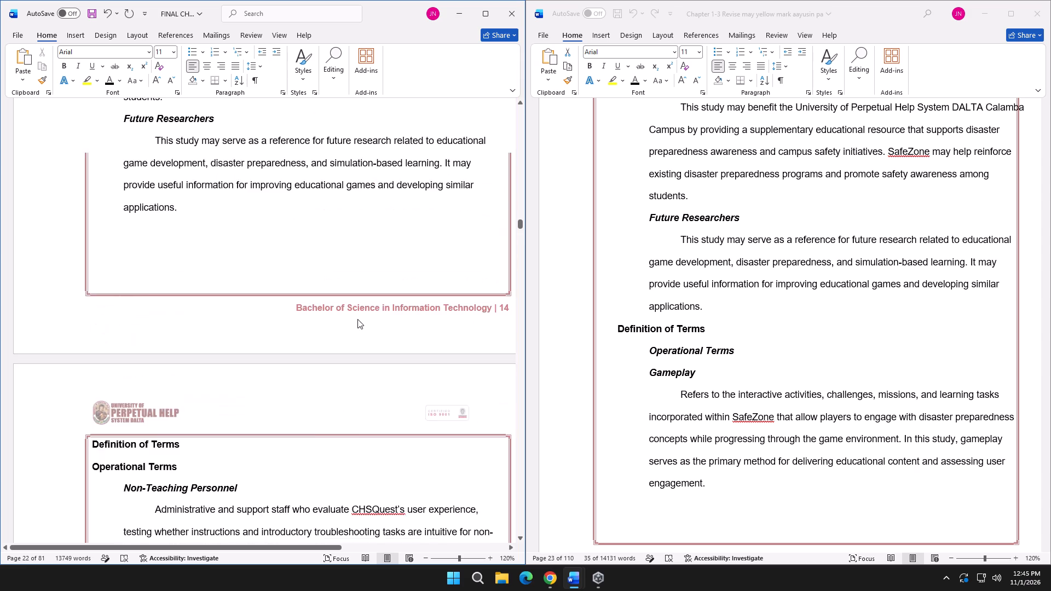
scroll(357, 320, "up", 11)
scroll(363, 332, "down", 9)
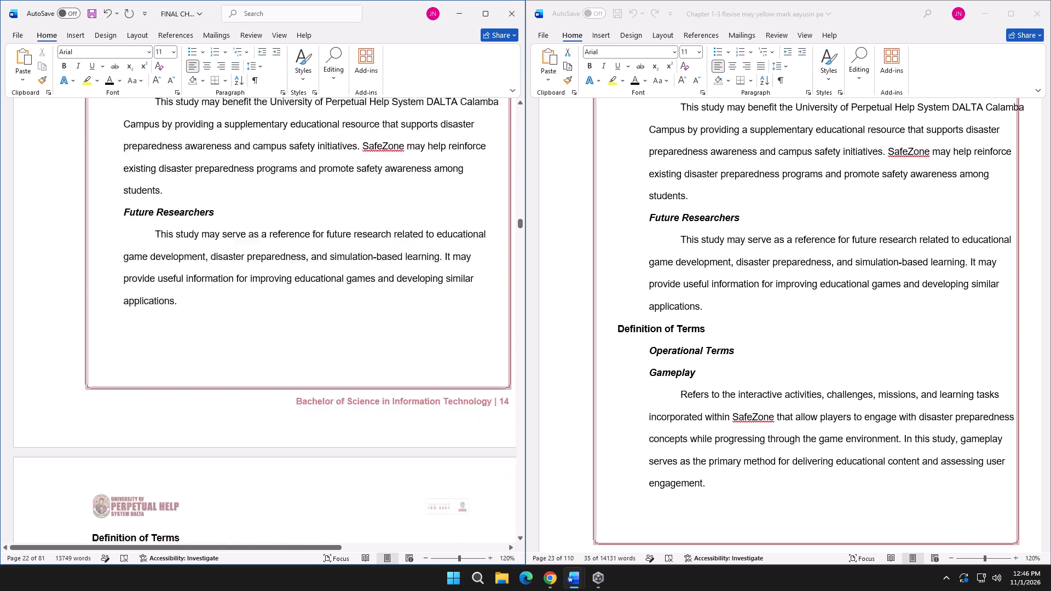
scroll(363, 333, "down", 7)
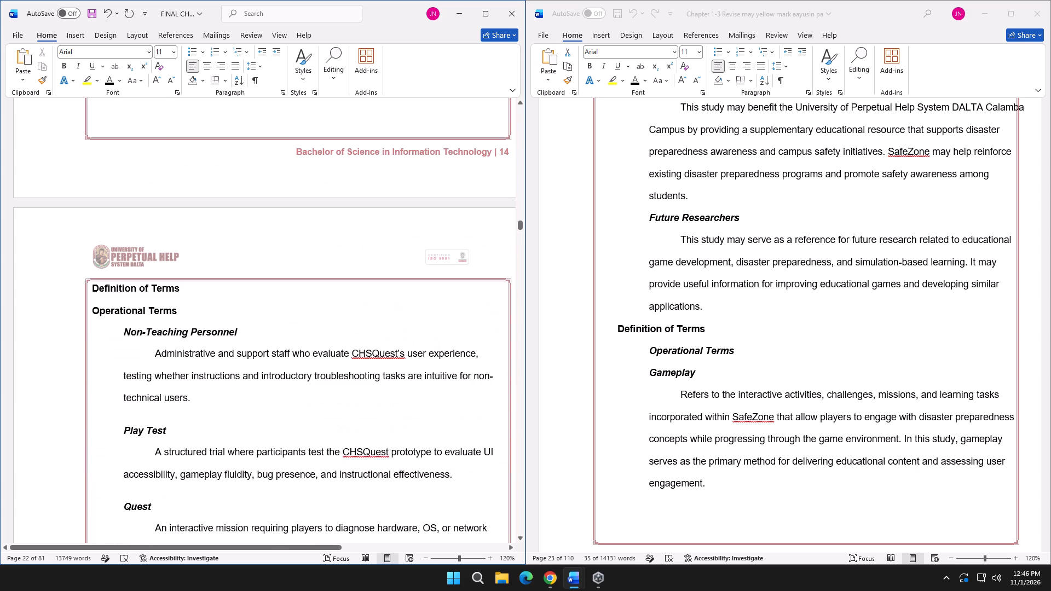
scroll(652, 367, "down", 3)
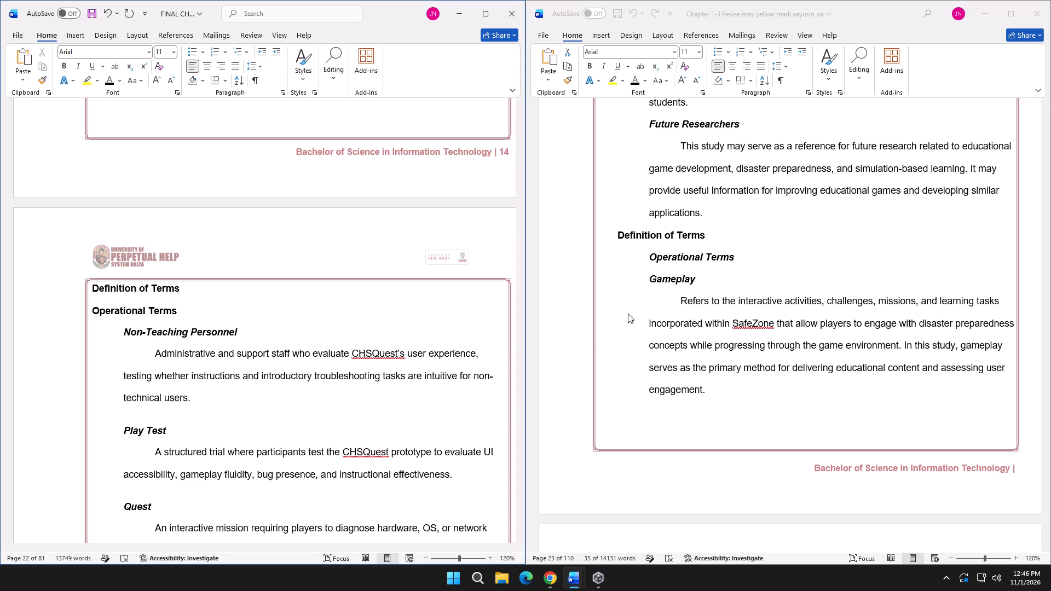
left_click(650, 286)
left_click(650, 286)
left_click(649, 291)
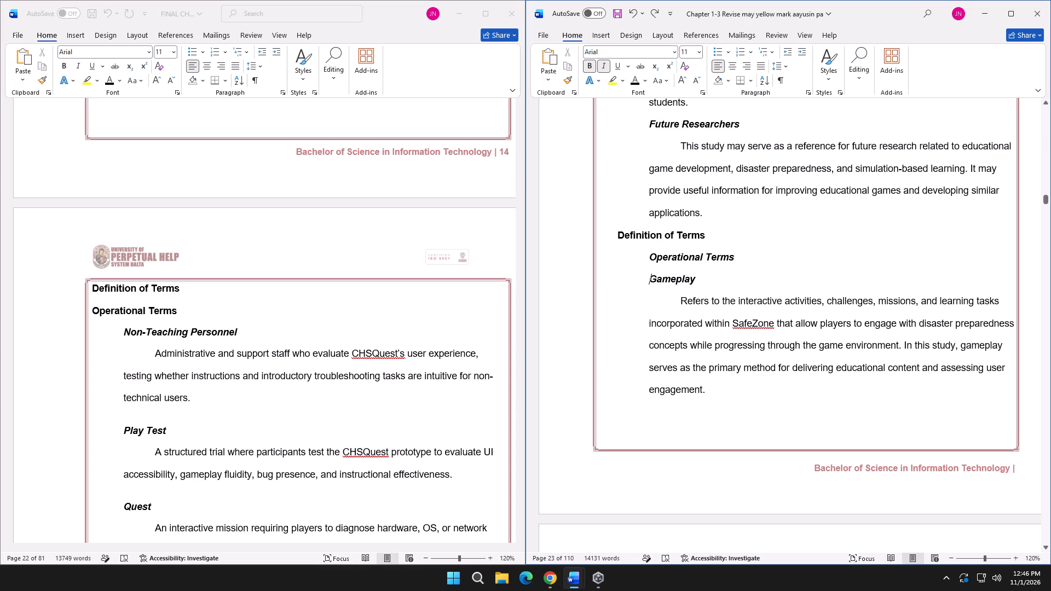
left_click_drag(650, 281, 720, 386)
key("ctrl+c")
left_click(177, 380)
left_click_drag(123, 333, 149, 351)
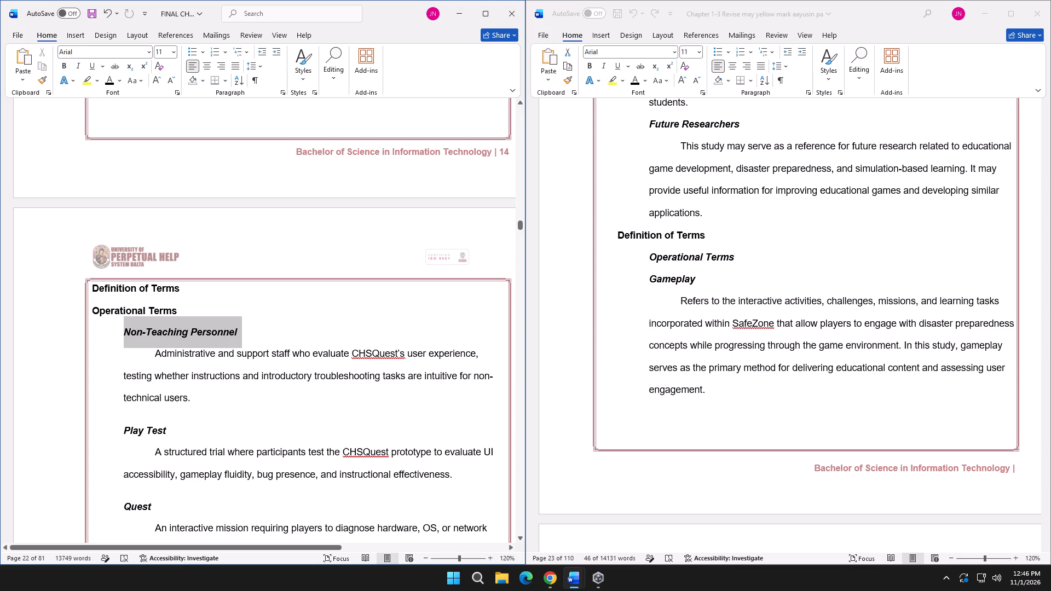
left_click_drag(149, 351, 194, 399)
key("ctrl+v")
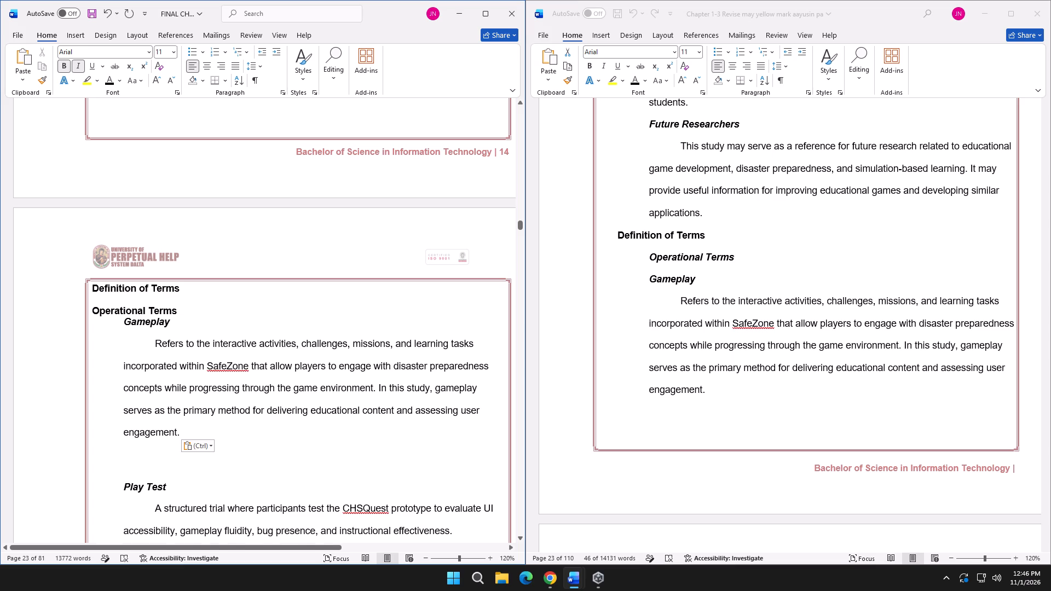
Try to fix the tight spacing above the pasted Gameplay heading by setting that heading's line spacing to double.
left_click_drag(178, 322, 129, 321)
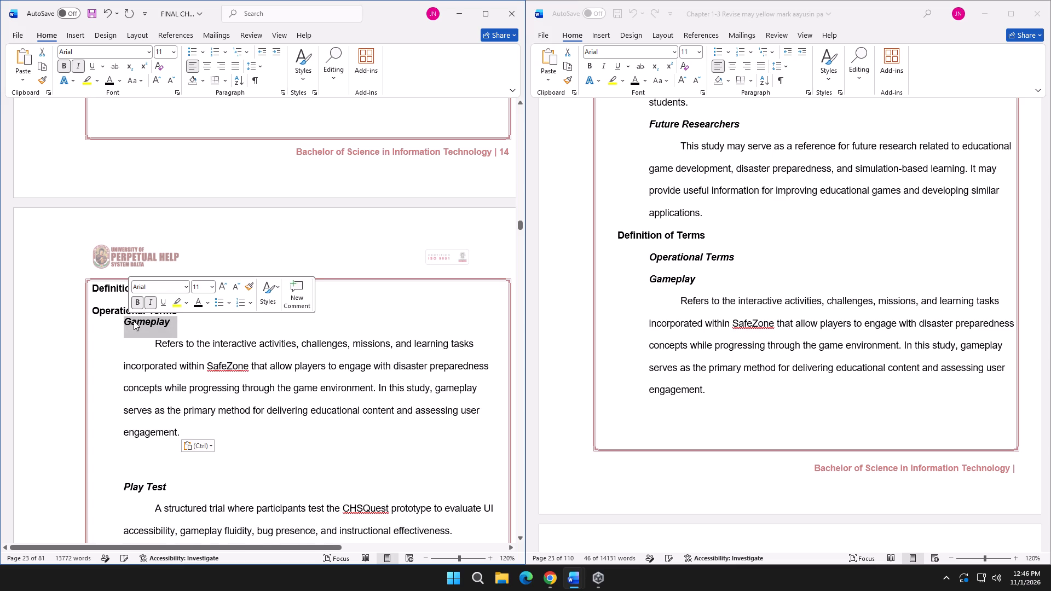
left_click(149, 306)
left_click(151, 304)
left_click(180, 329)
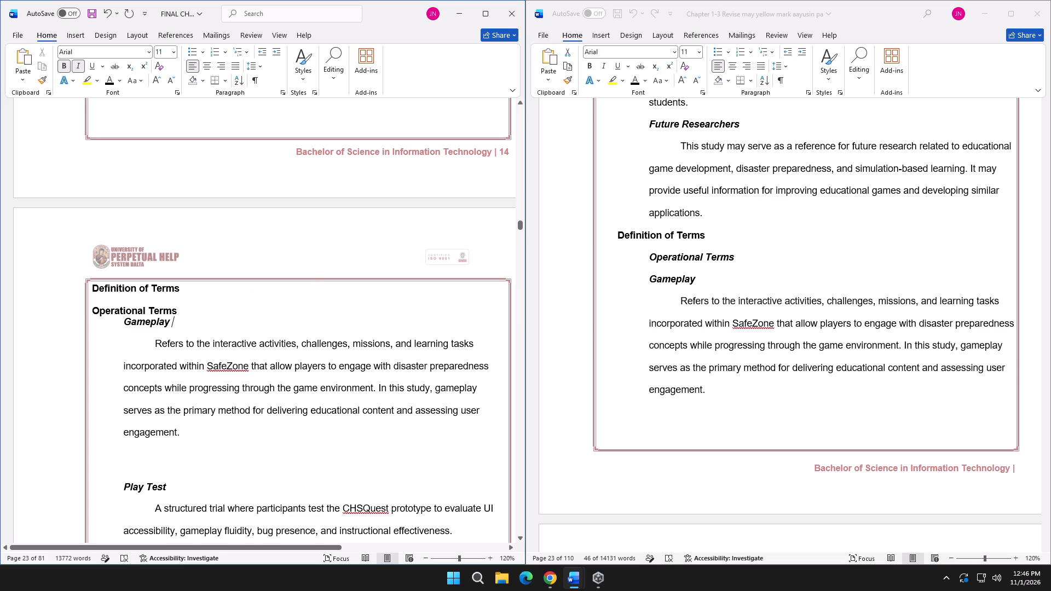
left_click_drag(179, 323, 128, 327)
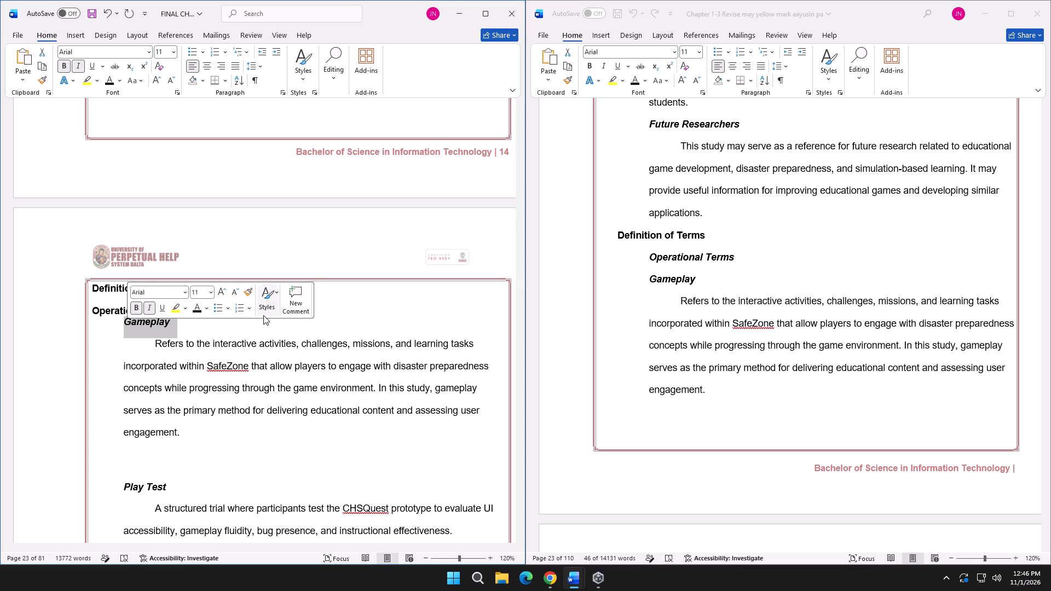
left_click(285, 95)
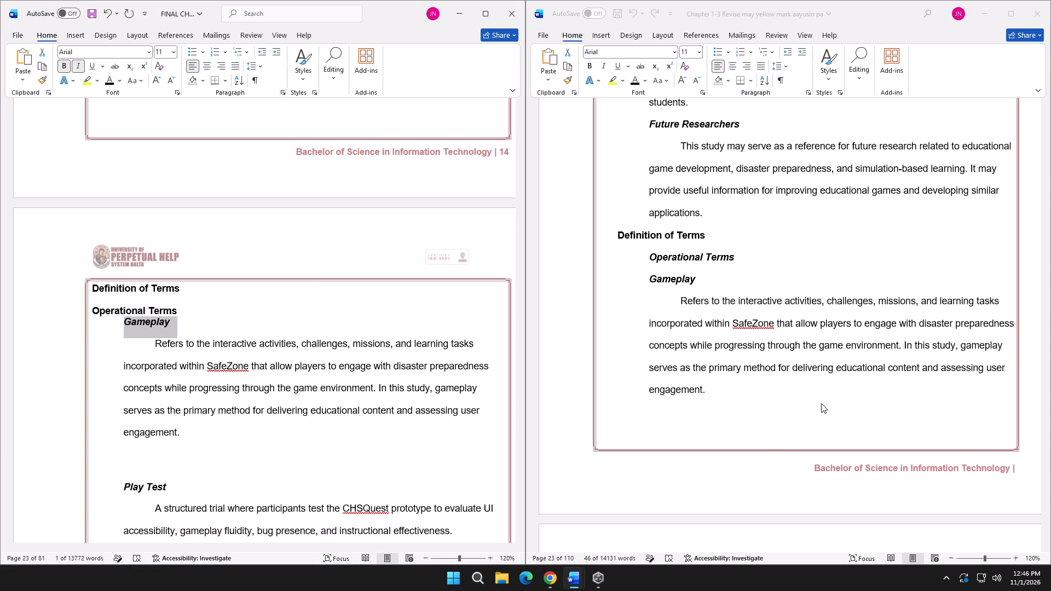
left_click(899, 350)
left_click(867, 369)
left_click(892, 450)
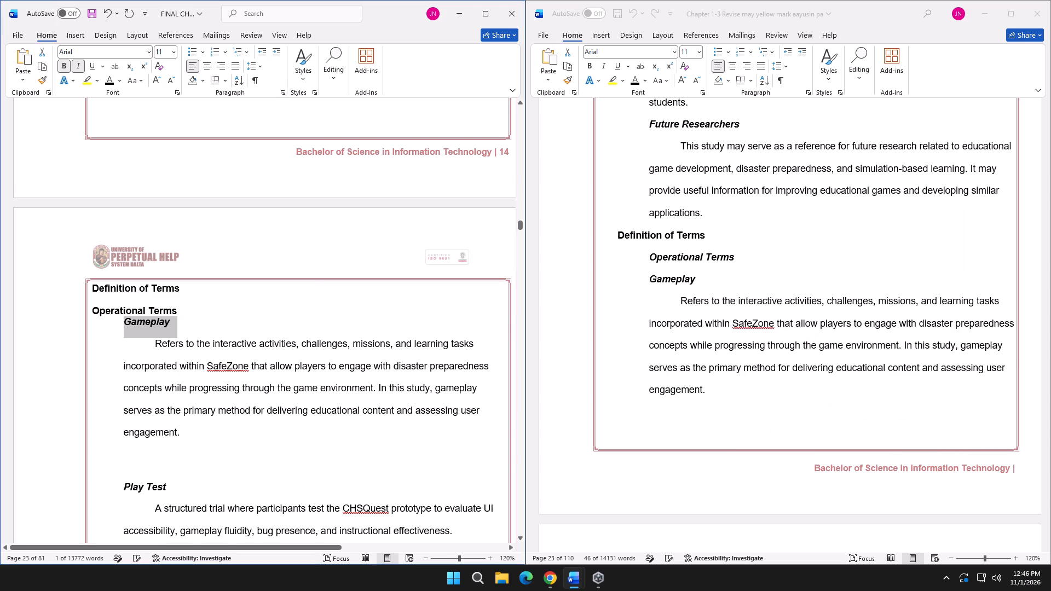
Set the Operational Terms heading's line spacing to double in FINAL CHAP3.
left_click(173, 310)
left_click_drag(184, 312, 94, 310)
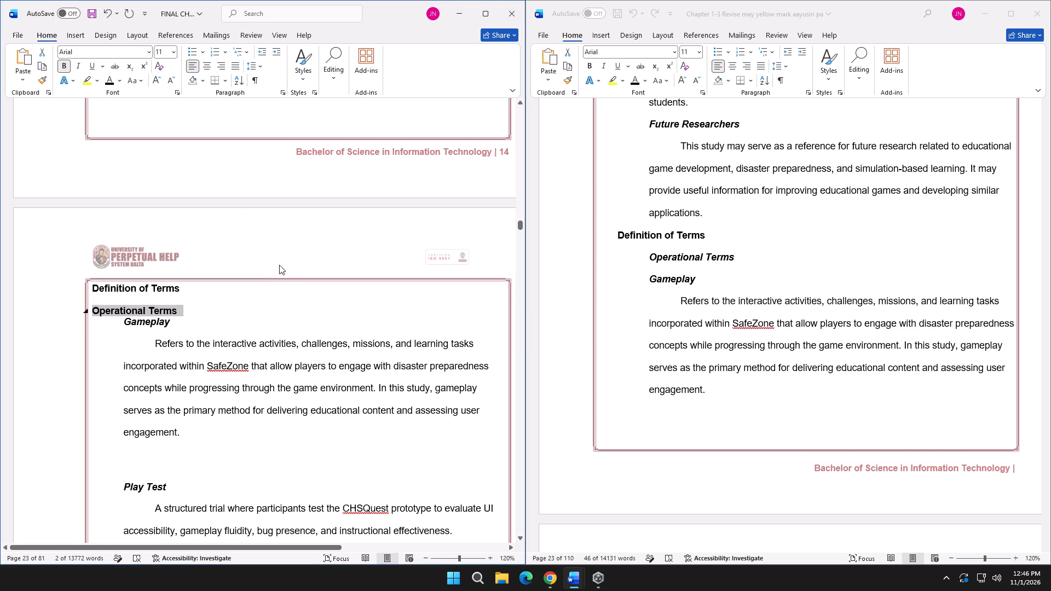
left_click(283, 95)
left_click(887, 349)
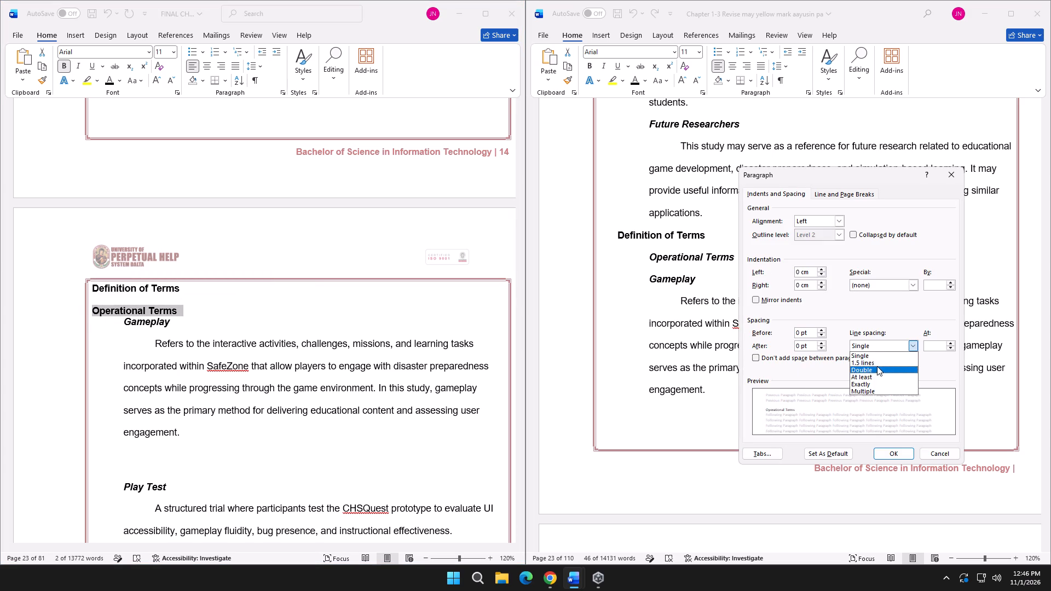
left_click(877, 367)
left_click(898, 452)
left_click(265, 305)
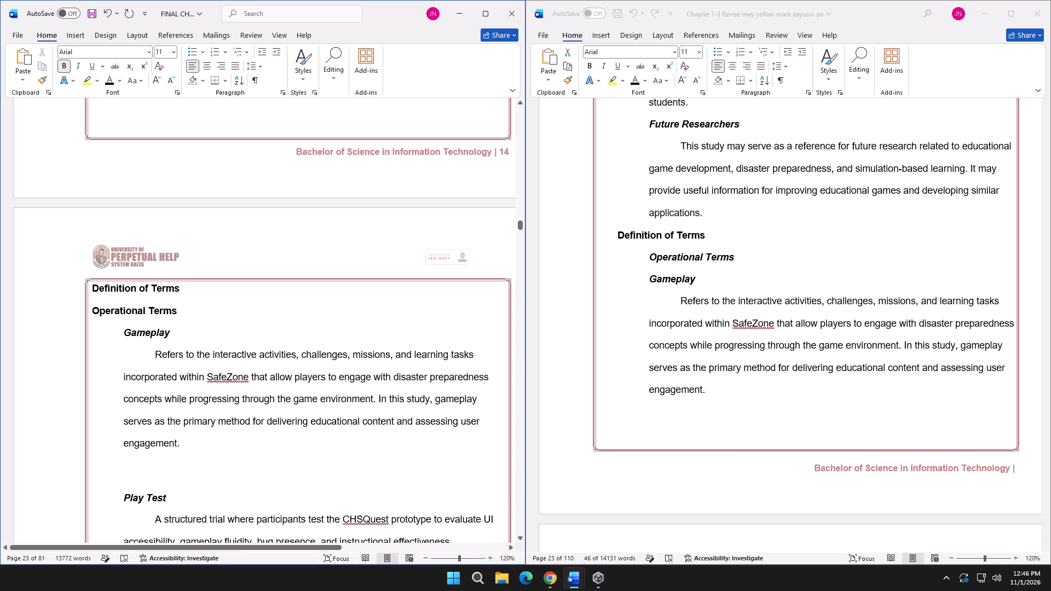
Remove the empty line left between the Gameplay definition and the Play Test heading.
scroll(221, 318, "down", 4)
left_click(158, 345)
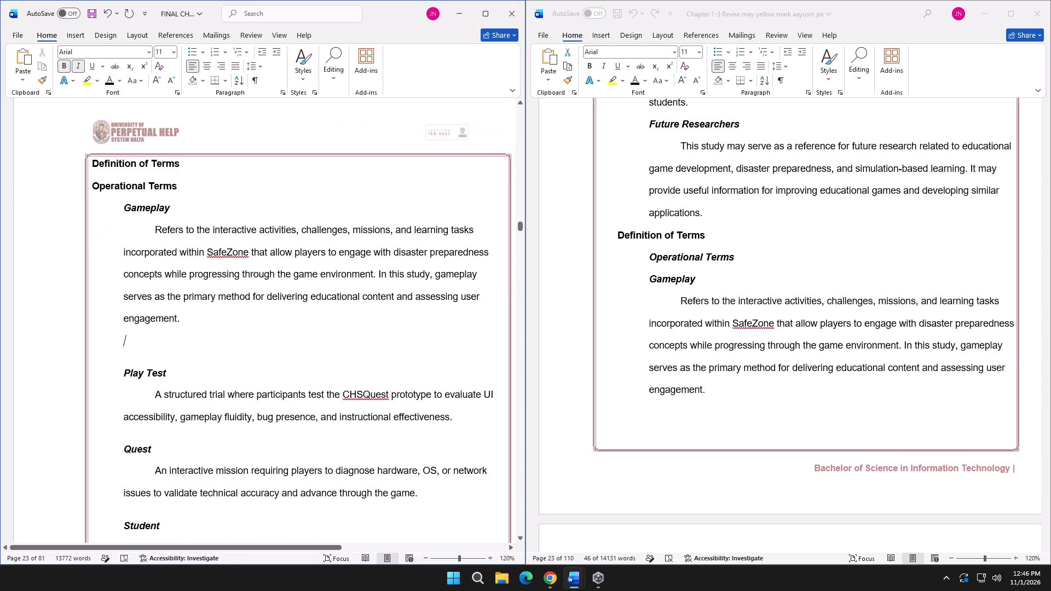
key("BackSpace")
Replace the Play Test term in FINAL CHAP3 with the Student term and definition copied from Chapter 1-3 Revise.
scroll(686, 364, "down", 5)
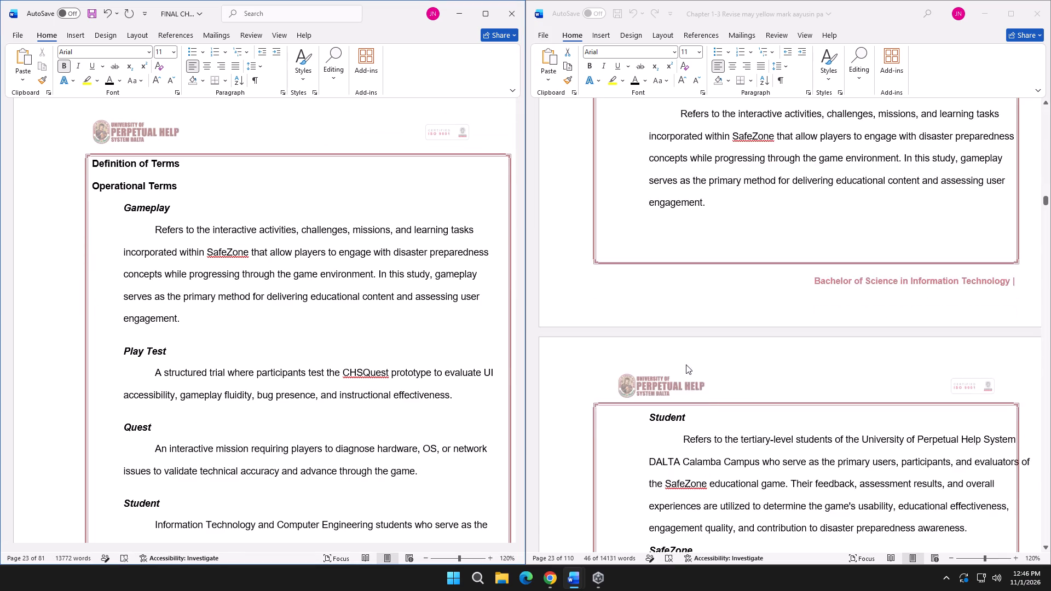
scroll(686, 364, "down", 6)
left_click(650, 262)
left_click_drag(650, 262, 720, 379)
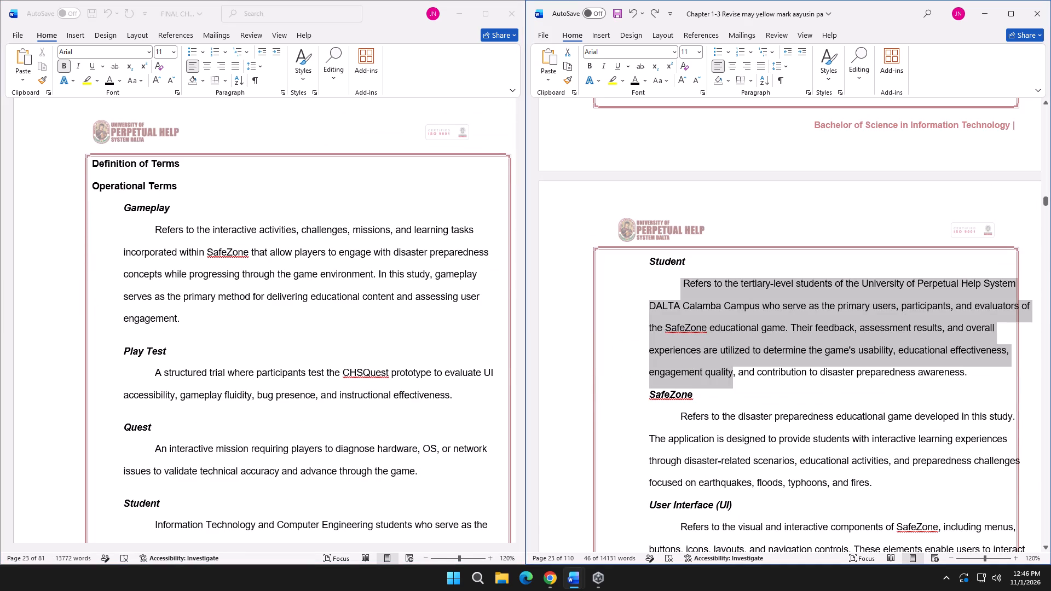
left_click_drag(720, 379, 967, 369)
left_click(653, 274)
left_click_drag(649, 261, 905, 338)
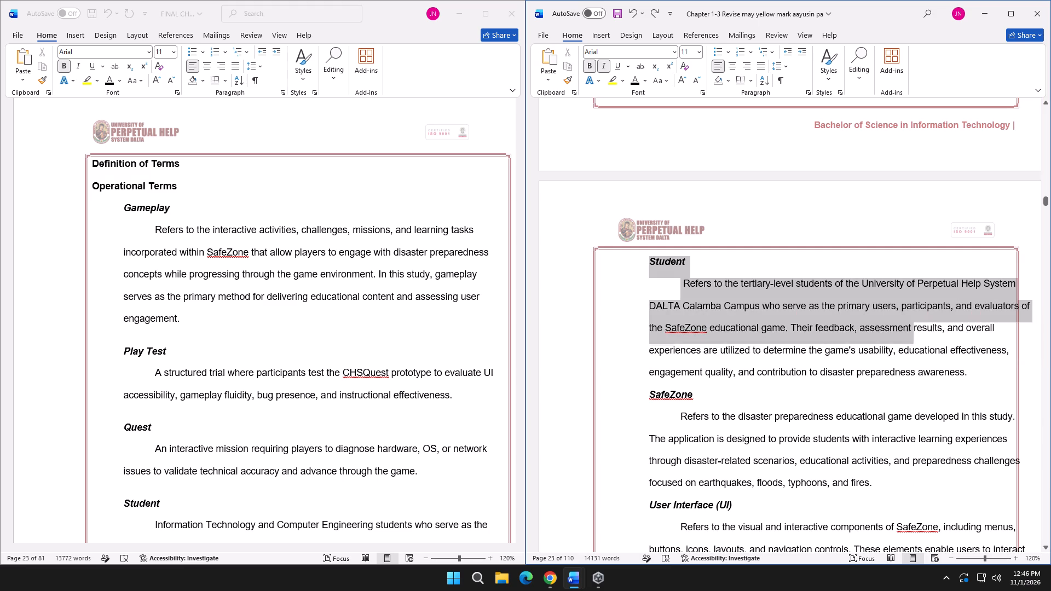
left_click_drag(905, 338, 967, 374)
key("ctrl+c")
scroll(260, 332, "down", 3)
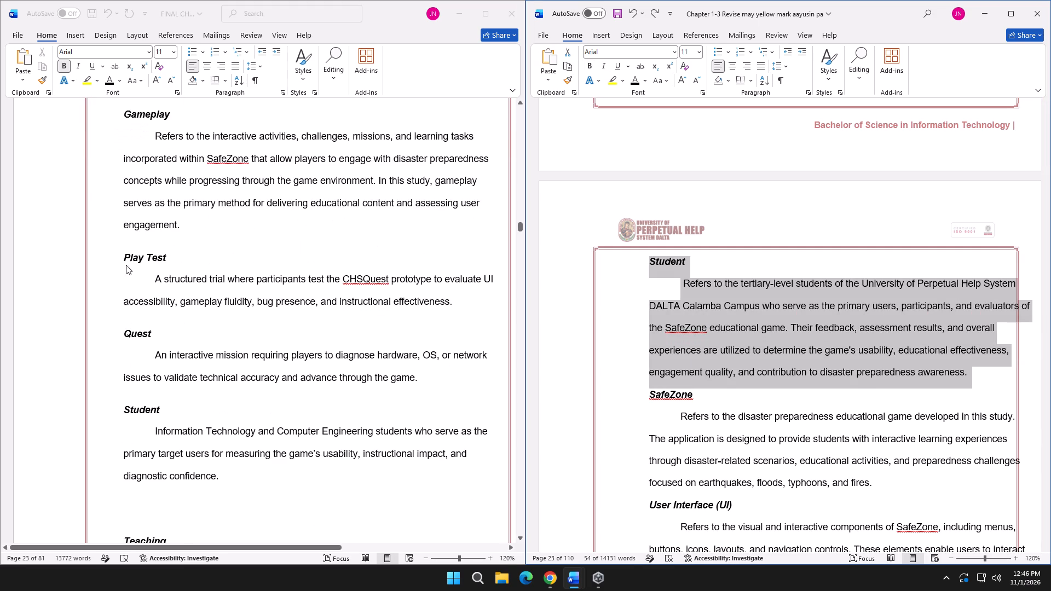
left_click(125, 259)
left_click_drag(127, 257, 452, 306)
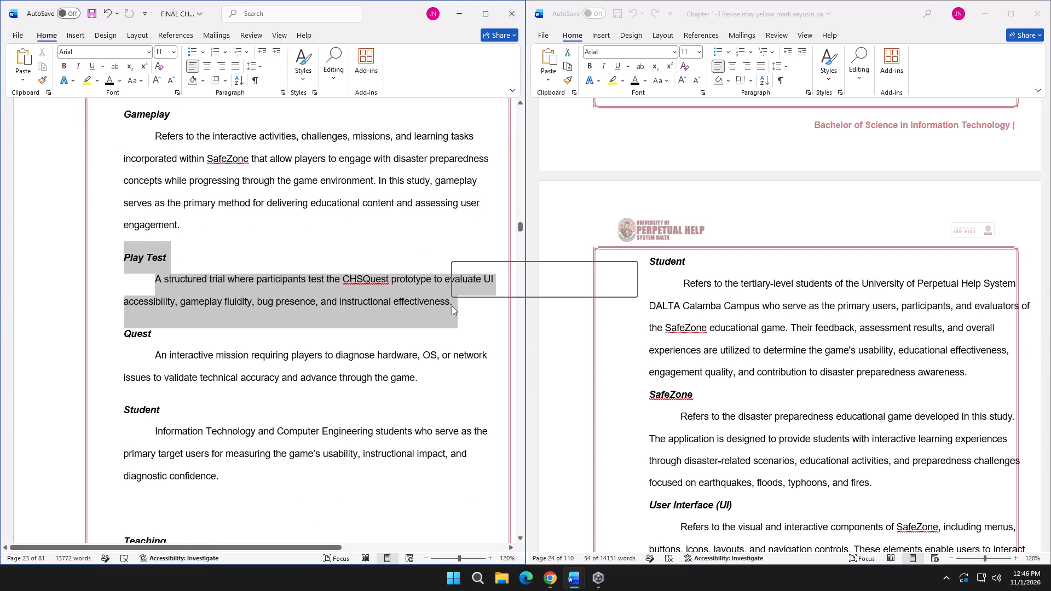
key("ctrl+v")
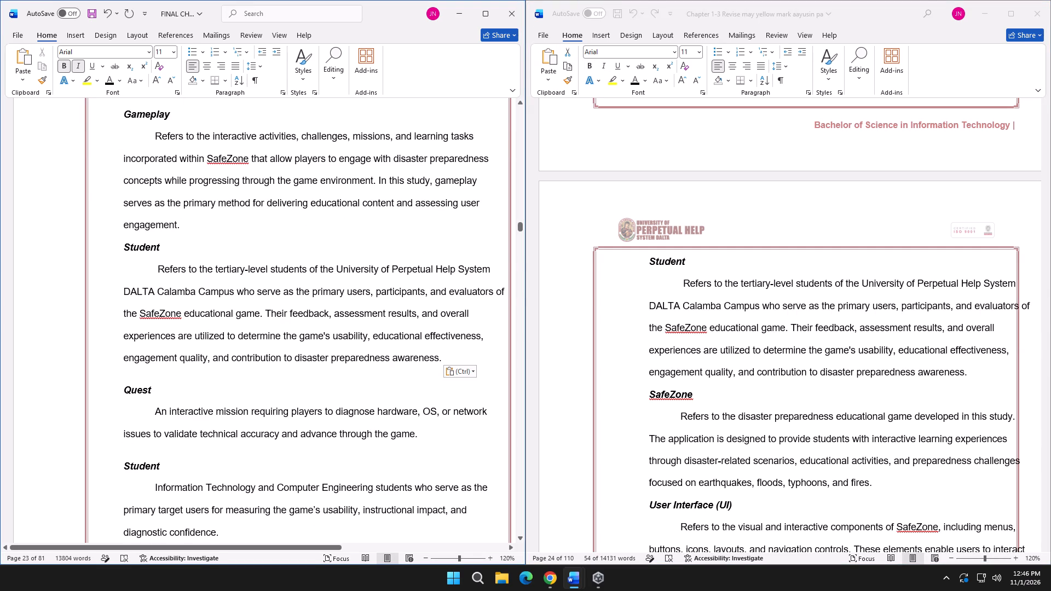
Replace the Quest term in FINAL CHAP3 with the SafeZone term and definition copied from Chapter 1-3 Revise.
scroll(684, 350, "down", 4)
left_click(653, 264)
left_click(652, 272)
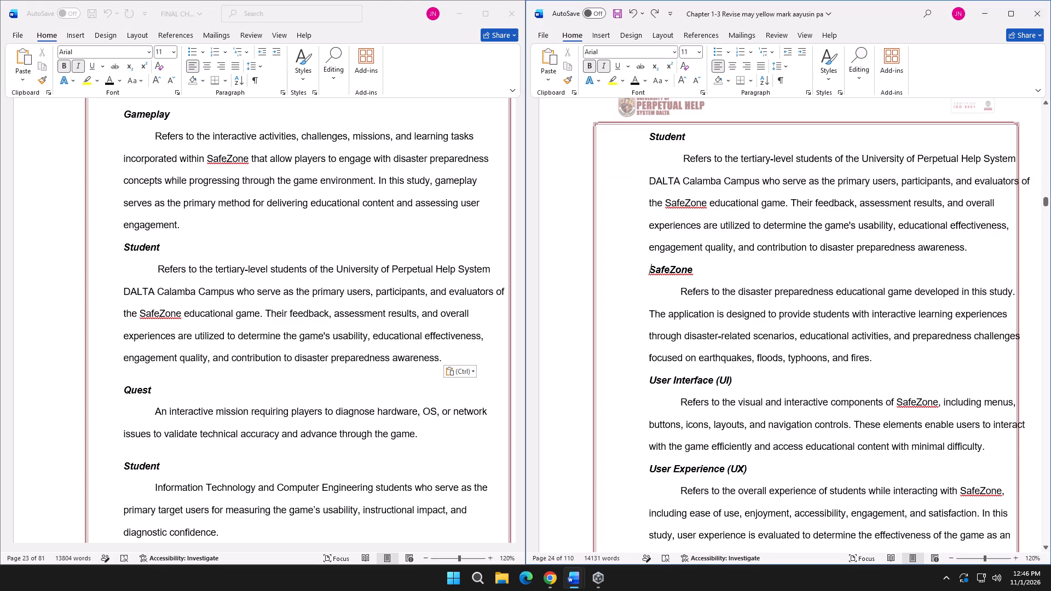
left_click_drag(651, 271, 880, 357)
key("ctrl+c")
left_click(174, 369)
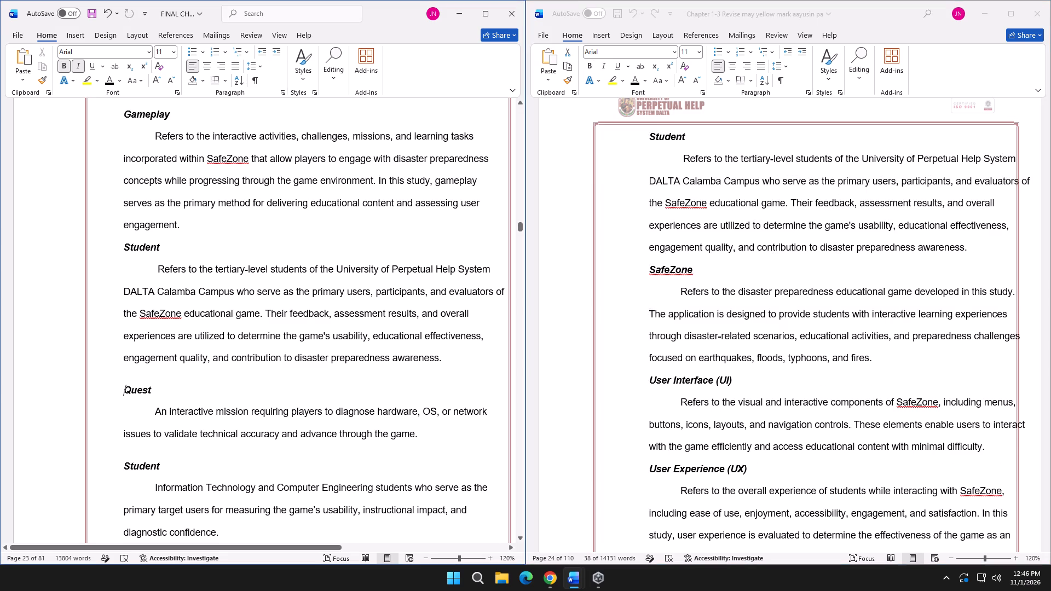
left_click_drag(125, 390, 430, 439)
key("ctrl+v")
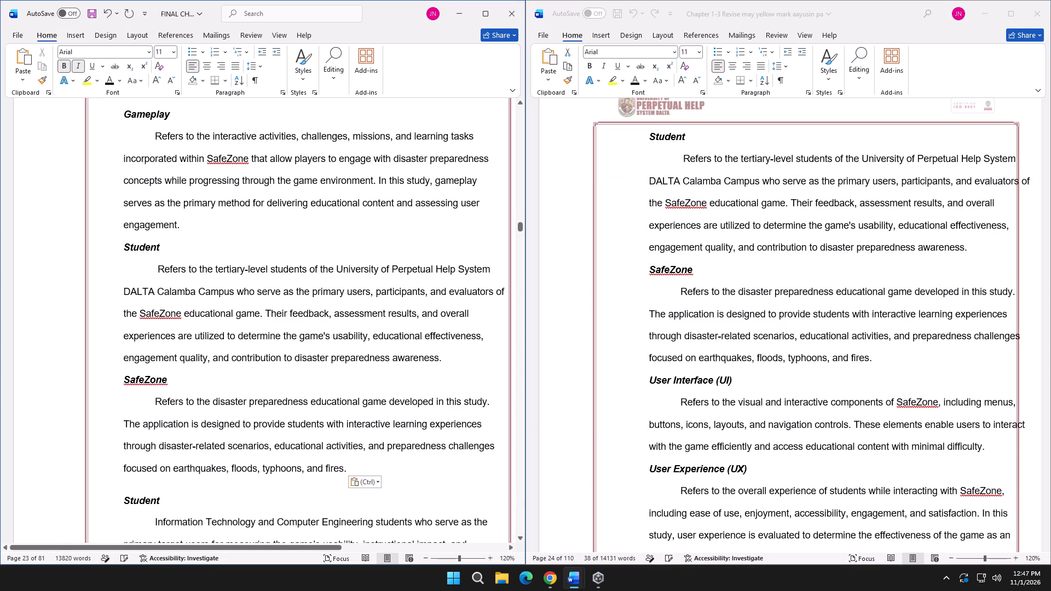
scroll(233, 379, "down", 4)
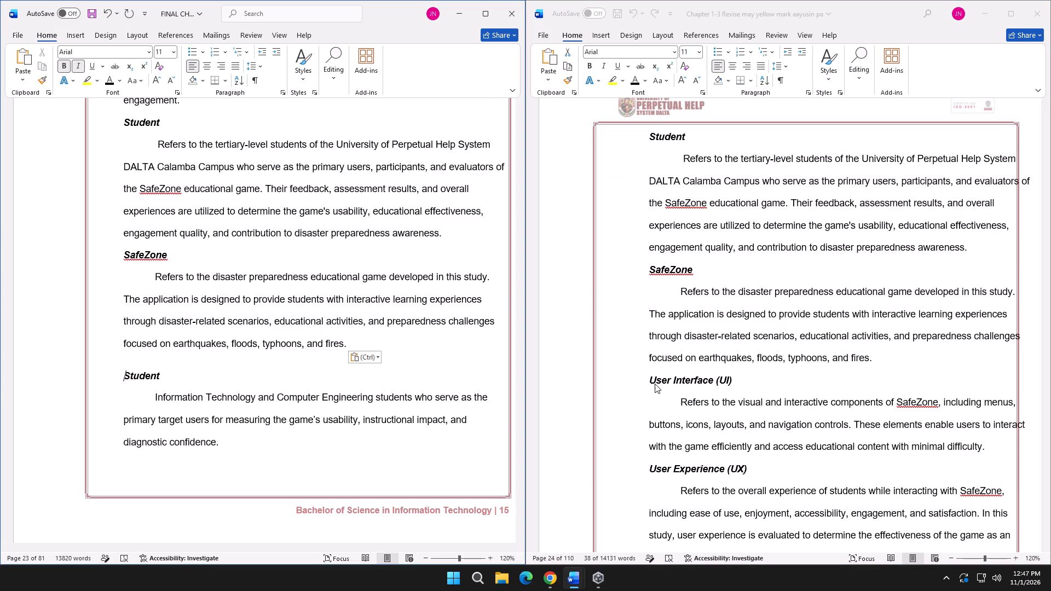
Replace the old Student term about Information Technology students in FINAL CHAP3 with the User Interface (UI) term and definition copied from Chapter 1-3 Revise.
left_click(652, 383)
left_click_drag(652, 382, 921, 419)
left_click(668, 411)
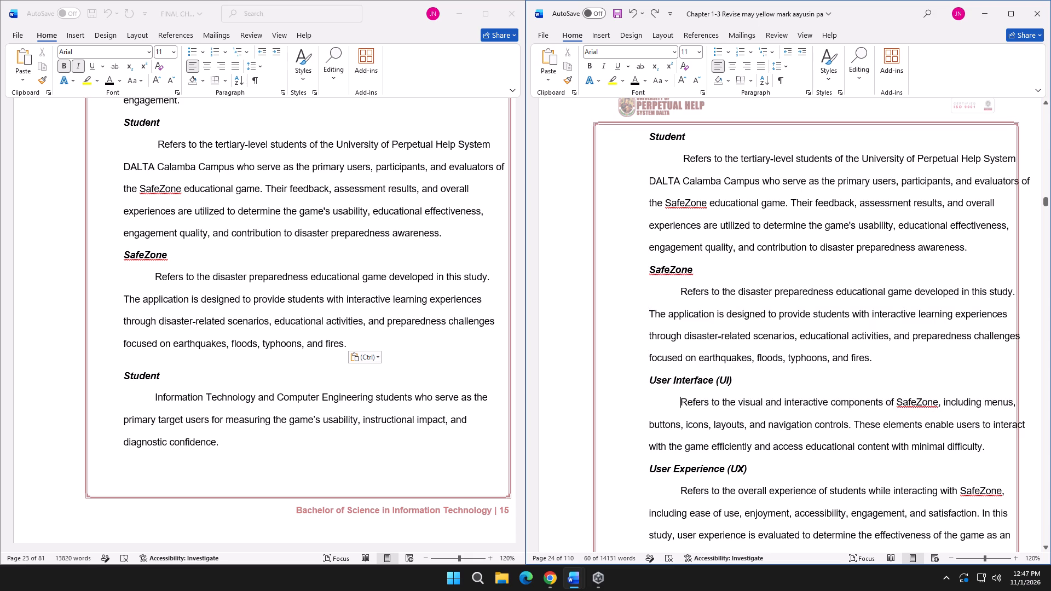
left_click_drag(652, 382, 983, 451)
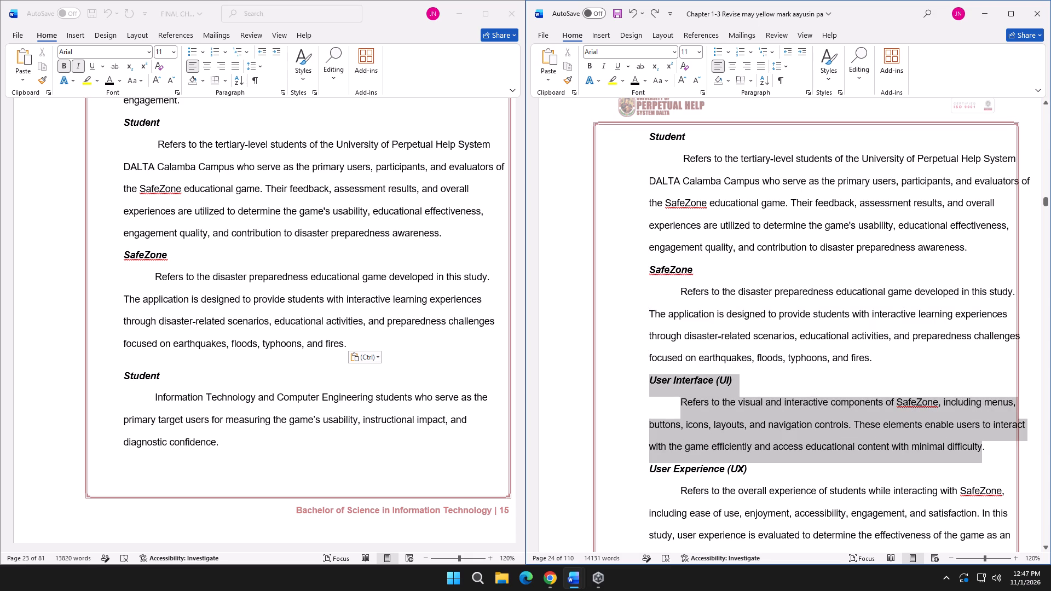
left_click_drag(983, 451, 984, 451)
key("ctrl+c")
scroll(354, 346, "down", 4)
left_click(117, 249)
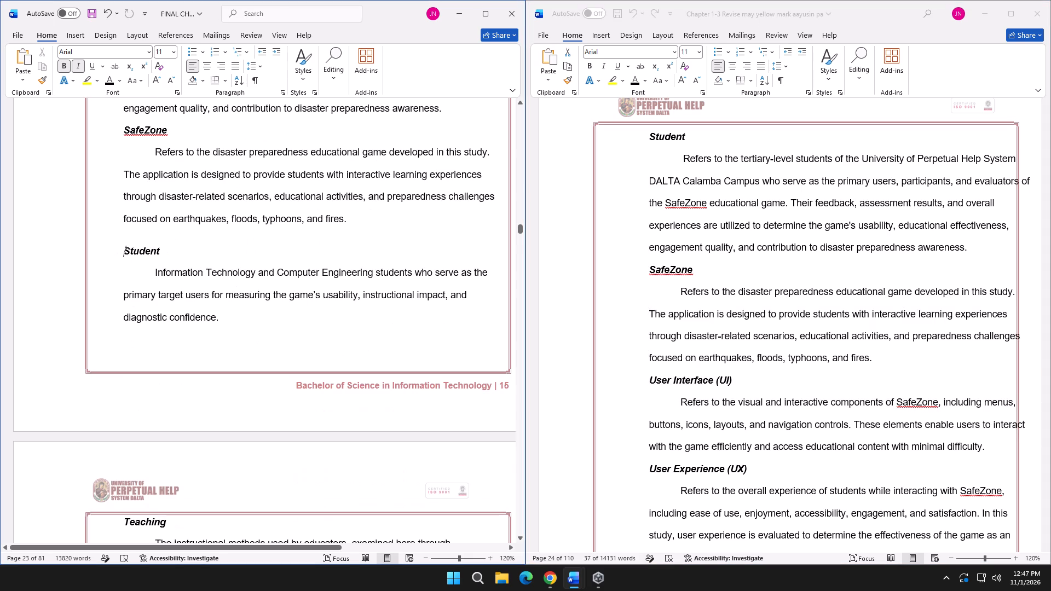
scroll(125, 264, "up", 3)
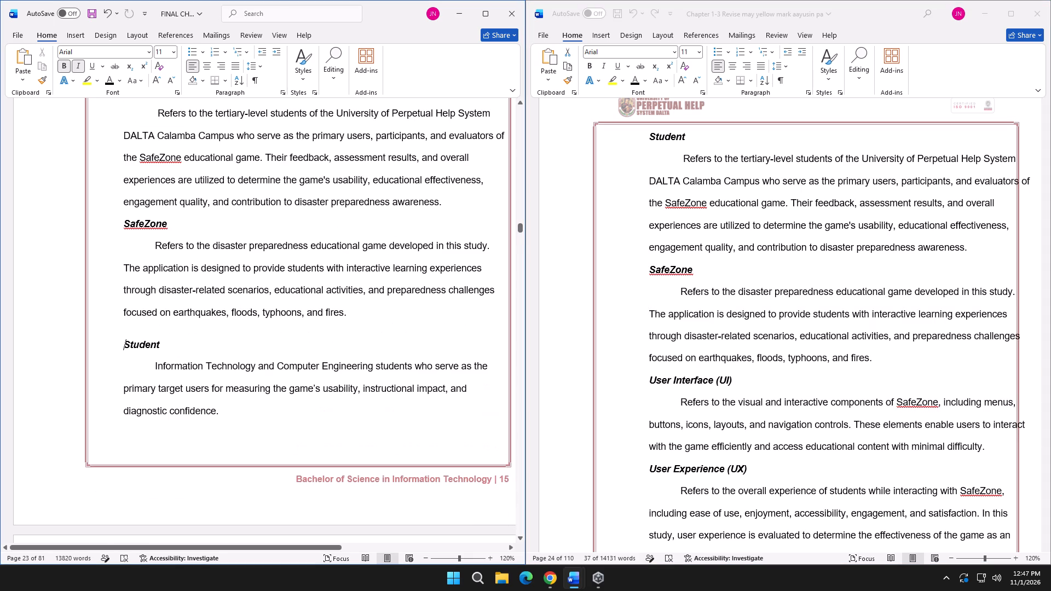
left_click_drag(124, 345, 127, 346)
left_click_drag(127, 346, 221, 410)
key("ctrl+v")
Replace the Teaching term in FINAL CHAP3 with the User Experience (UX) term and definition copied from Chapter 1-3 Revise.
scroll(252, 345, "down", 2)
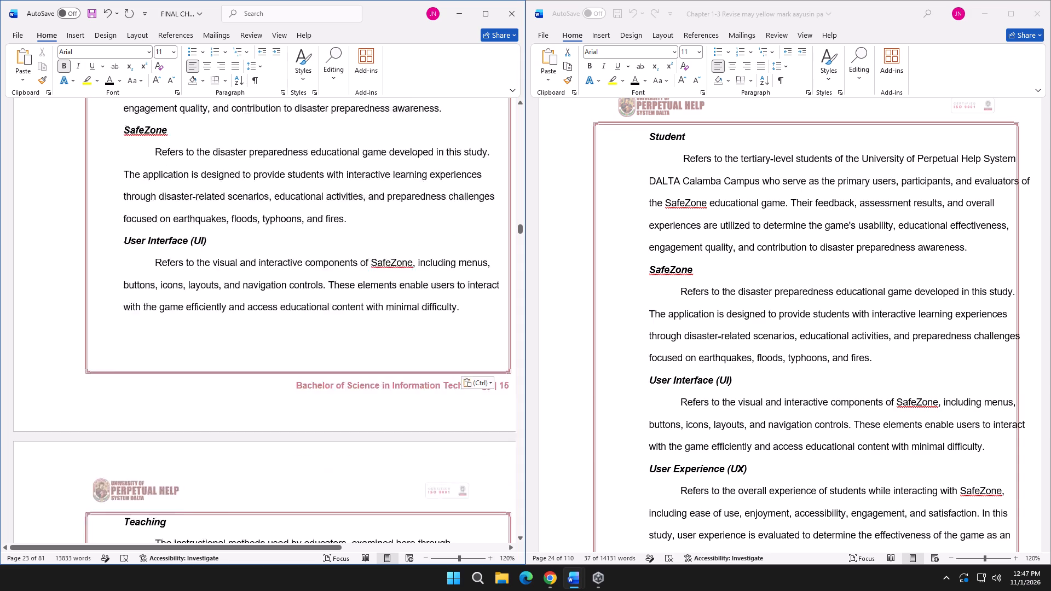
scroll(253, 346, "down", 3)
scroll(665, 383, "down", 3)
left_click(650, 371)
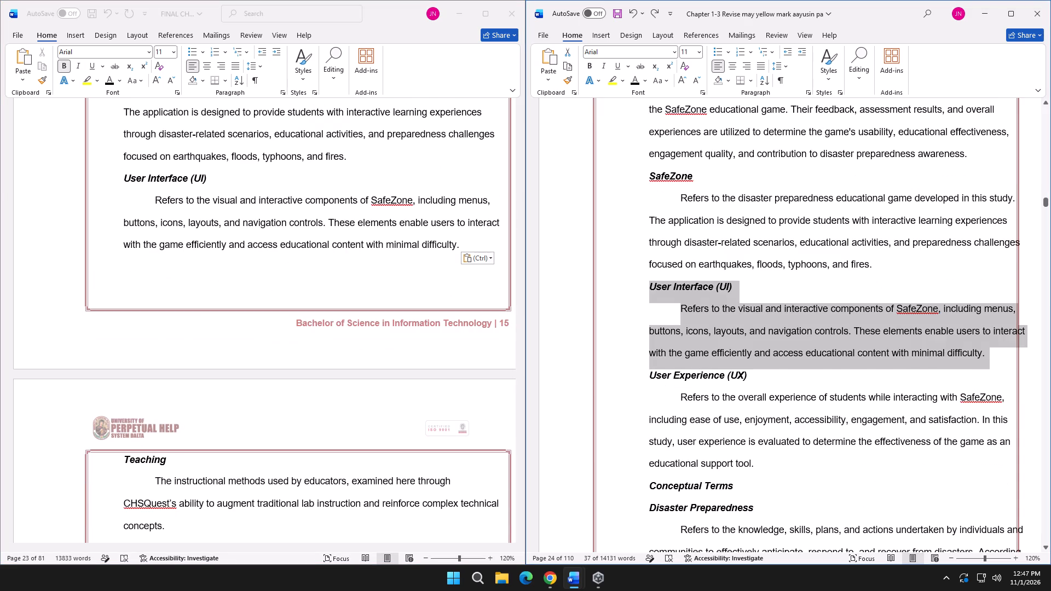
left_click_drag(652, 378, 795, 460)
key("ctrl+c")
scroll(222, 338, "down", 3)
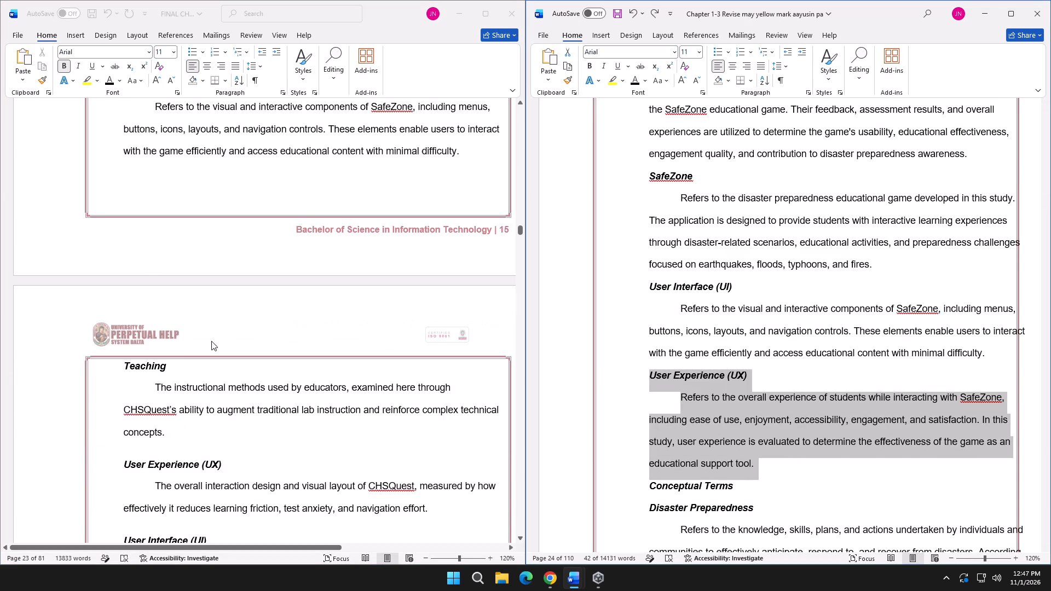
scroll(211, 341, "down", 2)
left_click(126, 293)
left_click_drag(126, 305, 166, 368)
key("ctrl+v")
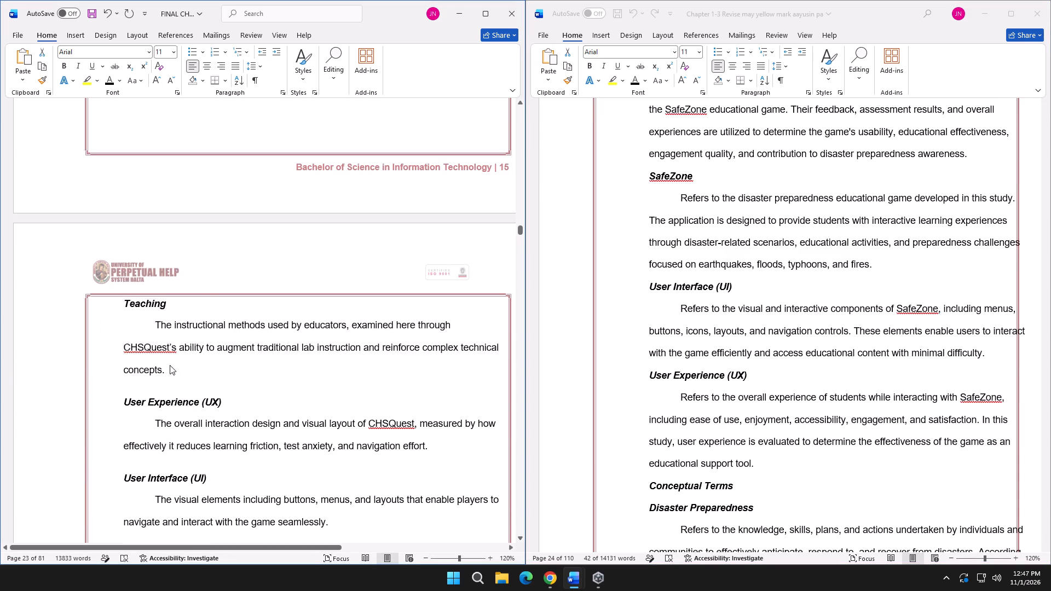
Delete the old CHSQuest entries for User Experience (UX), User Interface (UI), and Web-Based and Mobile Game before Conceptual Terms.
scroll(252, 340, "down", 5)
scroll(646, 403, "down", 3)
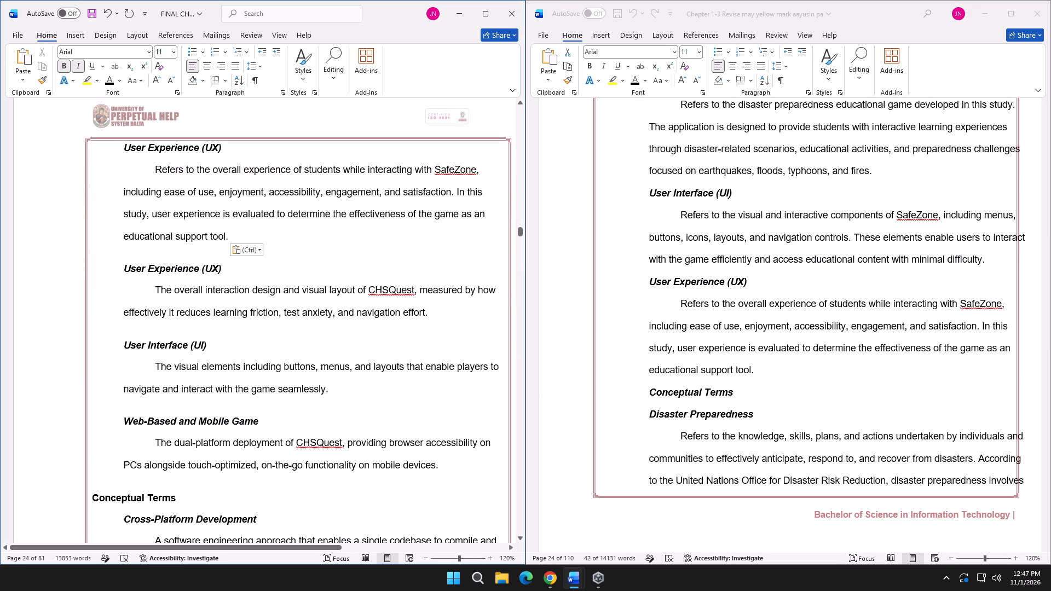
left_click_drag(119, 270, 407, 429)
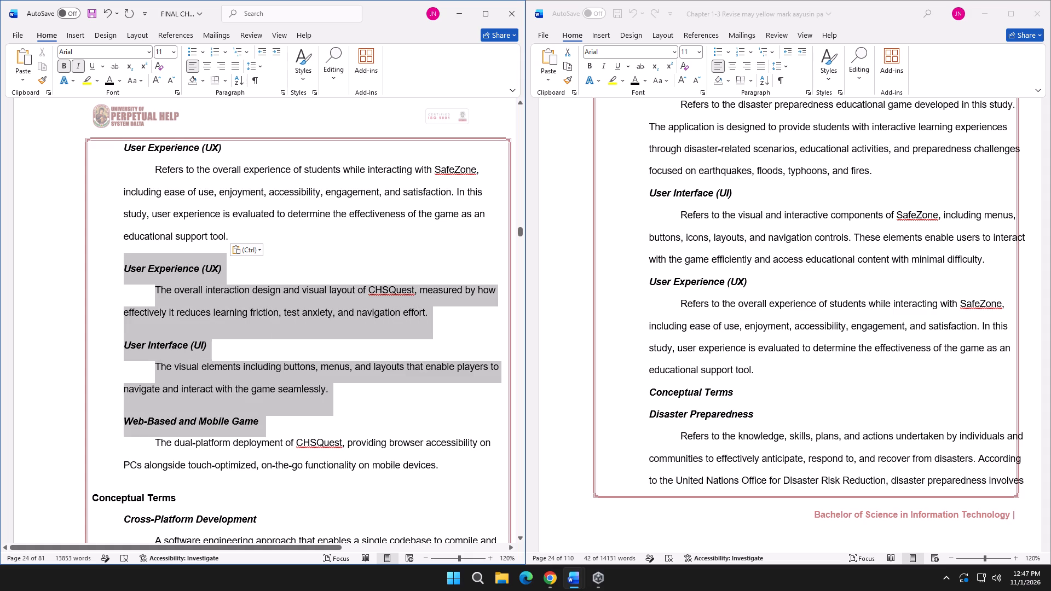
left_click_drag(407, 429, 450, 436)
scroll(417, 431, "down", 1)
key("BackSpace")
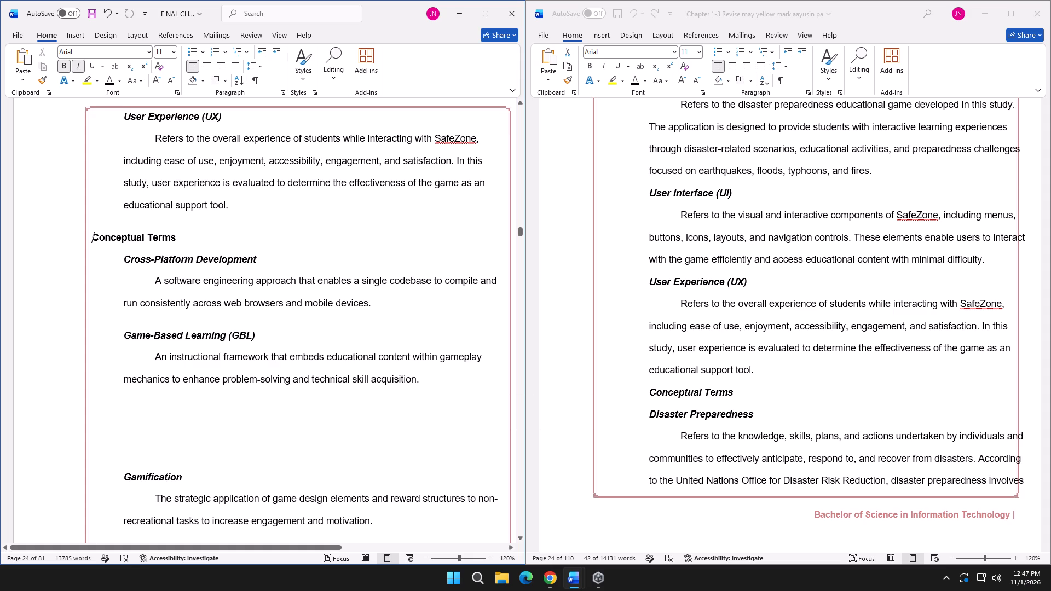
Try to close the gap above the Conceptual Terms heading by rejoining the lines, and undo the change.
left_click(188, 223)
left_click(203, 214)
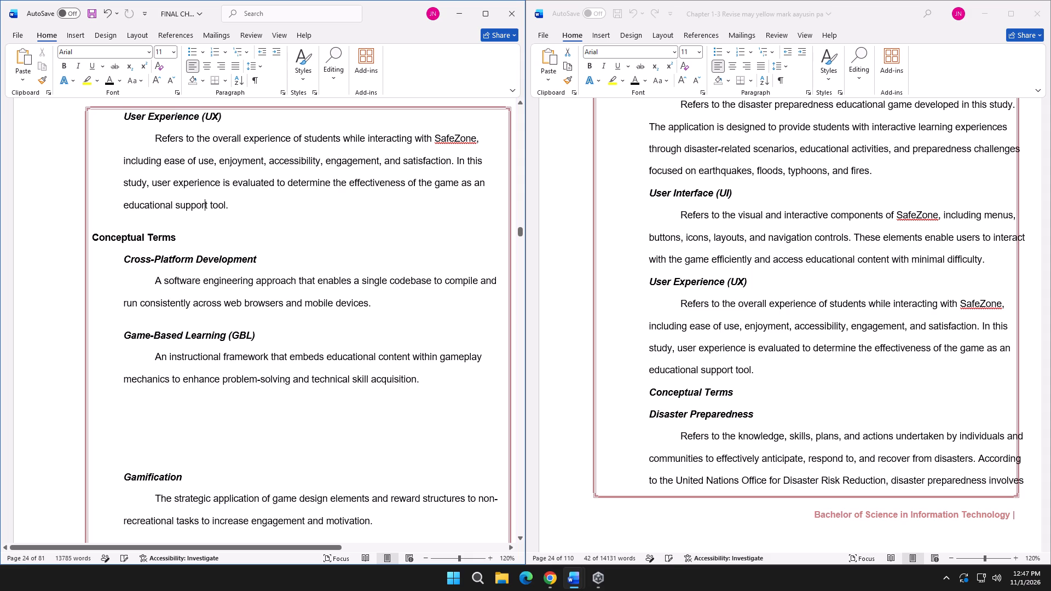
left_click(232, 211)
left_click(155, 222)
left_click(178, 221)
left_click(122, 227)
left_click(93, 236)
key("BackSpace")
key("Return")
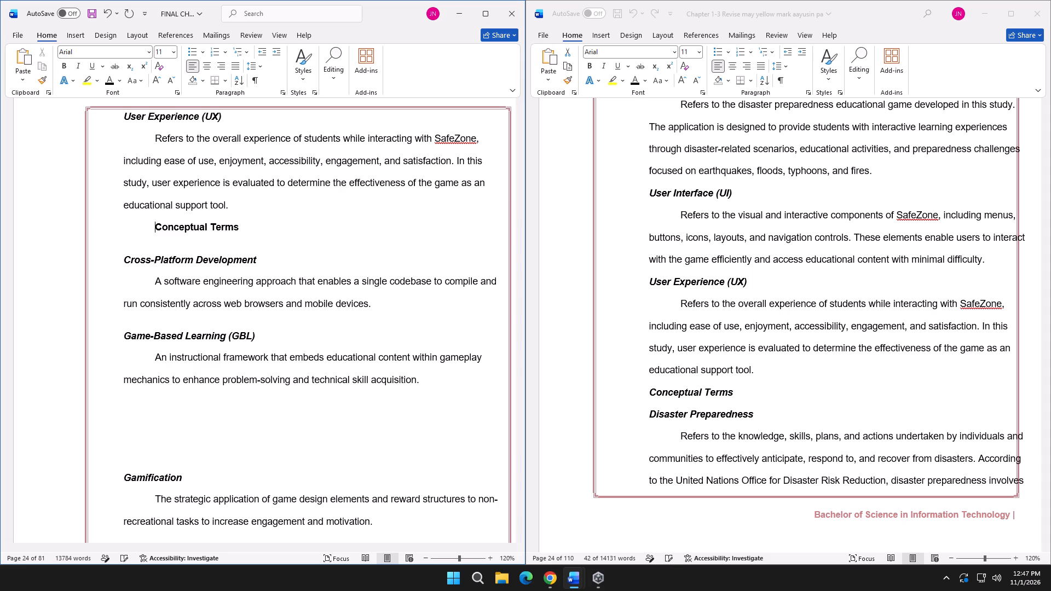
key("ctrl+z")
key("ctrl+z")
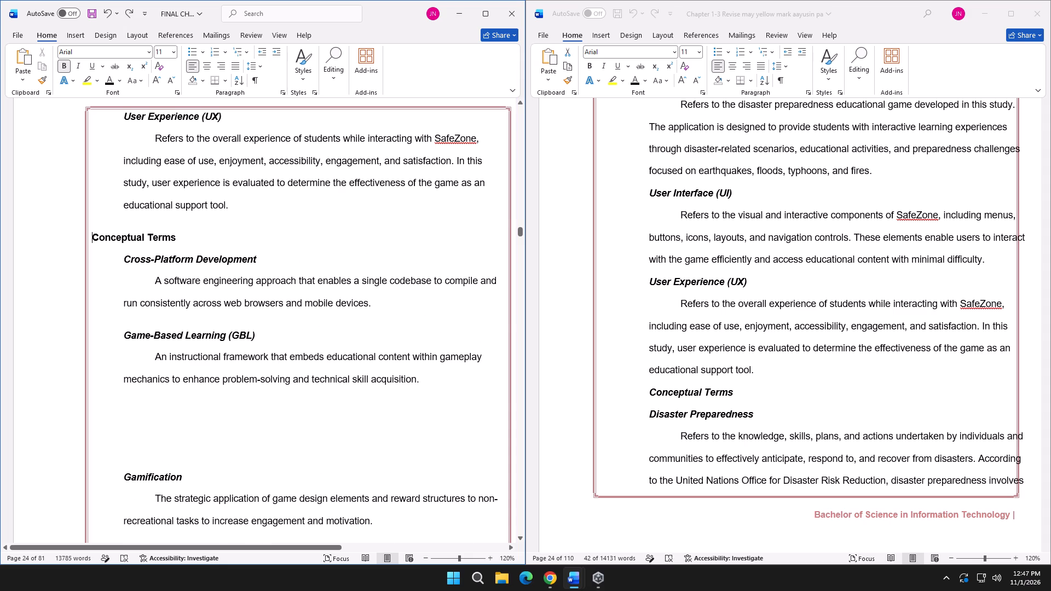
Replace the Cross-Platform Development entry with Disaster Preparedness and its definition from Chapter 1-3 Revise, keeping the Game-Based Learning (GBL) heading on its own line.
scroll(646, 403, "down", 3)
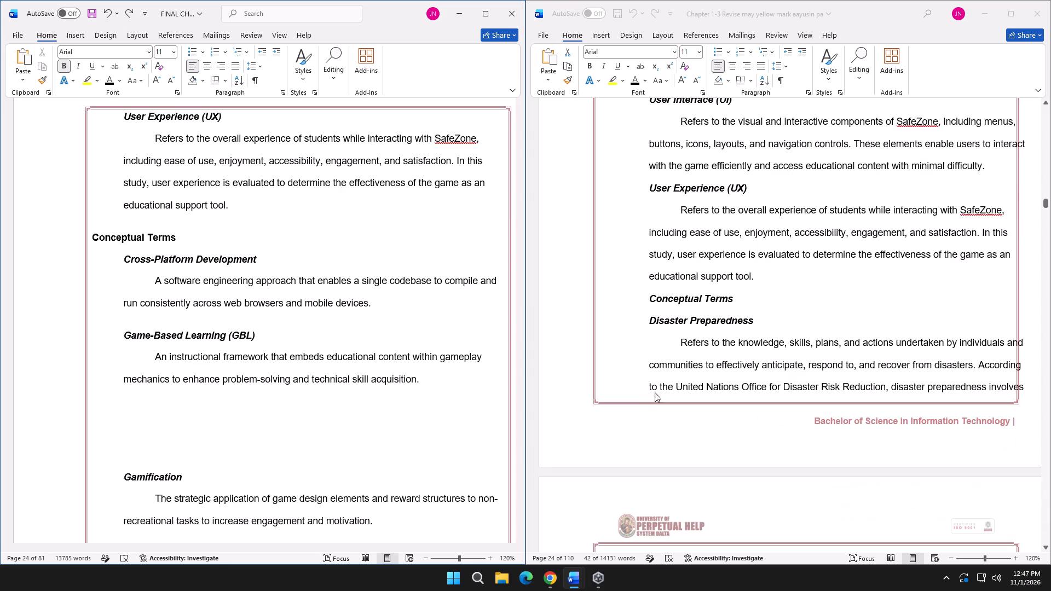
left_click(649, 321)
left_click(650, 323)
left_click_drag(650, 323, 876, 485)
scroll(1001, 407, "down", 3)
key("ctrl+c")
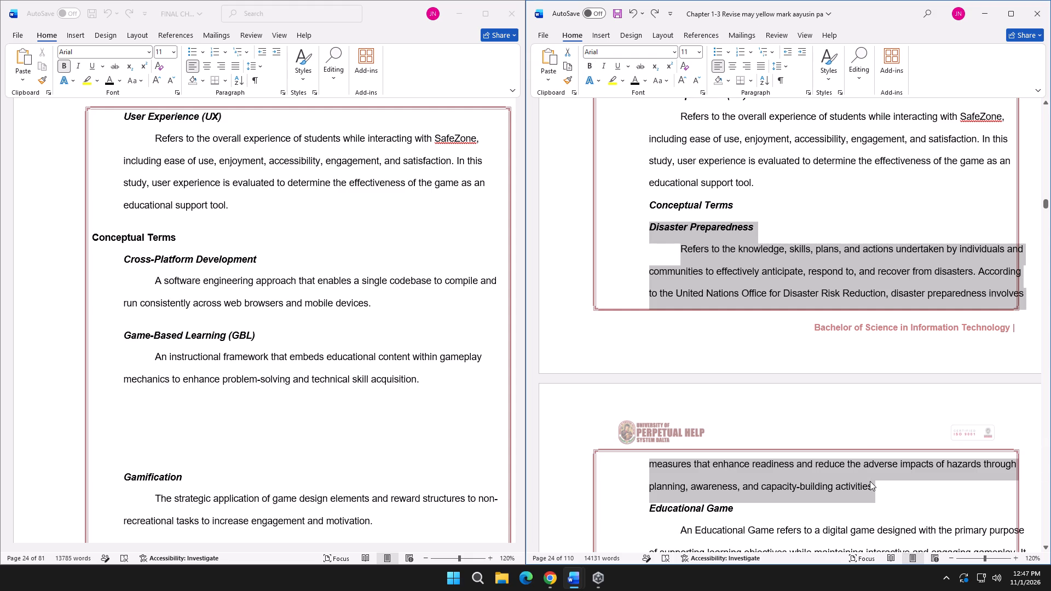
left_click(135, 266)
left_click(147, 276)
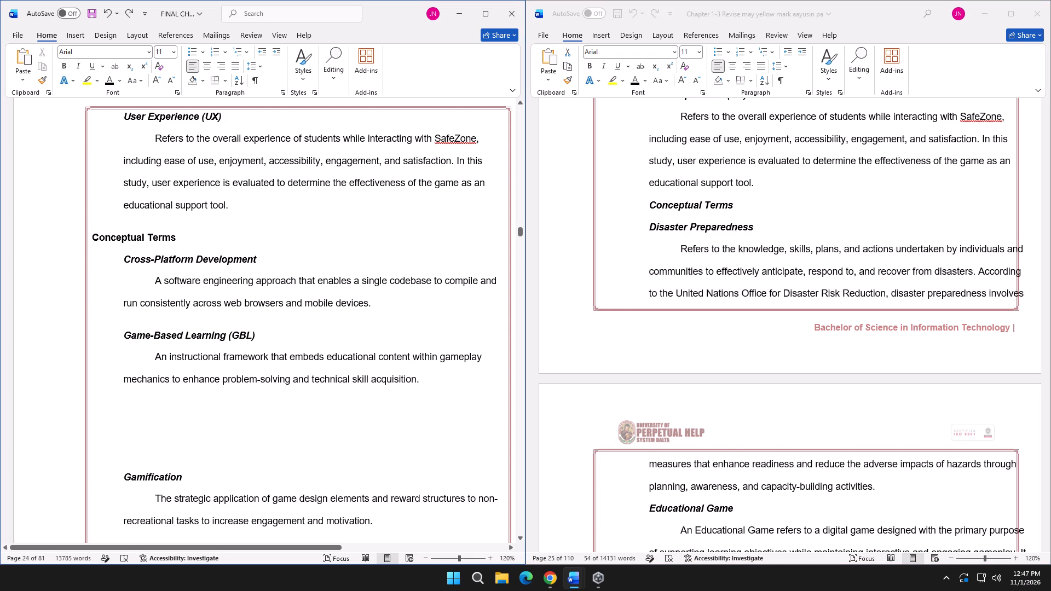
left_click_drag(123, 262, 371, 312)
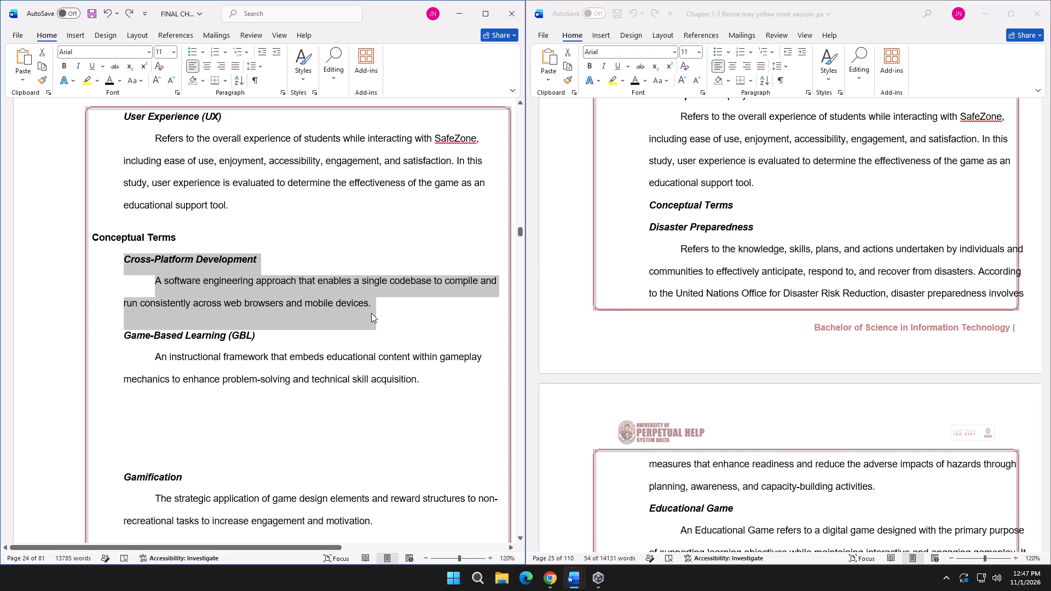
key("ctrl+v")
key("ctrl+z")
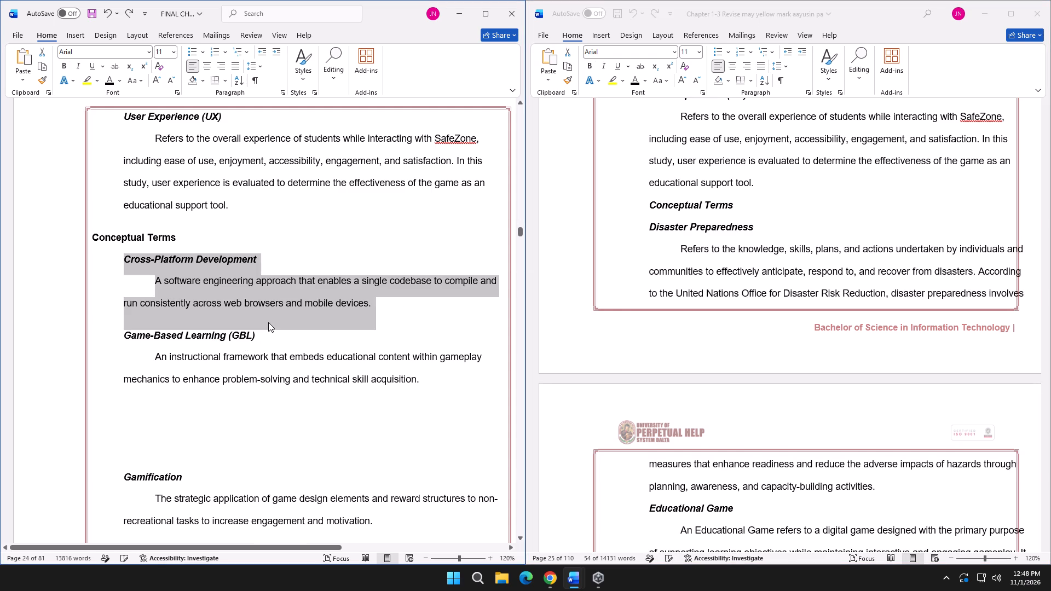
left_click(267, 312)
left_click_drag(125, 258, 325, 292)
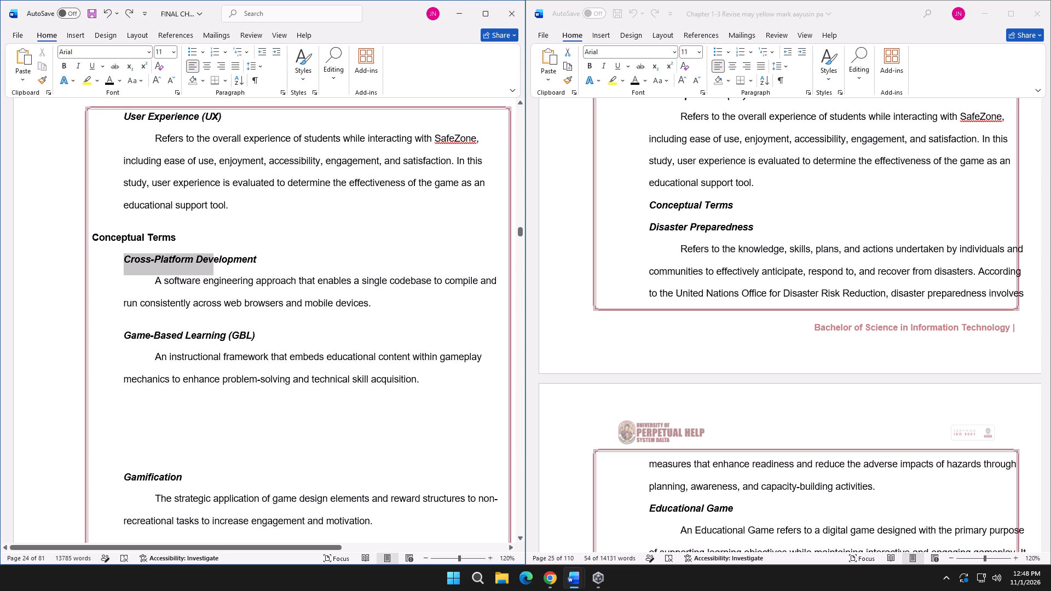
left_click_drag(325, 292, 373, 303)
key("ctrl+v")
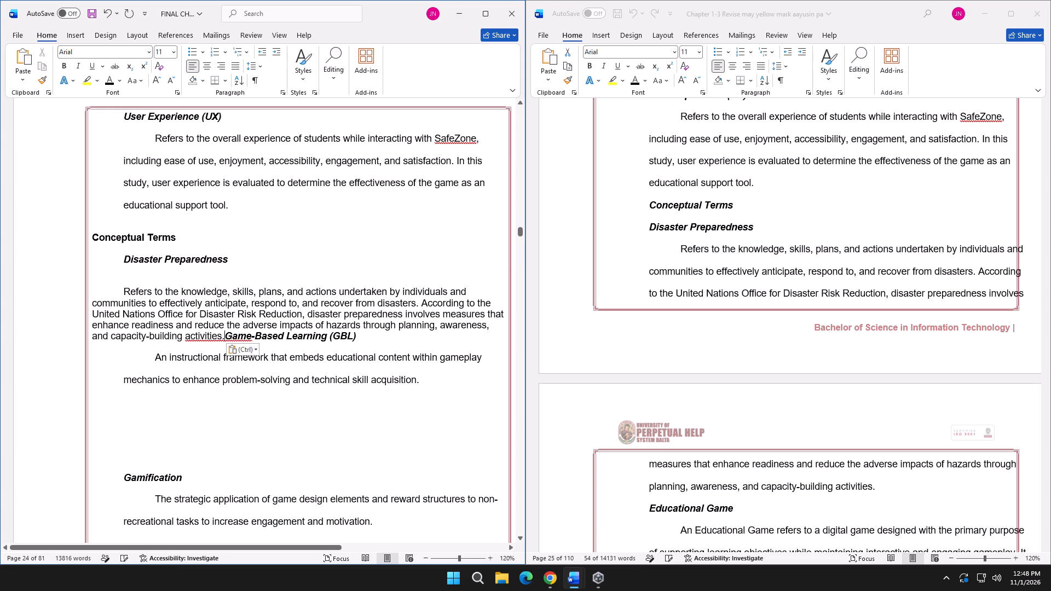
left_click(245, 349)
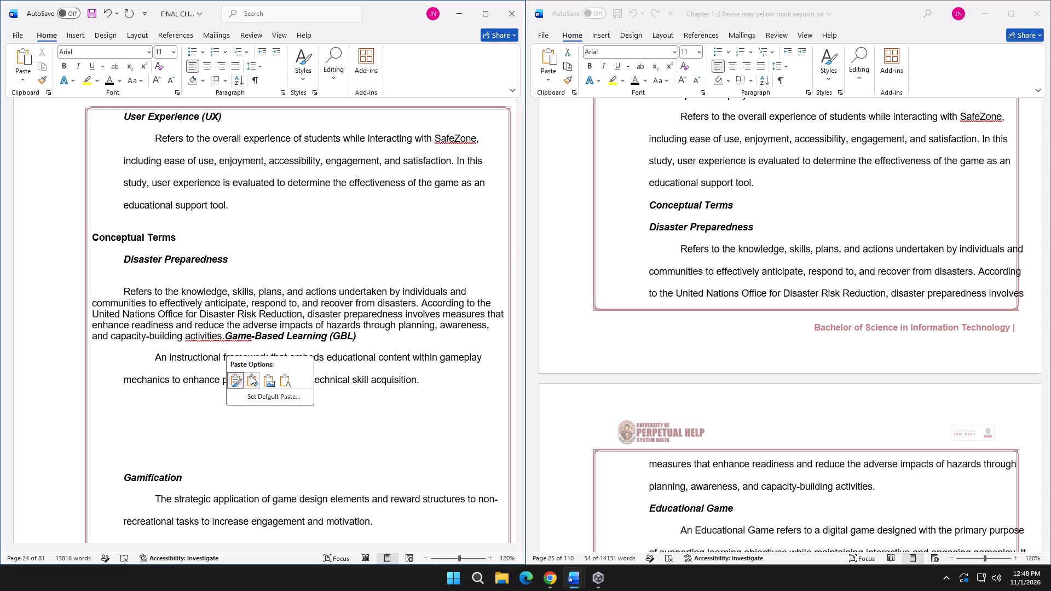
left_click(235, 378)
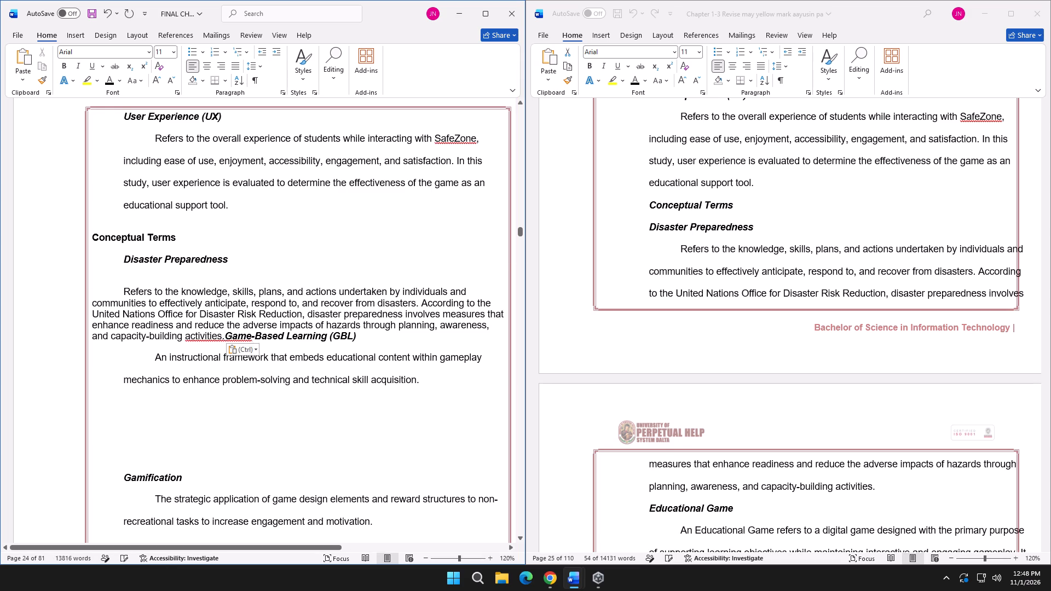
key("Return")
Set the Disaster Preparedness definition's line spacing to double.
left_click_drag(229, 337, 113, 298)
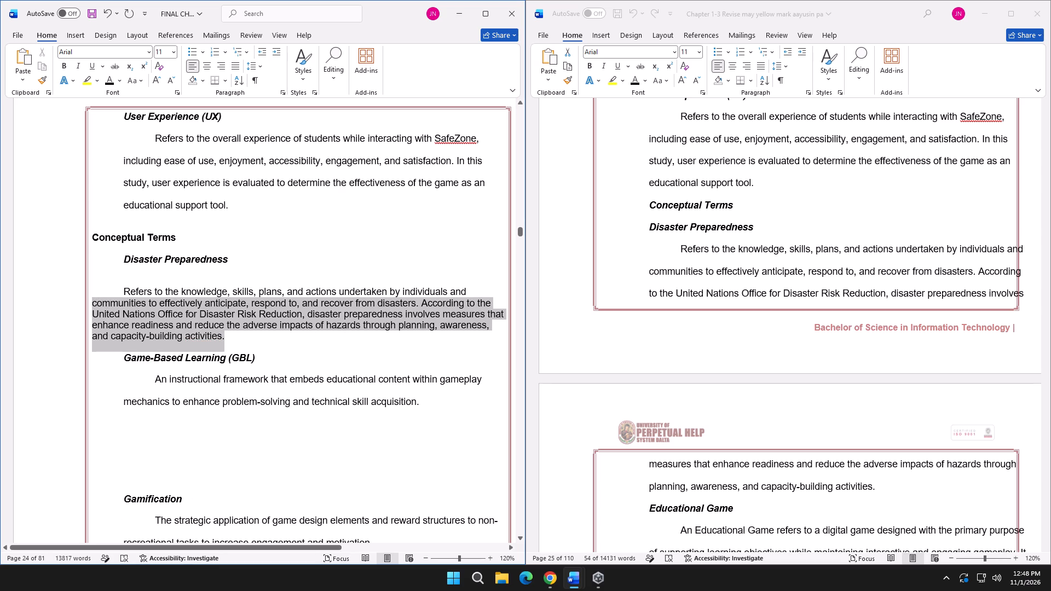
left_click_drag(113, 298, 119, 292)
left_click(280, 91)
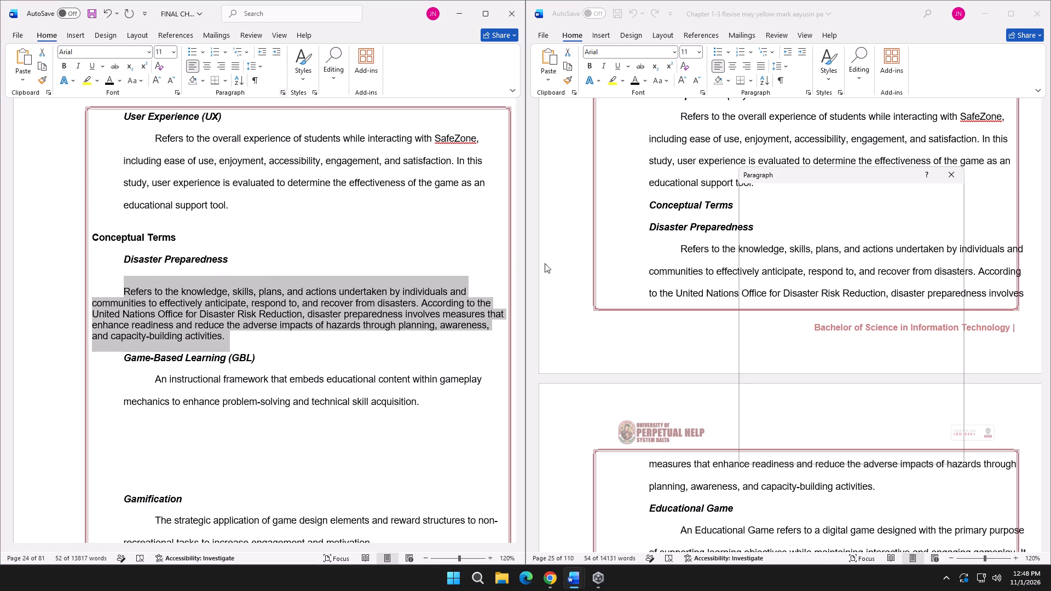
left_click(882, 344)
left_click(869, 367)
left_click(901, 451)
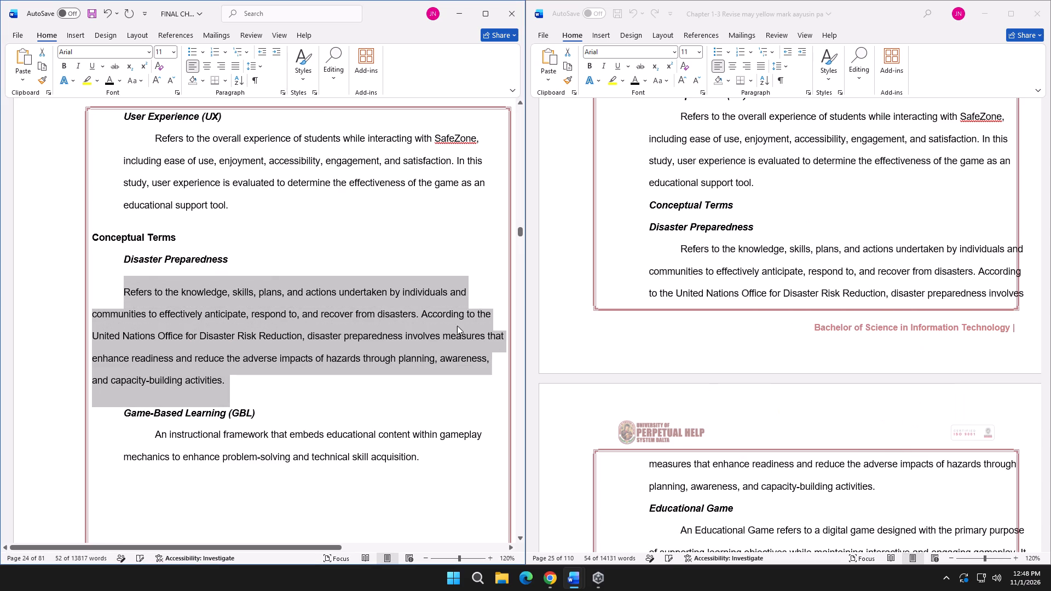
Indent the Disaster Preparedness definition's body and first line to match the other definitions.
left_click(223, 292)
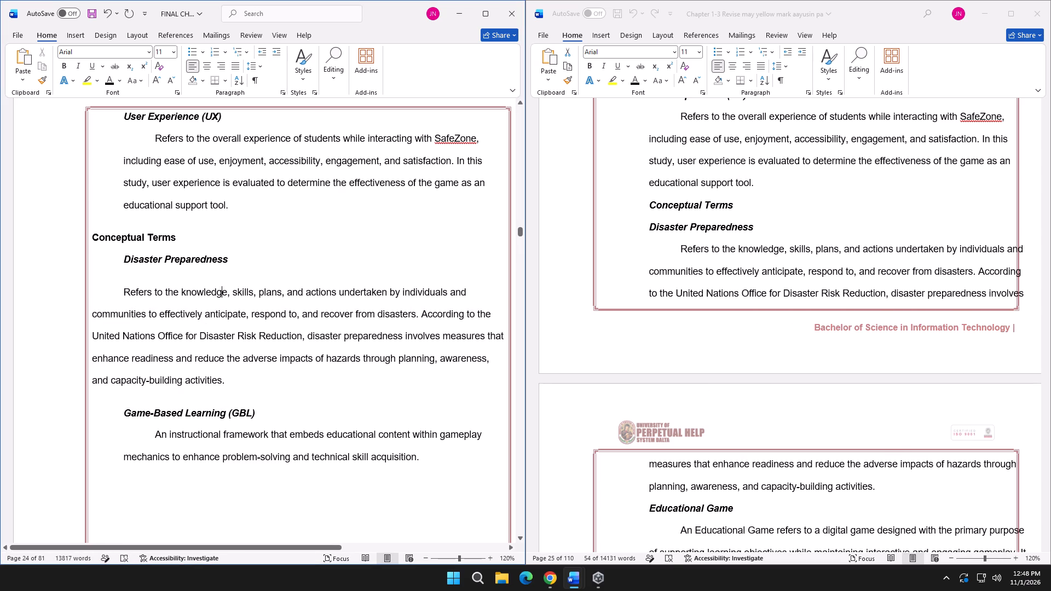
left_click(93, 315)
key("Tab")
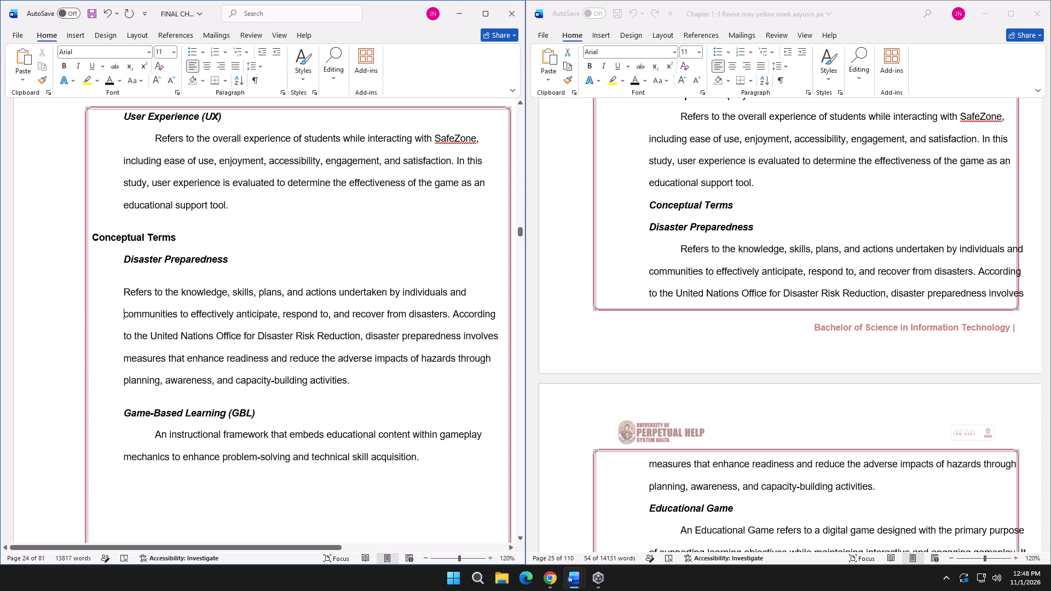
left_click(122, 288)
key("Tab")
Remove the gap between the Disaster Preparedness heading and its definition, keeping the definition on a separate line.
left_click(154, 275)
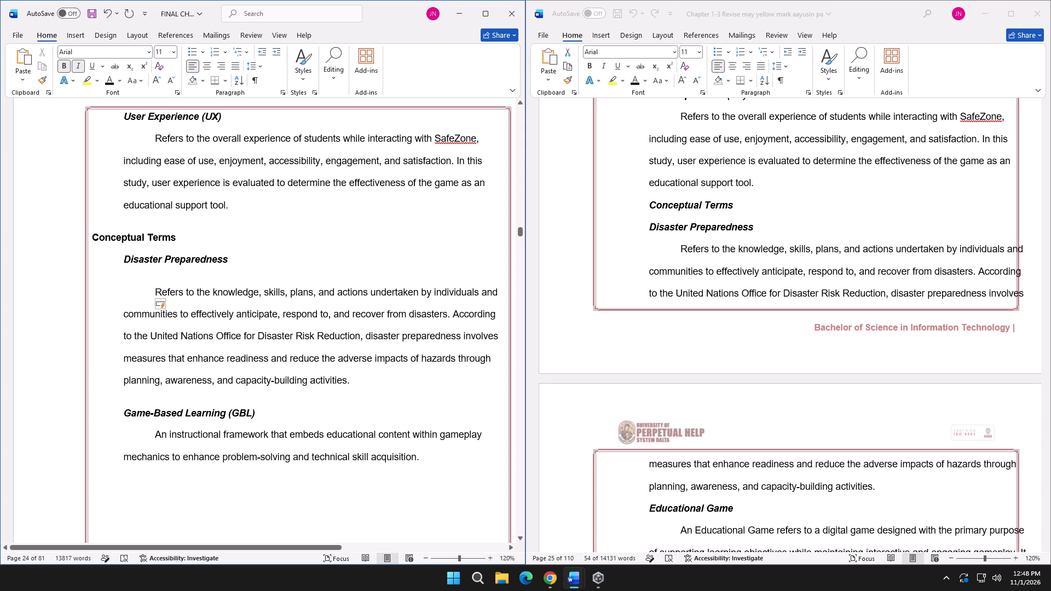
left_click(134, 289)
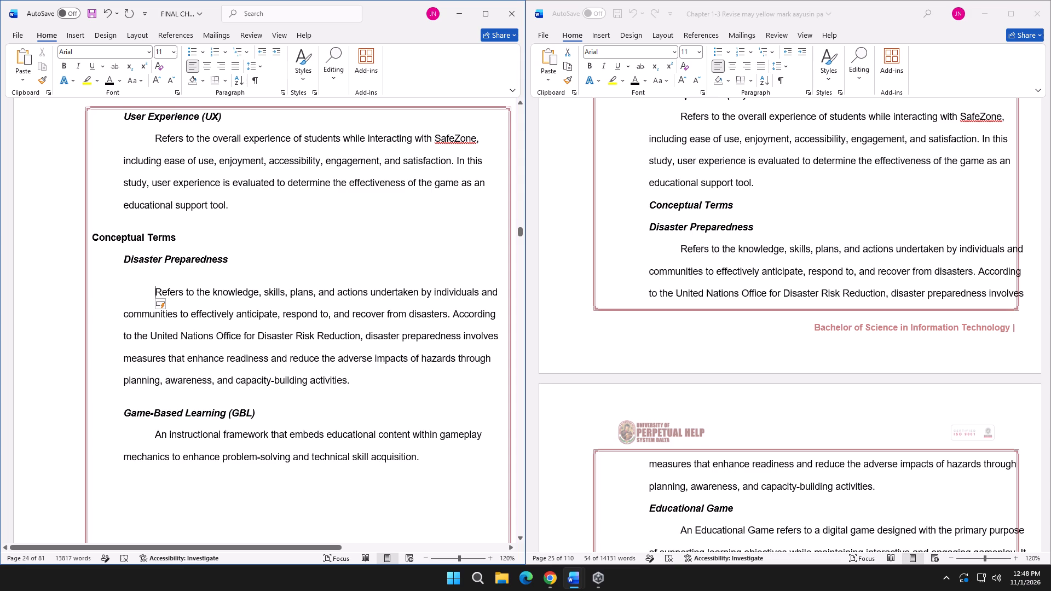
key("BackSpace")
key("BackSpace")
key("BackSpace")
key("Return")
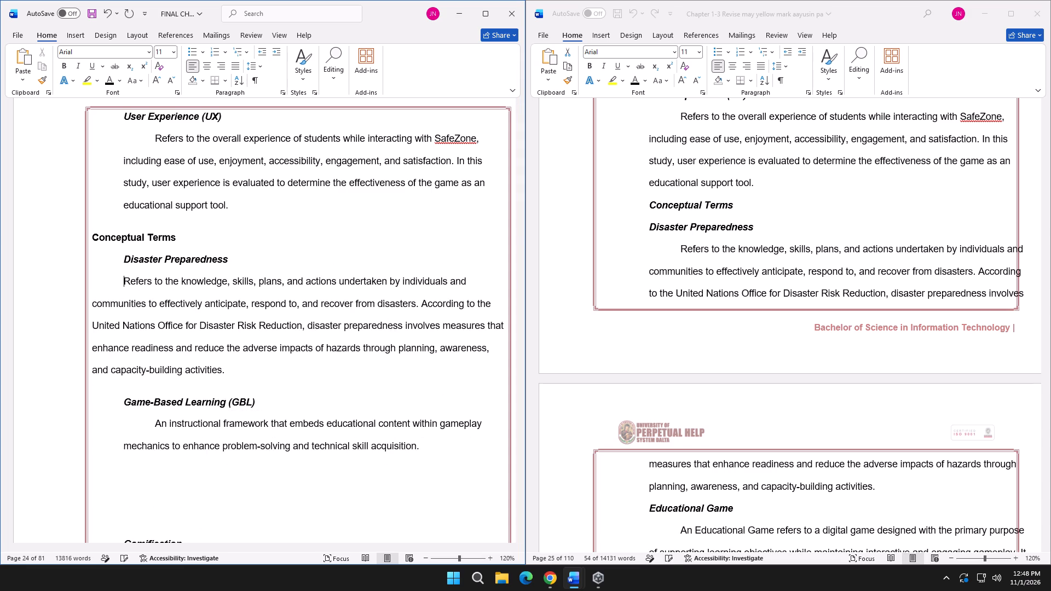
Indent the Disaster Preparedness definition's body and first line to align with the other definitions.
key("Tab")
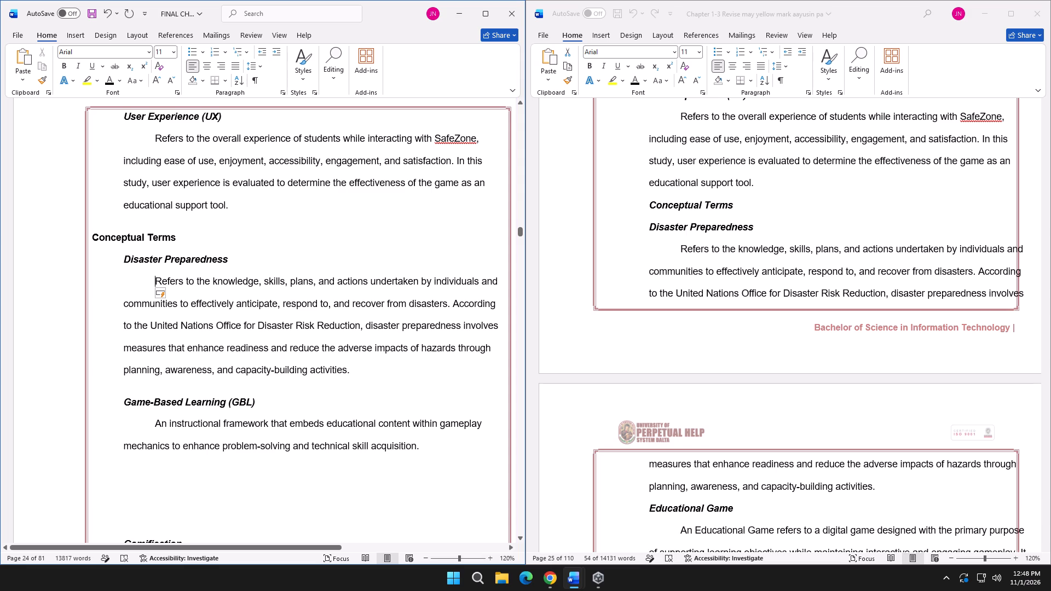
Compare the conceptual terms following Disaster Preparedness in the final document with those in Chapter 1-3 Revise.
scroll(354, 373, "down", 7)
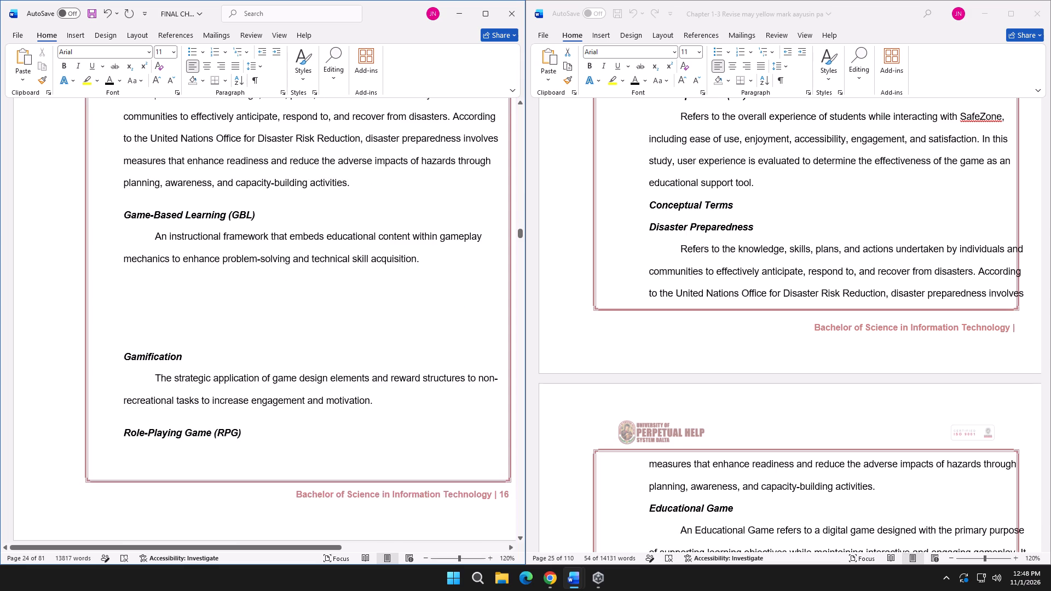
scroll(356, 368, "up", 4)
scroll(681, 385, "down", 8)
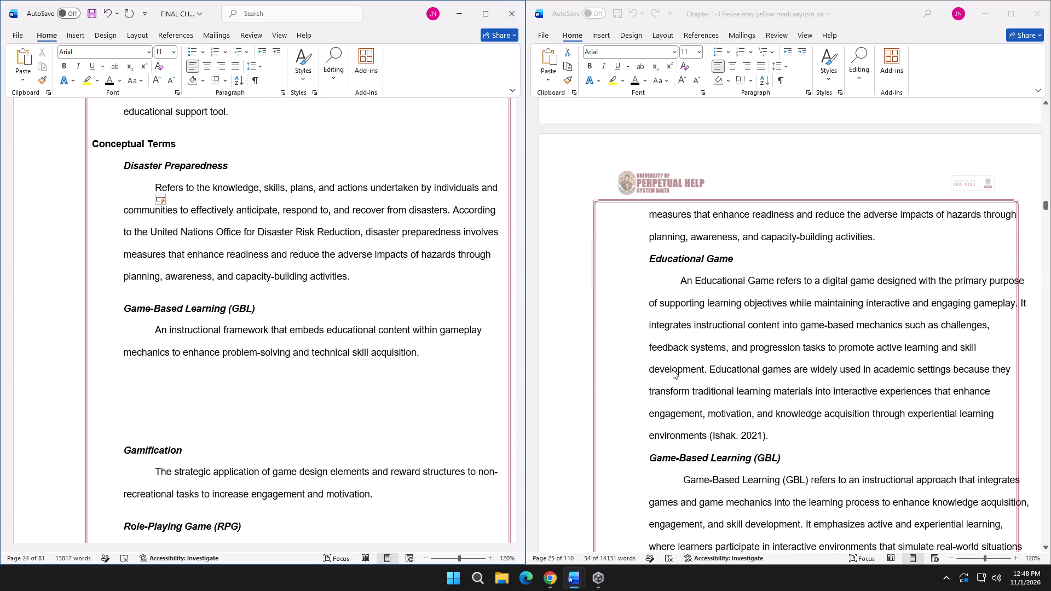
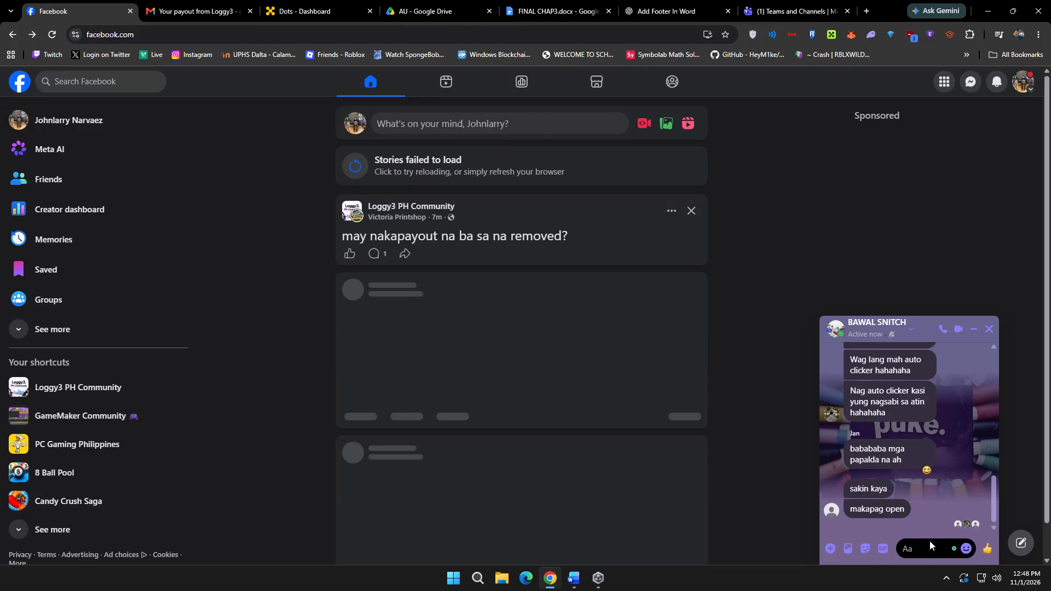
Send the message "may payout na ako" to the BAWAL SNITCH group chat.
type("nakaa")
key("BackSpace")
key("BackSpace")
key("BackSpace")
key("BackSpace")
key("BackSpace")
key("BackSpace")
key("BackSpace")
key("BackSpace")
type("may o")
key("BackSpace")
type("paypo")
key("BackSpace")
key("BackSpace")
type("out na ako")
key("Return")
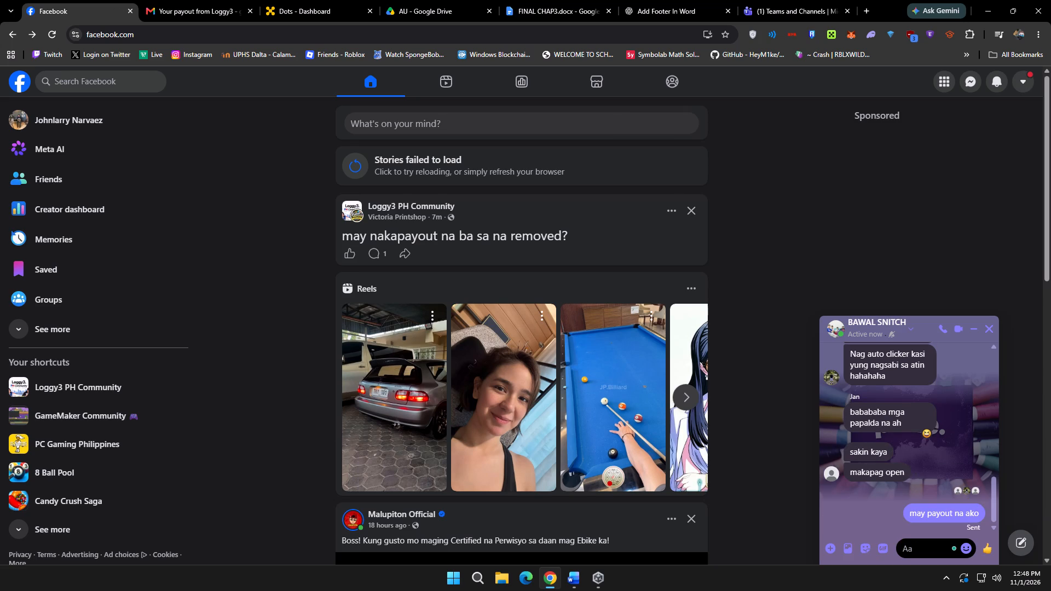
Capture the payout message, amount and account form on the Dots page, and send the screenshot to the BAWAL SNITCH chat.
scroll(891, 497, "up", 6)
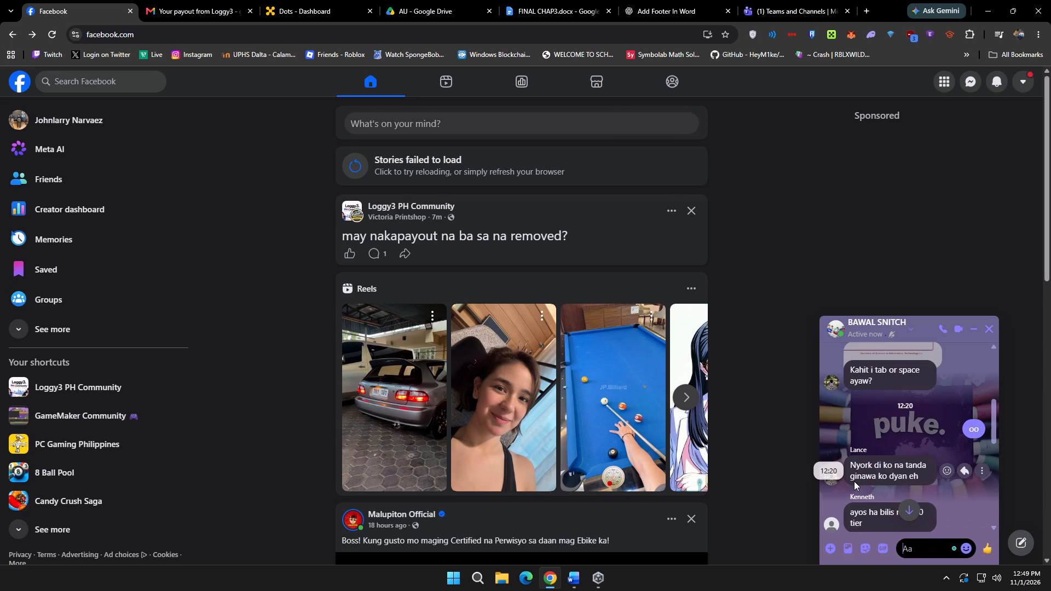
left_click(307, 0)
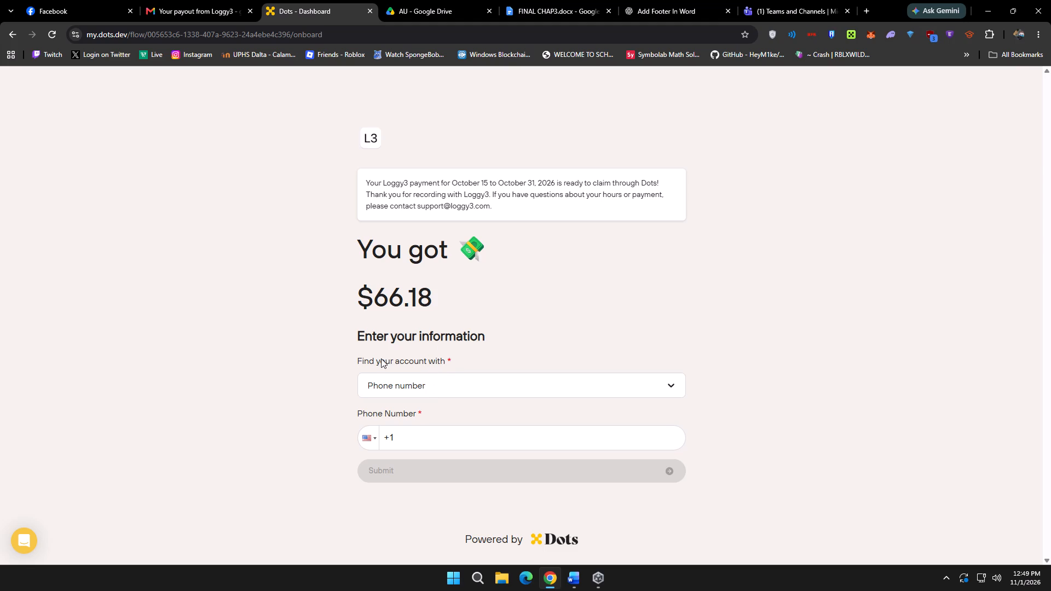
key("shift+super+s")
left_click_drag(307, 152, 744, 463)
left_click(76, 0)
scroll(922, 486, "down", 7)
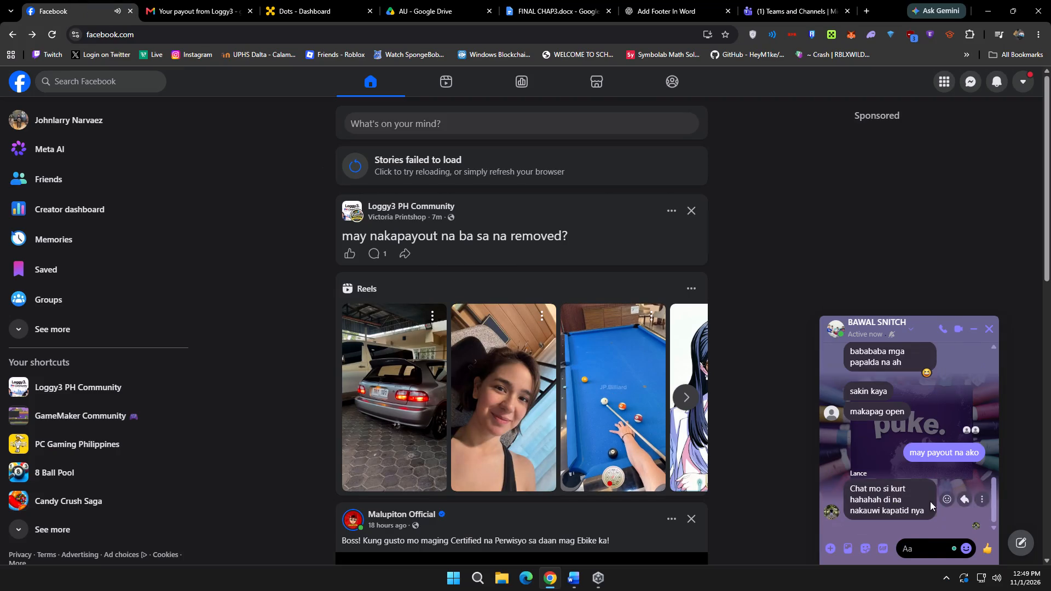
left_click(938, 552)
key("ctrl+v")
key("Return")
Send the follow-up message "pang" to the BAWAL SNITCH chat.
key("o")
key("BackSpace")
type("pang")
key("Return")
On the Dots payout form, choose account lookup by phone number and set the country code to Philippines (+63).
left_click(330, 0)
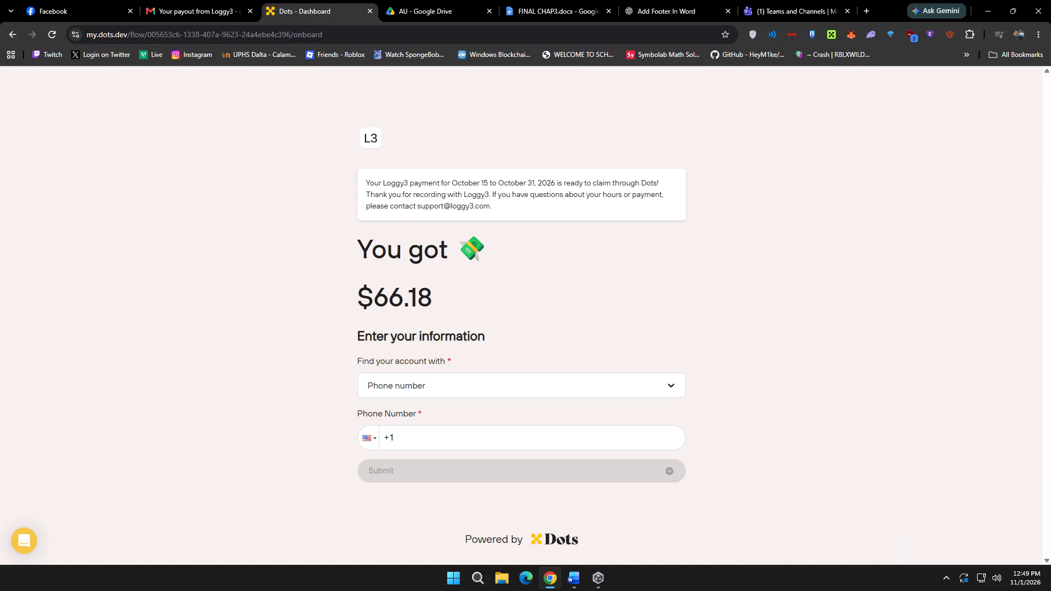
left_click(401, 386)
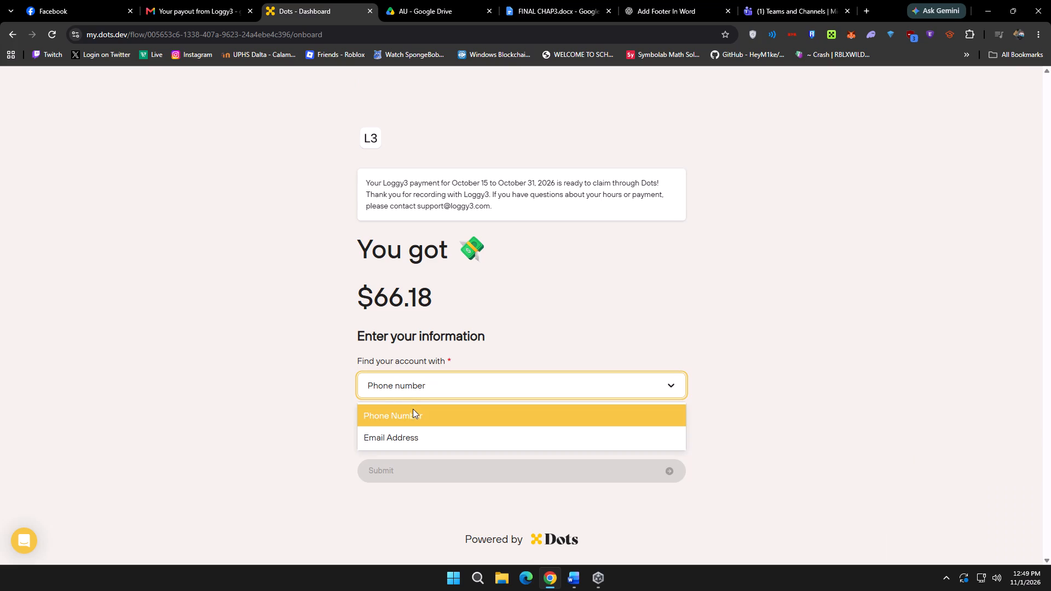
left_click(413, 409)
left_click(368, 431)
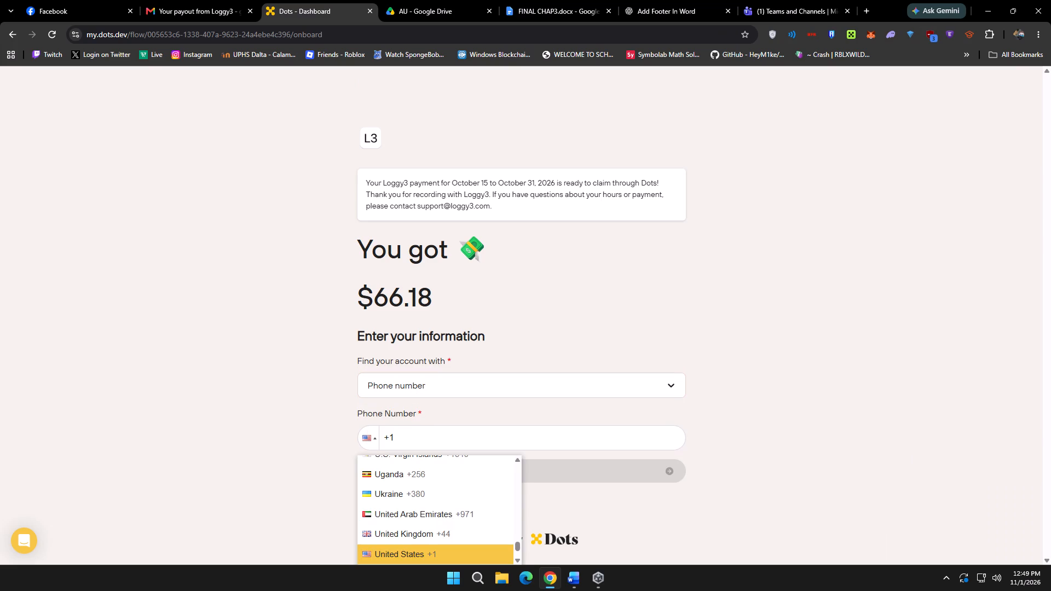
scroll(407, 482, "down", 7)
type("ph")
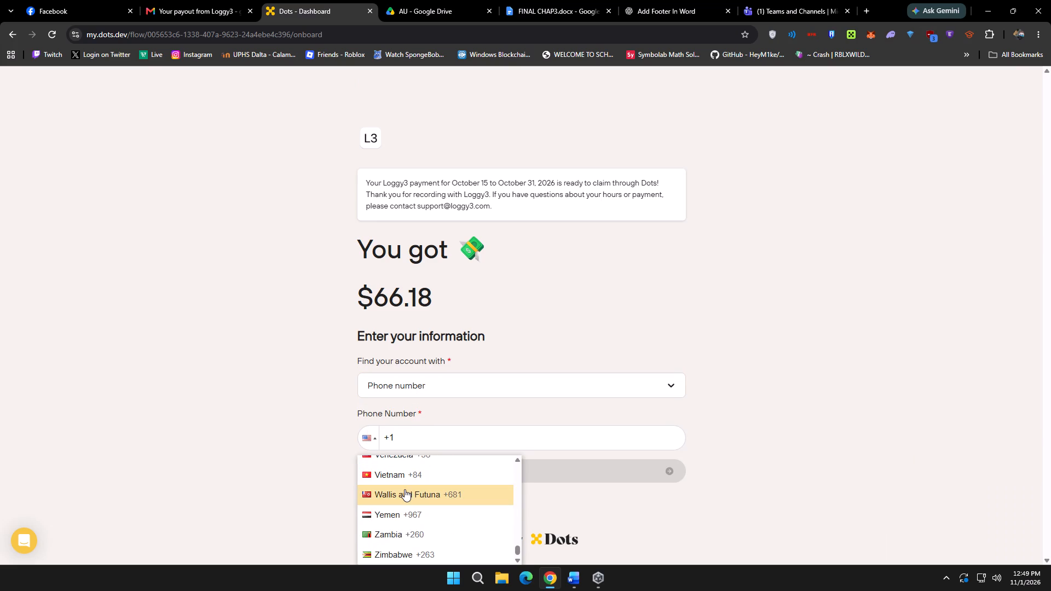
left_click(394, 515)
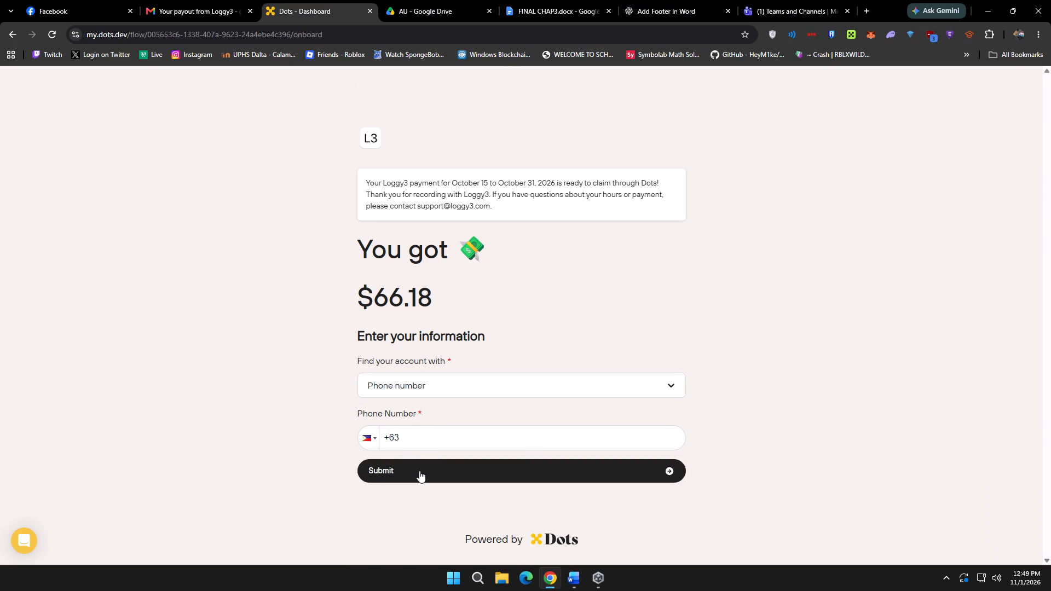
left_click(457, 386)
left_click(447, 390)
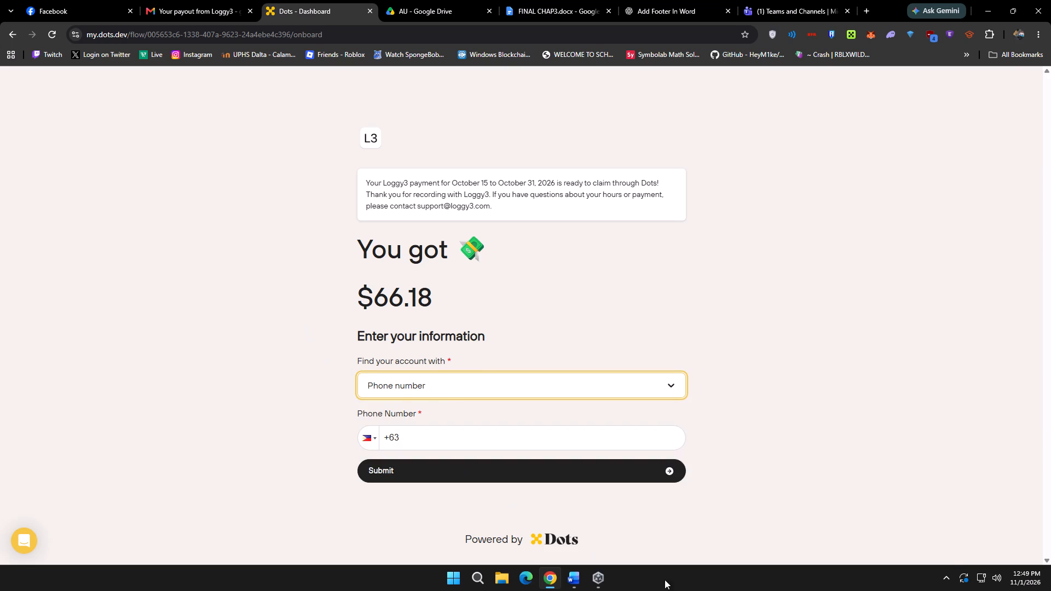
Show the hidden system tray icons.
left_click(944, 573)
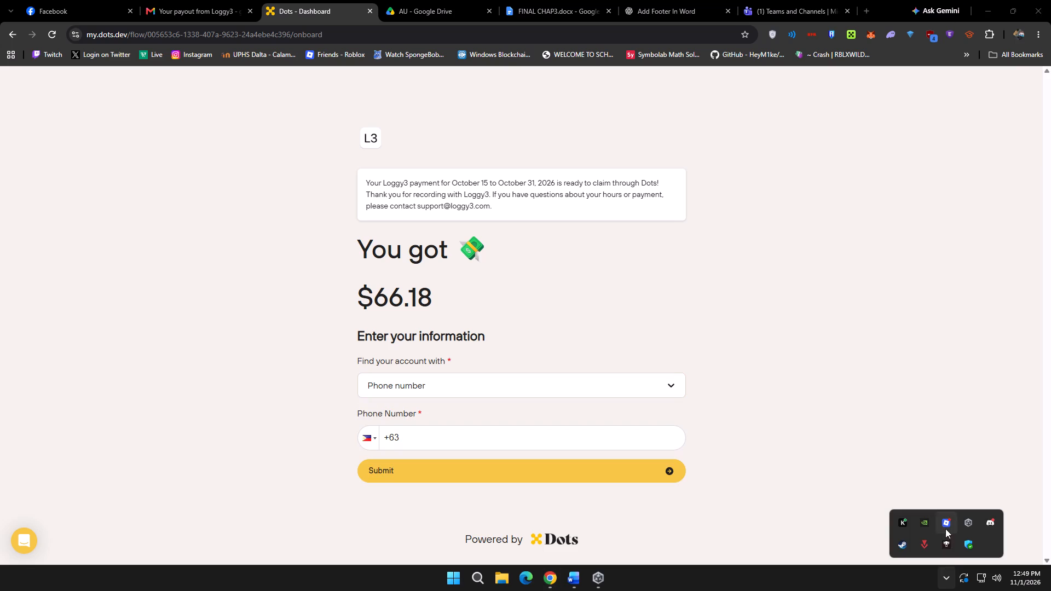